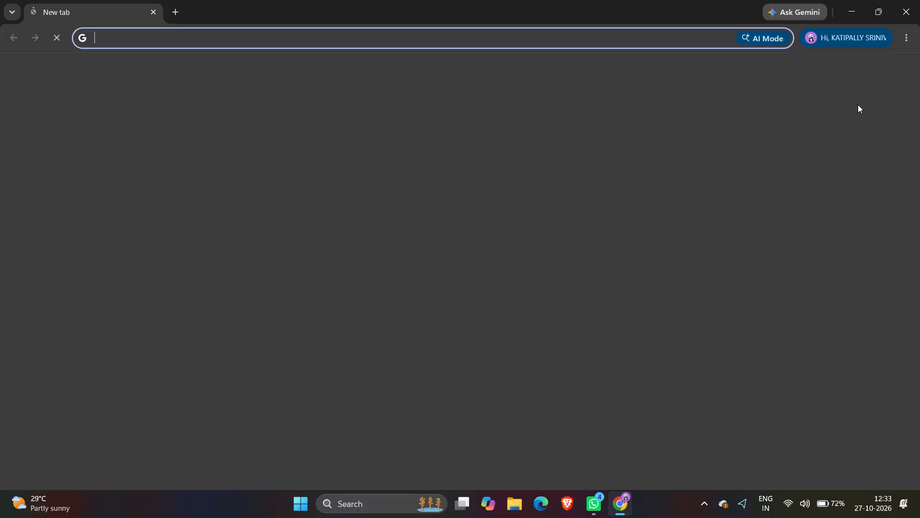
# Open the browser's download history and look through the recently downloaded files.
pyautogui.hotkey('ctrl', 'j')
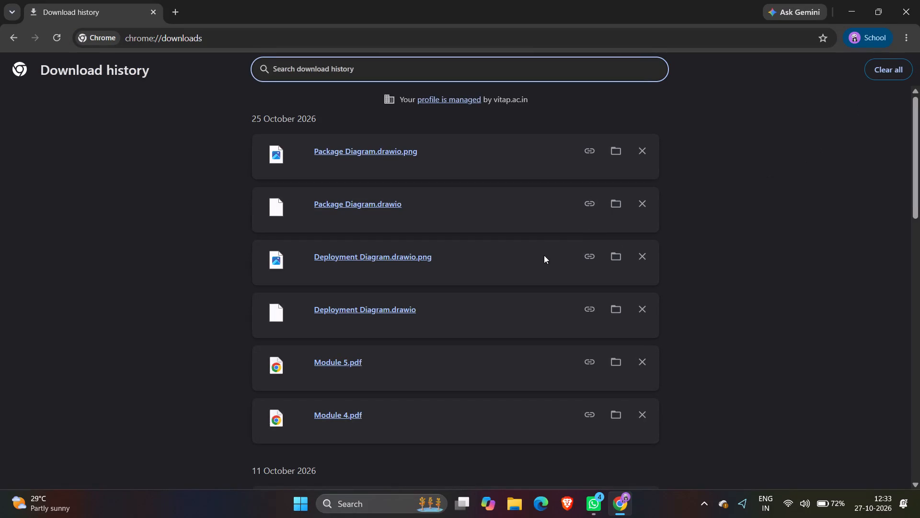
pyautogui.scroll(-2, 449, 279)
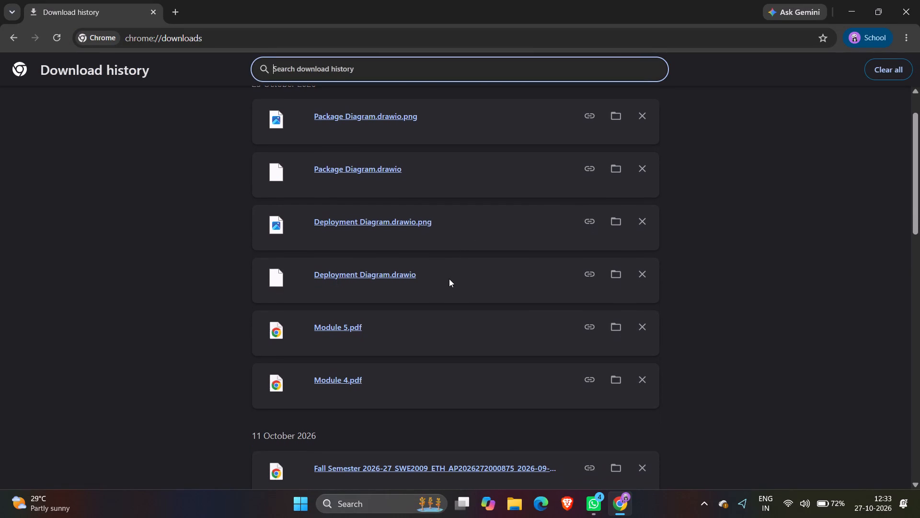
pyautogui.scroll(-3, 449, 279)
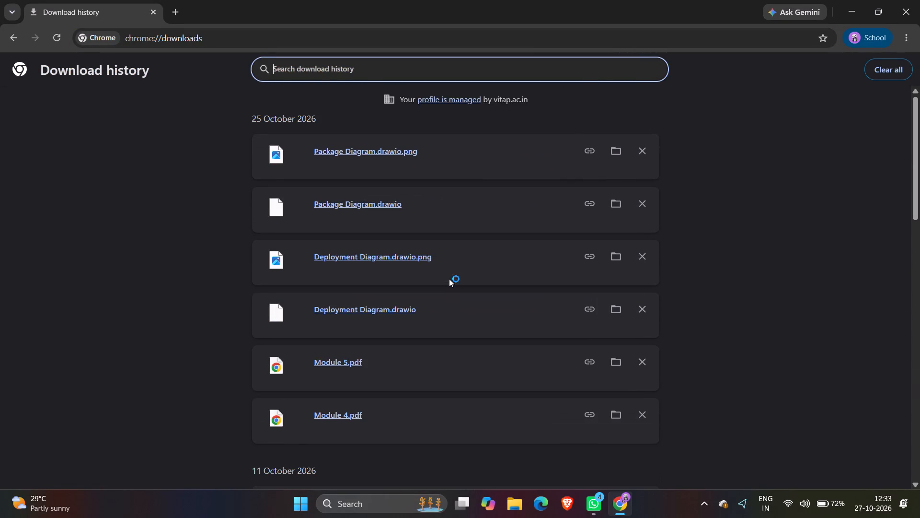
# Switch to File Explorer and open the OOAD-Recruitment System PDF from the Downloads folder.
pyautogui.click(515, 504)
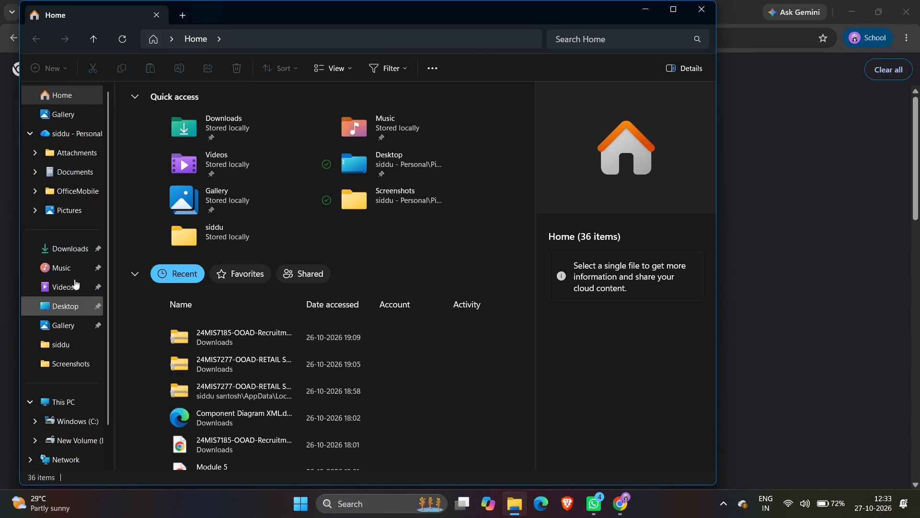
pyautogui.click(84, 249)
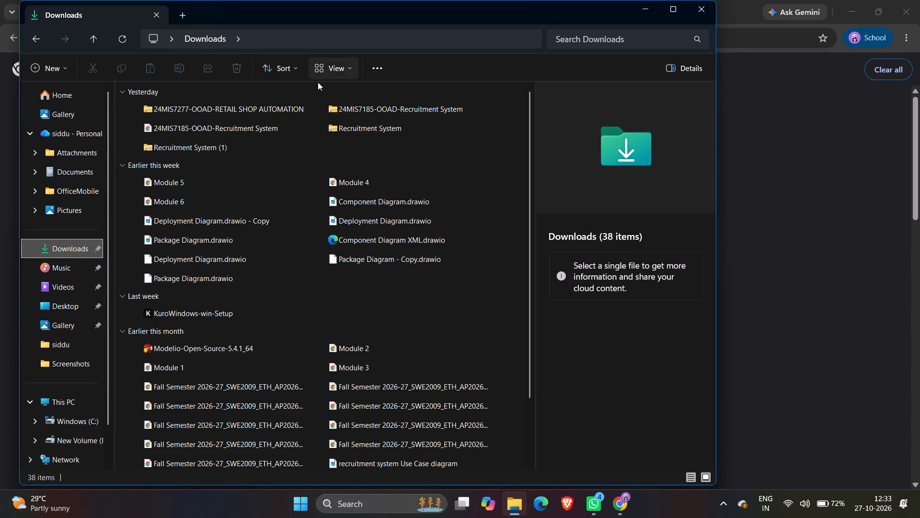
pyautogui.click(276, 128)
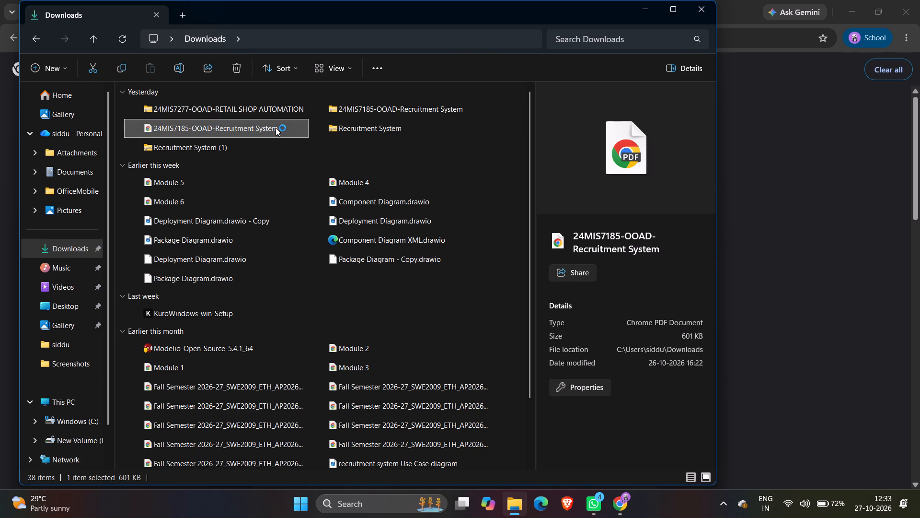
pyautogui.doubleClick(276, 128)
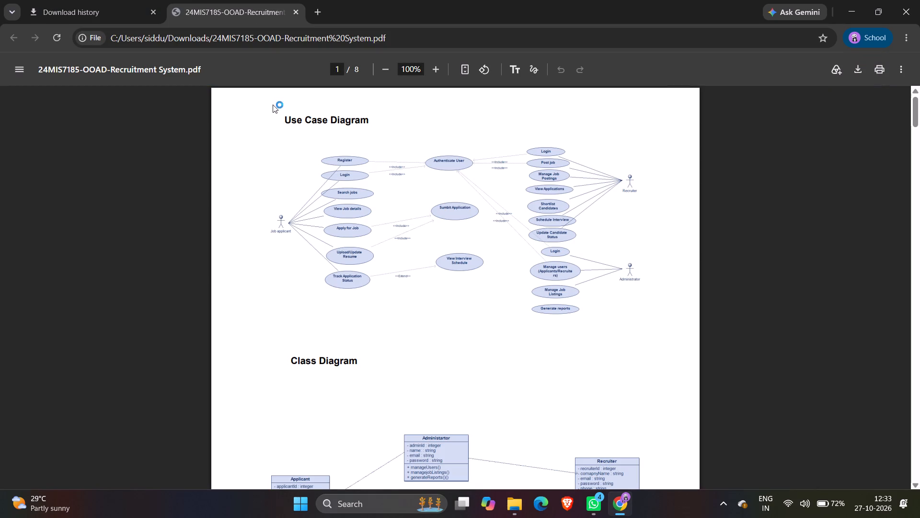
pyautogui.click(276, 114)
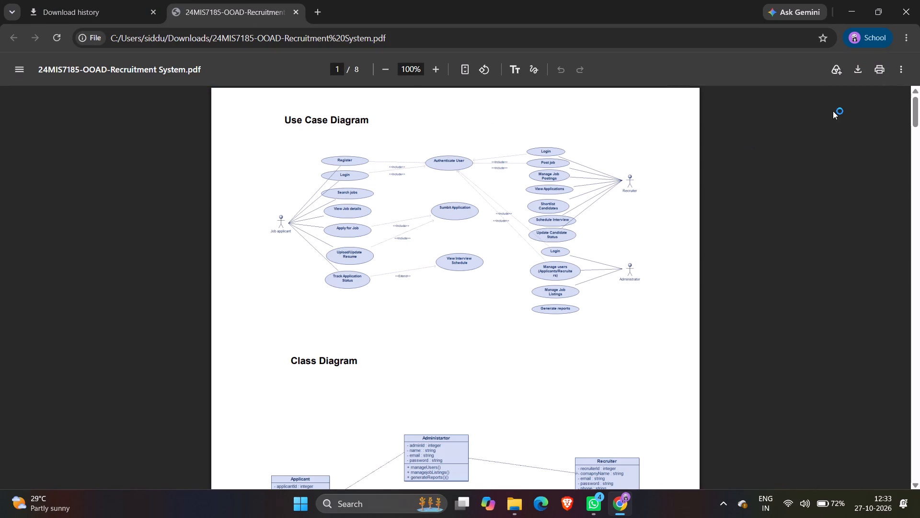
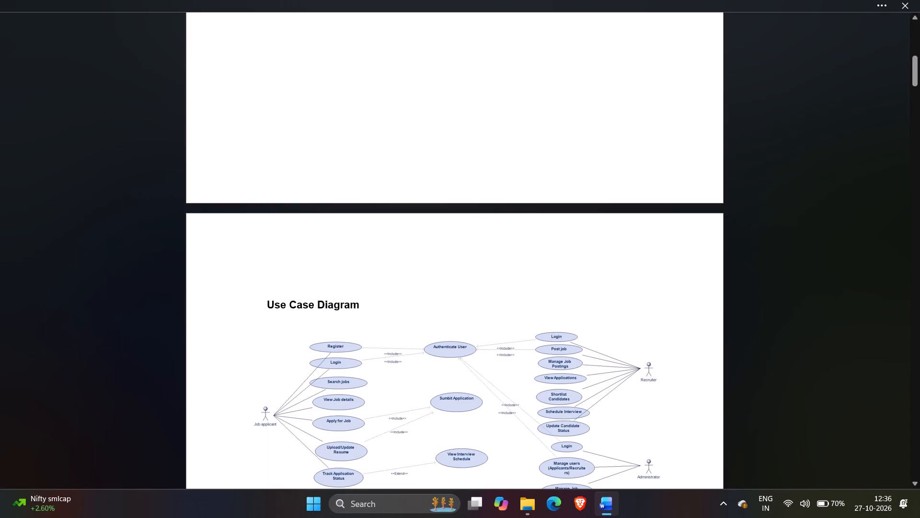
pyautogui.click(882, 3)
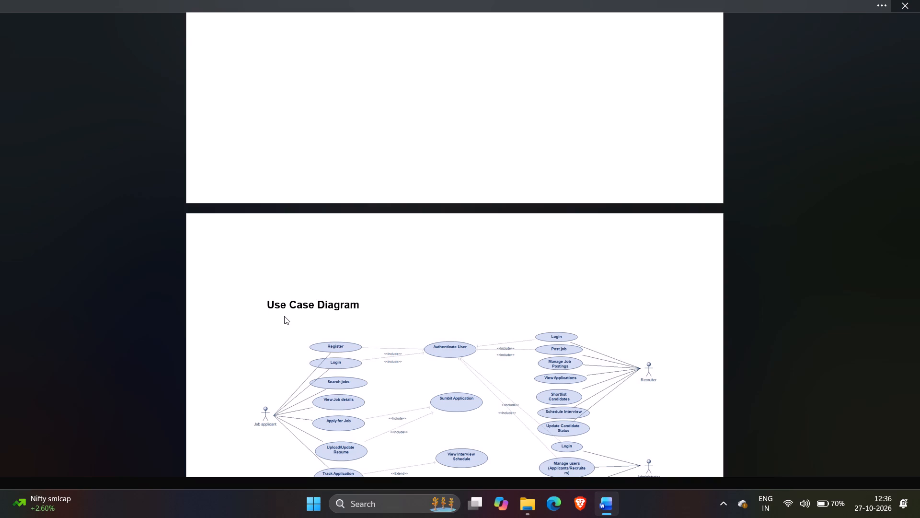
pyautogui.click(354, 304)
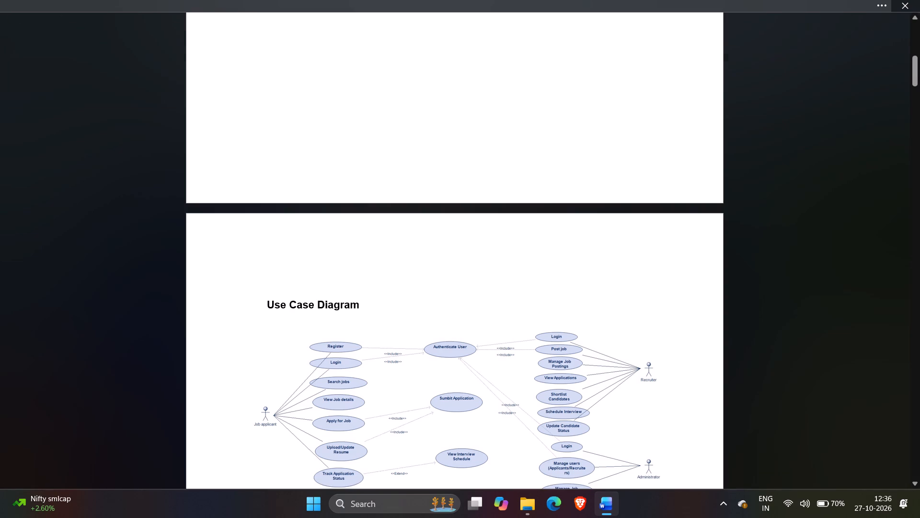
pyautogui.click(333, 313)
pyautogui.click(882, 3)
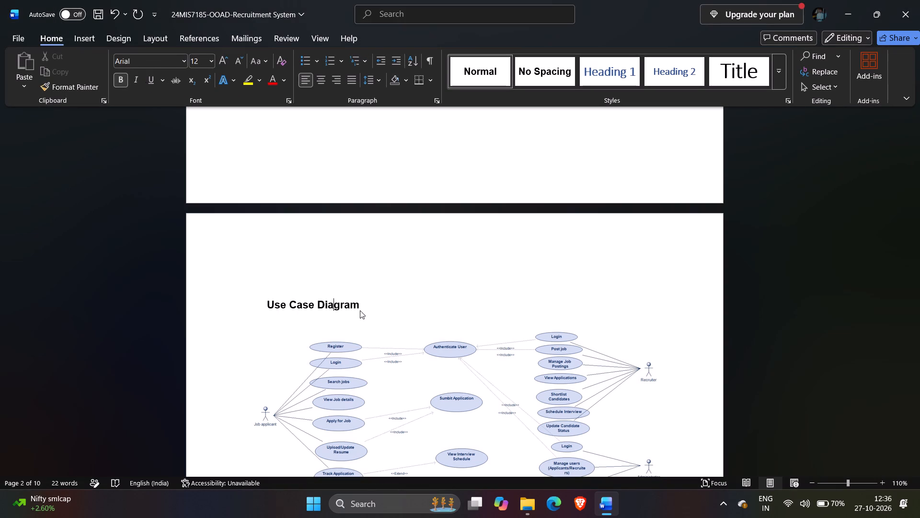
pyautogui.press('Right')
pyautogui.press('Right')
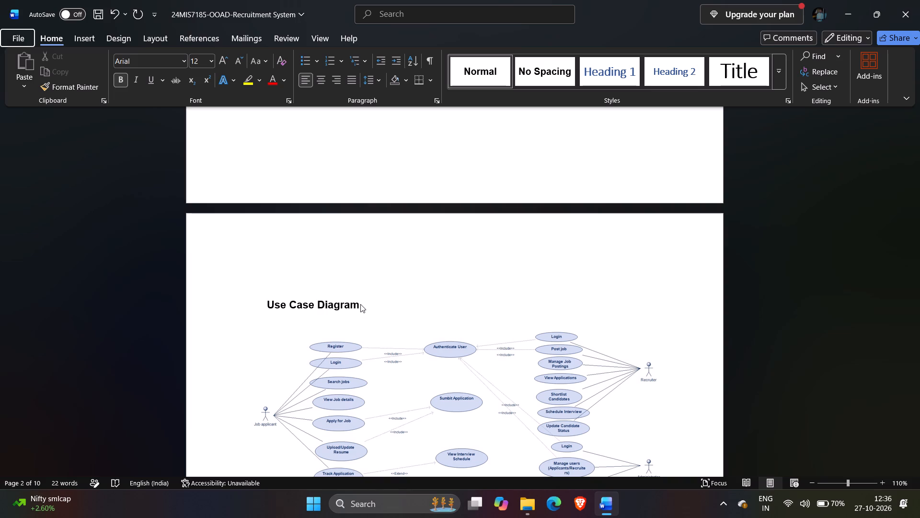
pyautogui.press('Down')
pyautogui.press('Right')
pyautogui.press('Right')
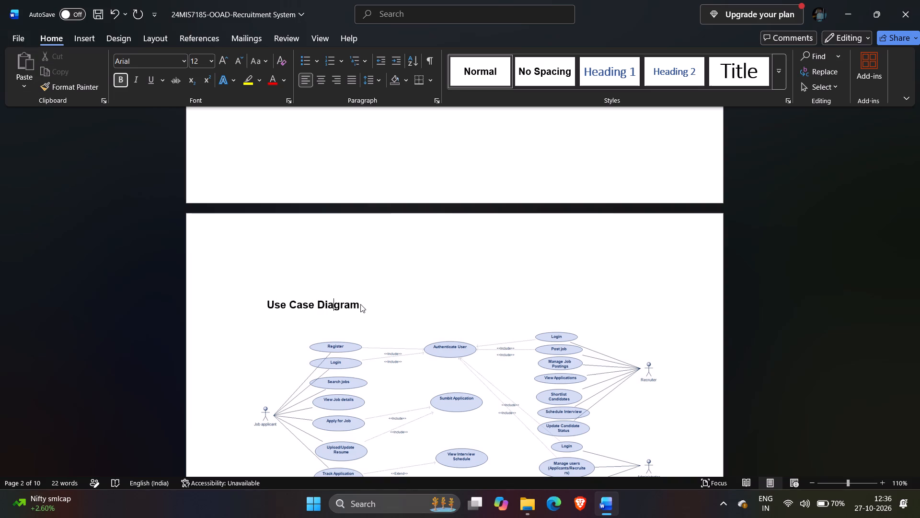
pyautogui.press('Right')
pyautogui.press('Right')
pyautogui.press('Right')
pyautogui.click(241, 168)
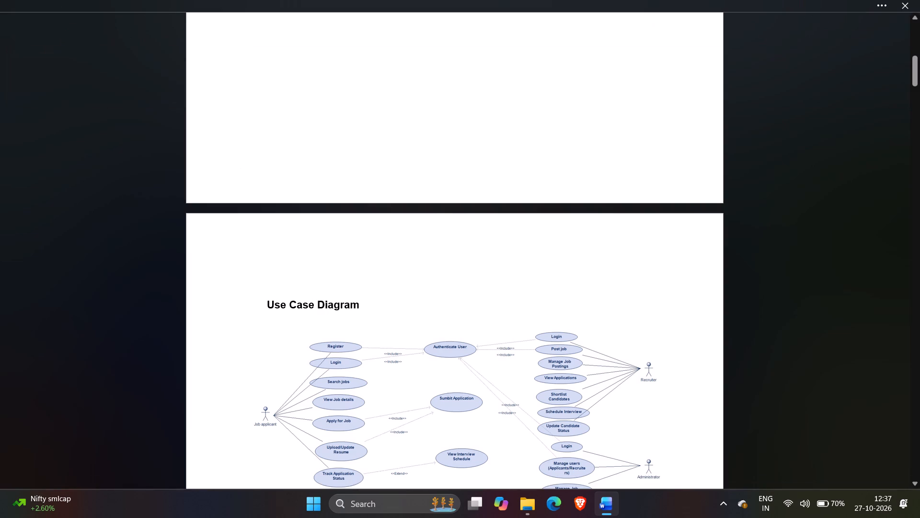
# Insert a blank line directly after the "Use Case Diagram" heading.
pyautogui.scroll(4, 568, 302)
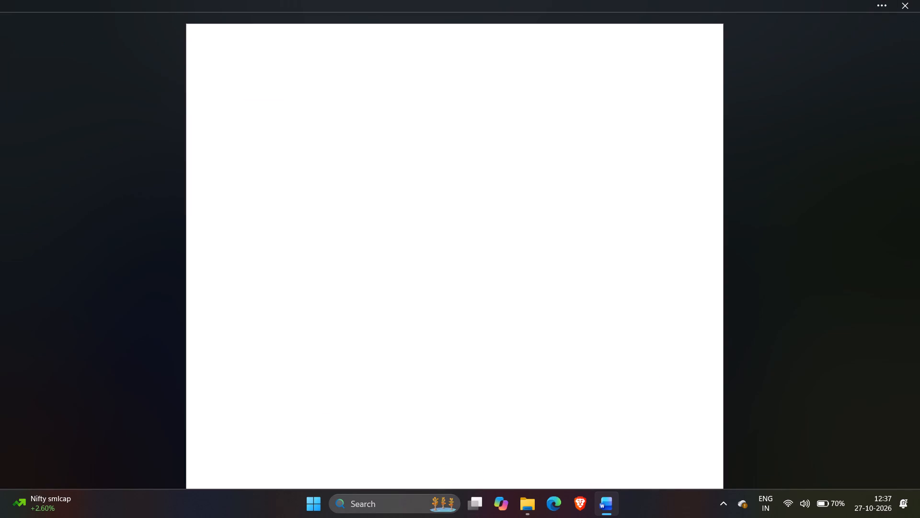
pyautogui.press('w')
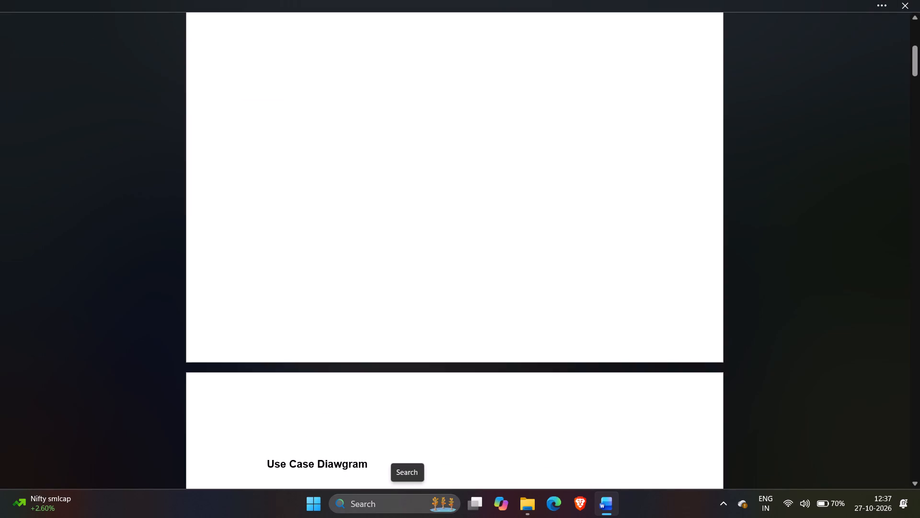
pyautogui.press('BackSpace')
pyautogui.press('Right')
pyautogui.press('Right')
pyautogui.press('Right')
pyautogui.press('Right')
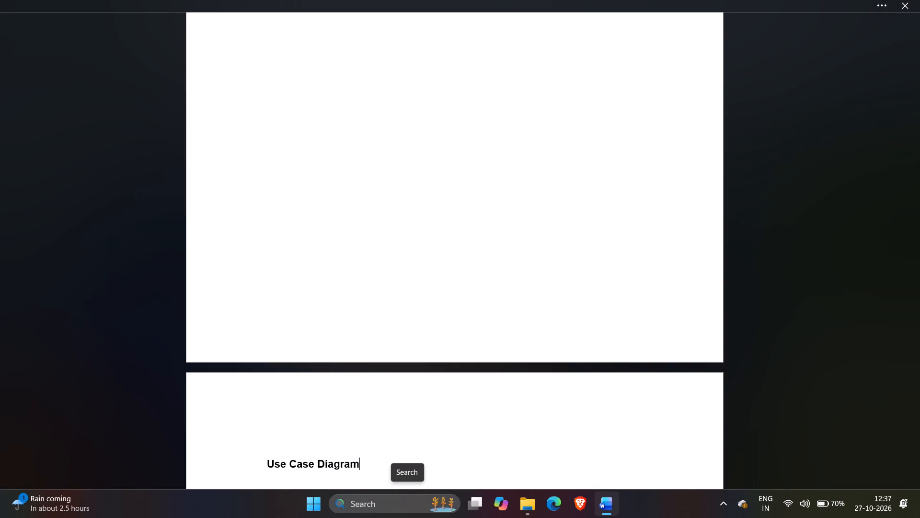
pyautogui.press('Return')
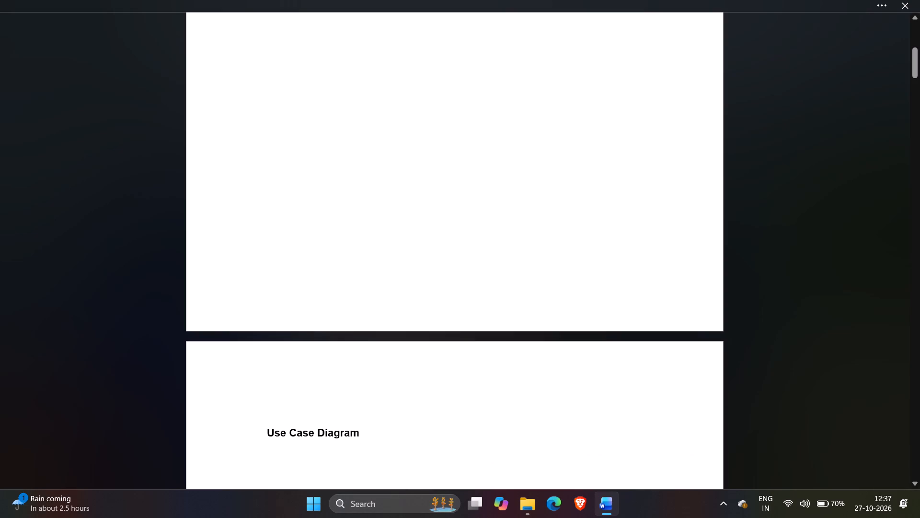
# Underline the whole "Use Case Diagram" heading.
pyautogui.doubleClick(359, 431)
pyautogui.click(381, 429)
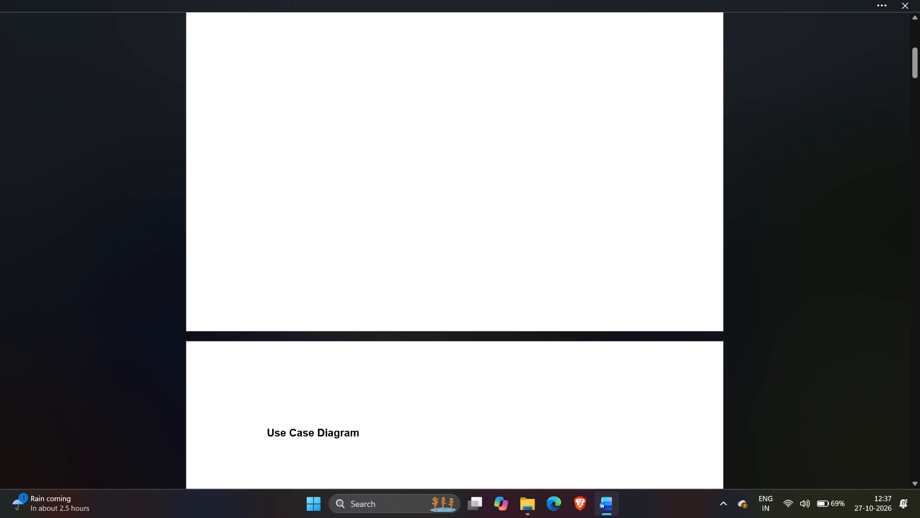
pyautogui.moveTo(268, 434); pyautogui.dragTo(351, 431)
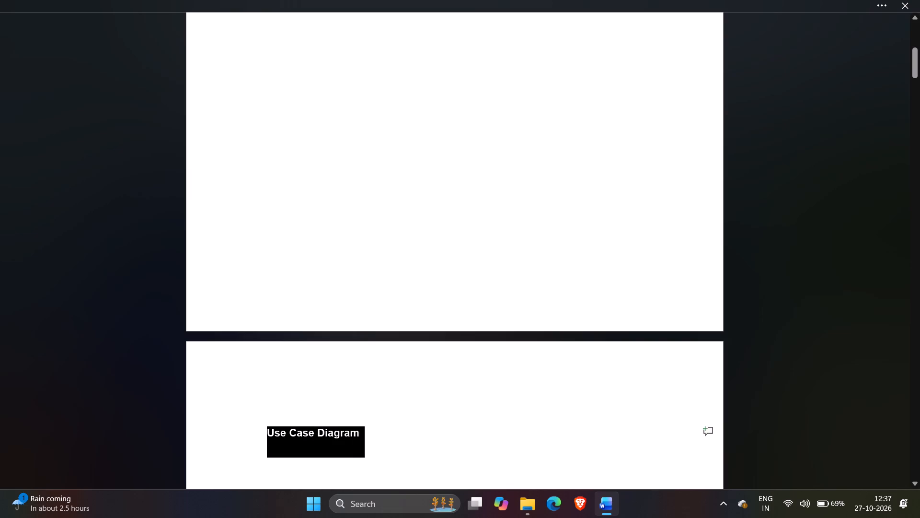
pyautogui.moveTo(351, 431); pyautogui.dragTo(381, 432)
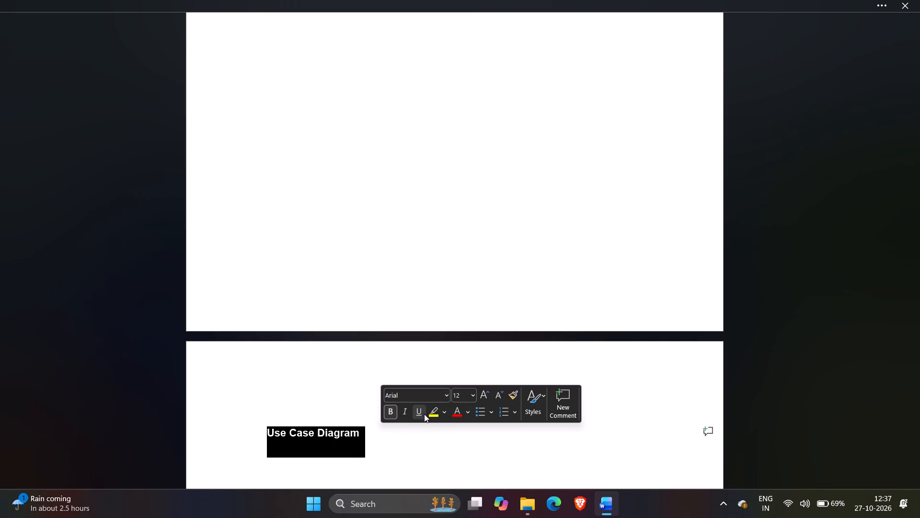
pyautogui.click(420, 409)
pyautogui.click(179, 400)
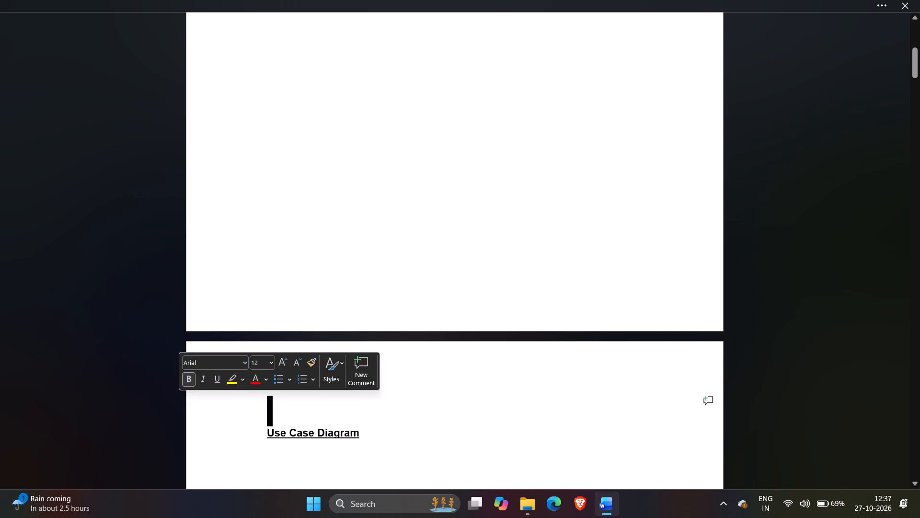
# Underline the whole "Class Diagram" heading.
pyautogui.scroll(-5, 448, 423)
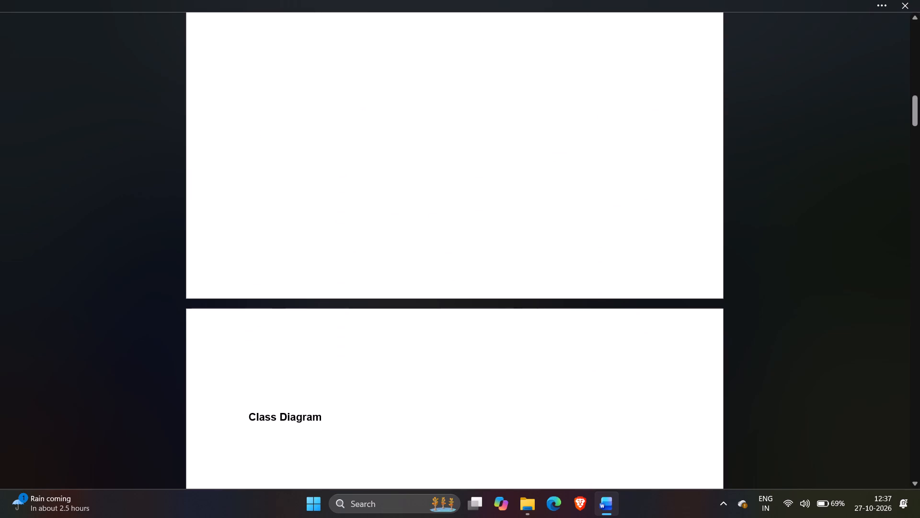
pyautogui.click(252, 412)
pyautogui.click(261, 415)
pyautogui.moveTo(270, 415); pyautogui.dragTo(300, 419)
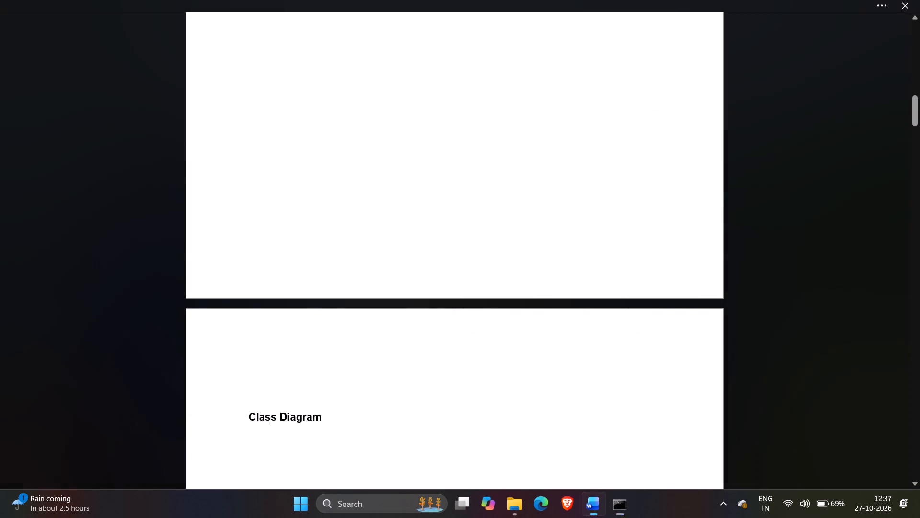
pyautogui.click(324, 416)
pyautogui.moveTo(324, 416); pyautogui.dragTo(316, 416)
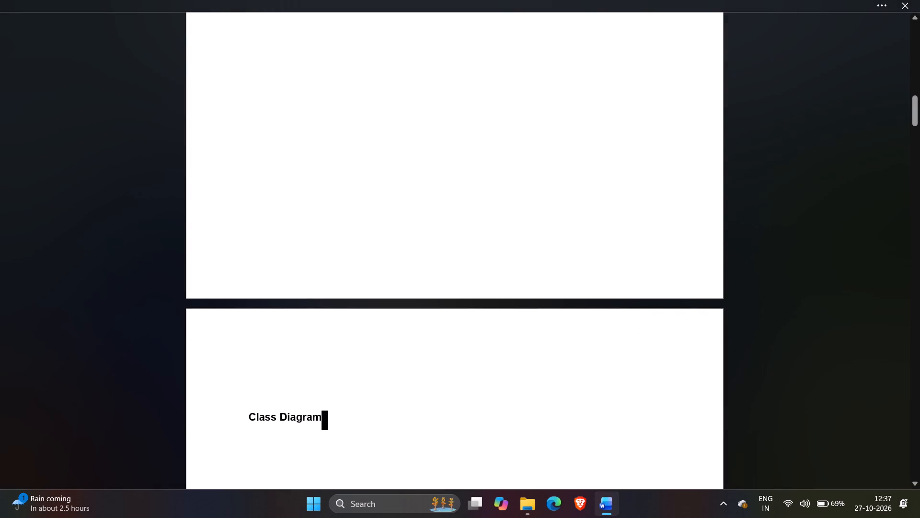
pyautogui.moveTo(316, 416); pyautogui.dragTo(261, 416)
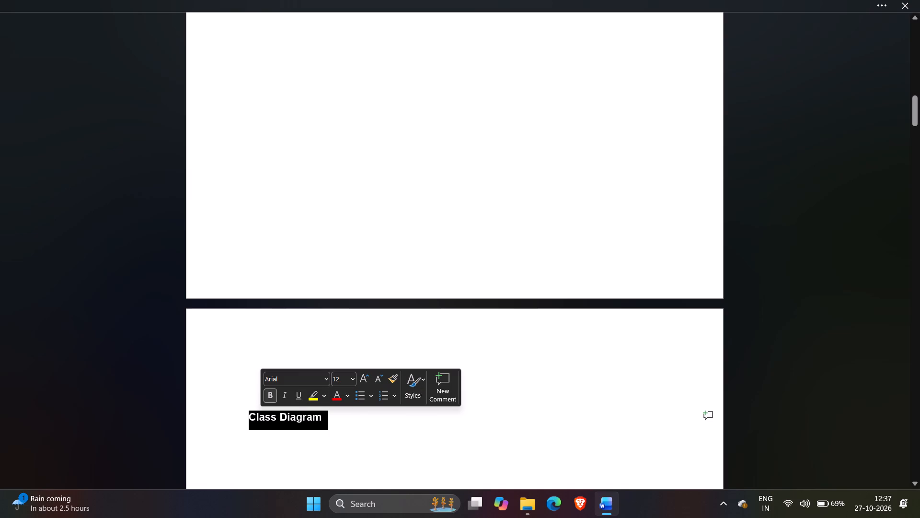
pyautogui.click(549, 404)
pyautogui.moveTo(321, 415); pyautogui.dragTo(304, 413)
pyautogui.moveTo(297, 411); pyautogui.dragTo(288, 409)
pyautogui.click(284, 408)
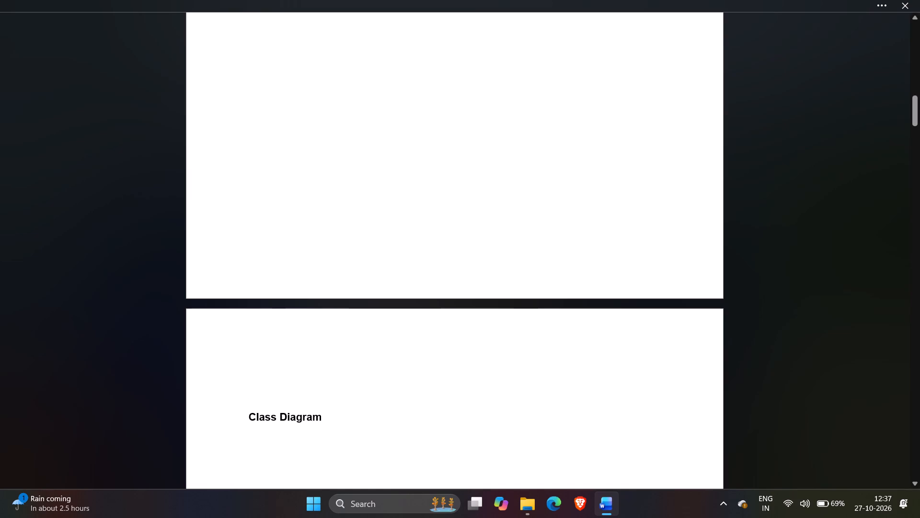
pyautogui.click(280, 406)
pyautogui.moveTo(324, 419); pyautogui.dragTo(248, 411)
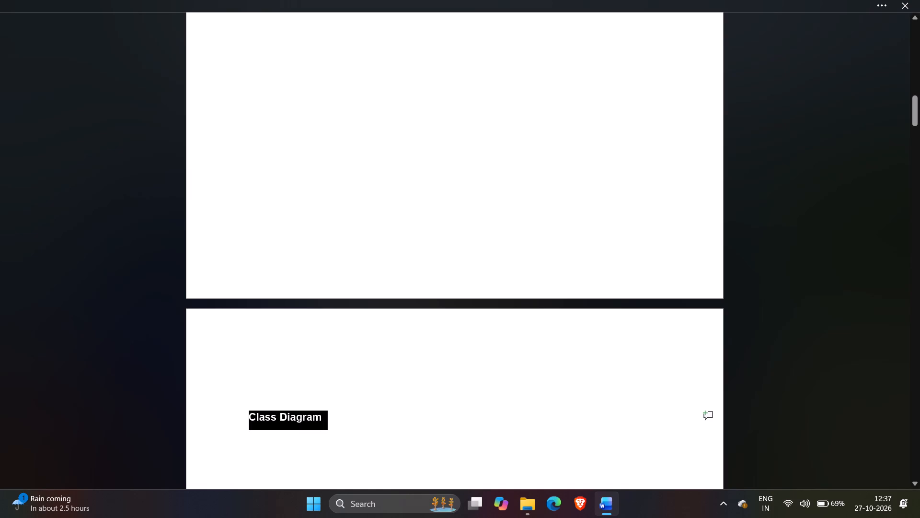
pyautogui.moveTo(248, 411); pyautogui.dragTo(244, 411)
pyautogui.click(282, 393)
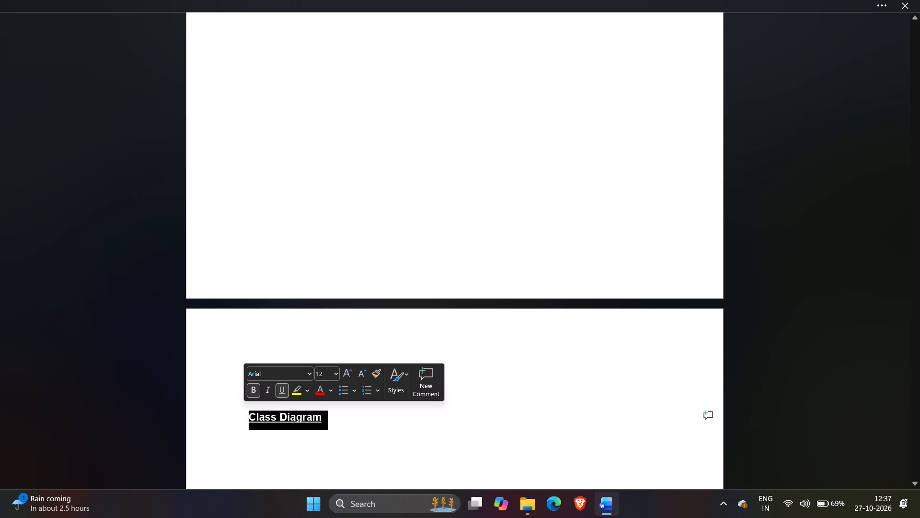
pyautogui.click(147, 487)
pyautogui.click(225, 408)
pyautogui.click(199, 429)
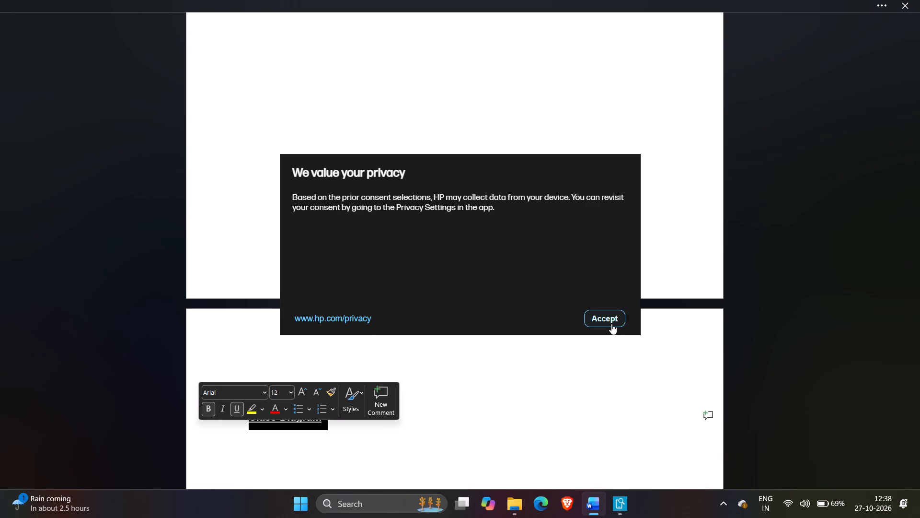
# Accept the HP privacy notice.
pyautogui.click(601, 314)
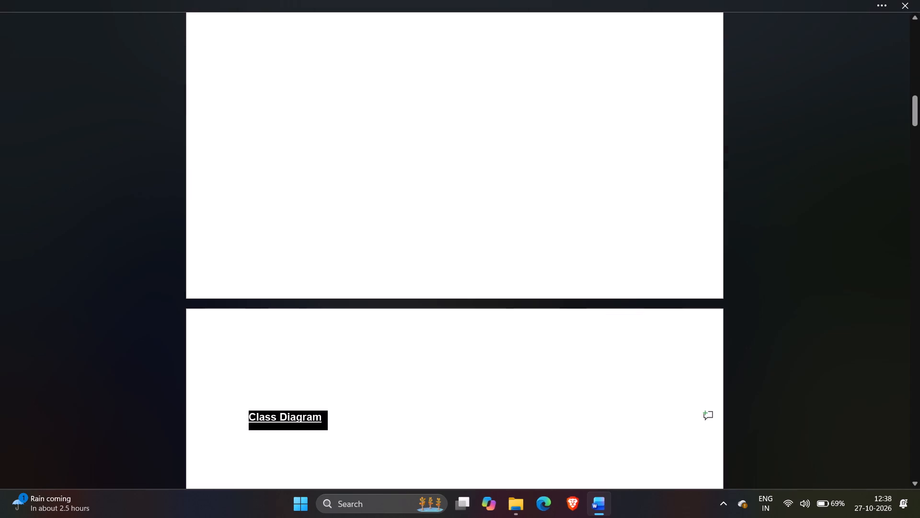
# Insert blank lines before the "Object Diagram" heading to move it onto the next page, just above its diagram.
pyautogui.click(728, 373)
pyautogui.scroll(-5, 592, 394)
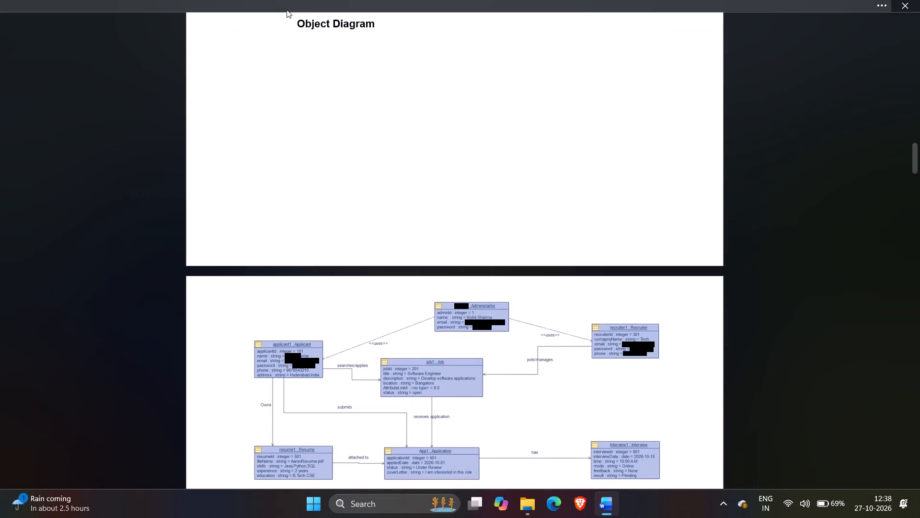
pyautogui.click(290, 20)
pyautogui.press('Return')
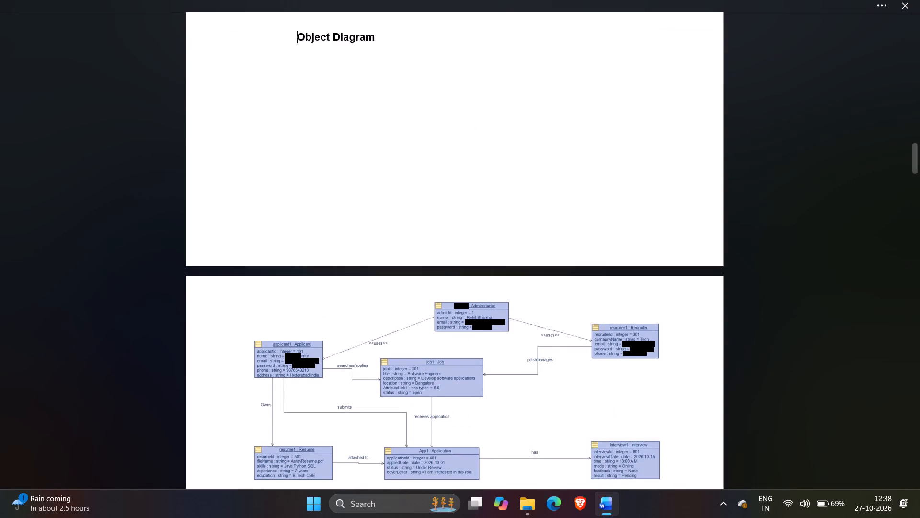
pyautogui.press('Return')
pyautogui.press('Return')
pyautogui.press('Return')
pyautogui.press('Return')
pyautogui.press('Return')
pyautogui.press('Return')
pyautogui.press('Return')
pyautogui.press('Return')
pyautogui.press('Return')
pyautogui.press('Return')
pyautogui.press('Return')
pyautogui.press('Return')
pyautogui.press('Return')
pyautogui.press('Return')
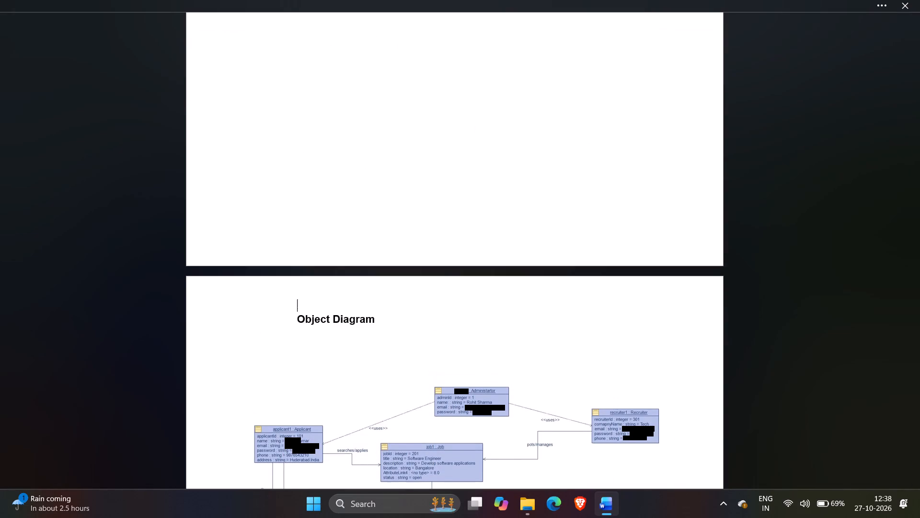
pyautogui.press('BackSpace')
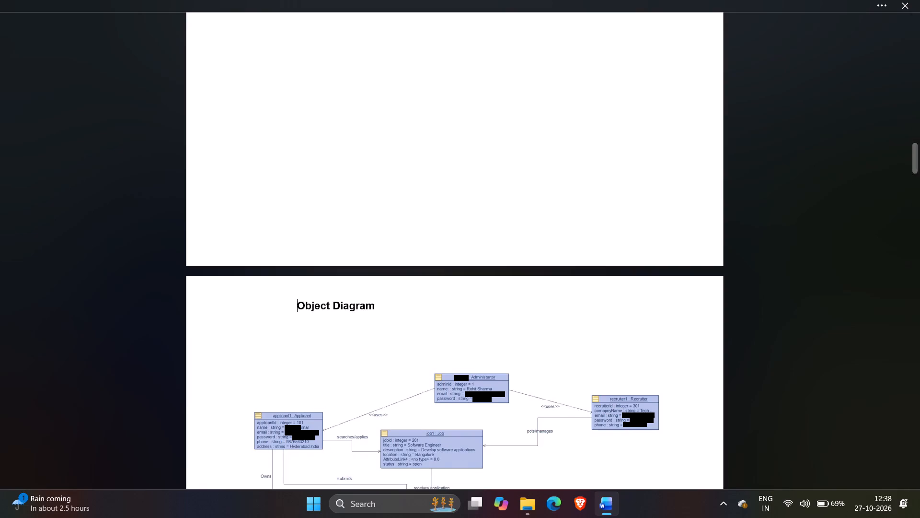
pyautogui.press('BackSpace')
pyautogui.press('Return')
pyautogui.press('Return')
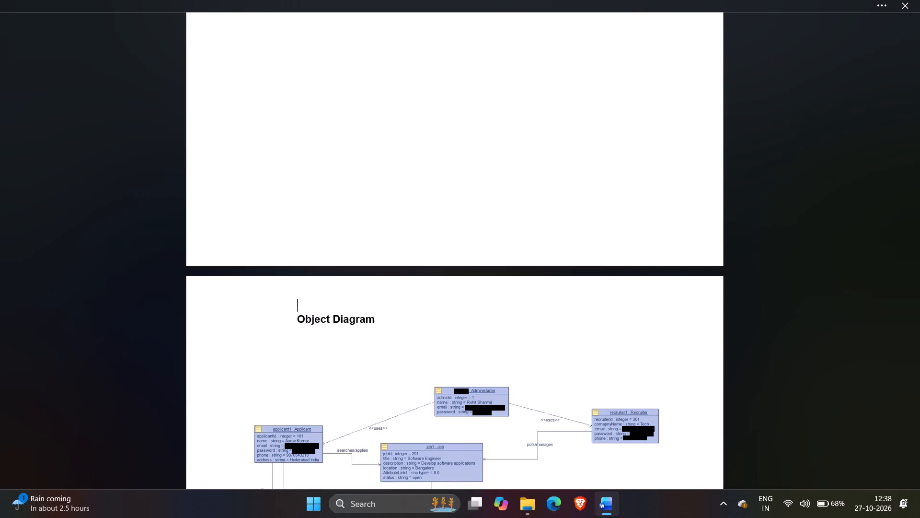
pyautogui.press('Return')
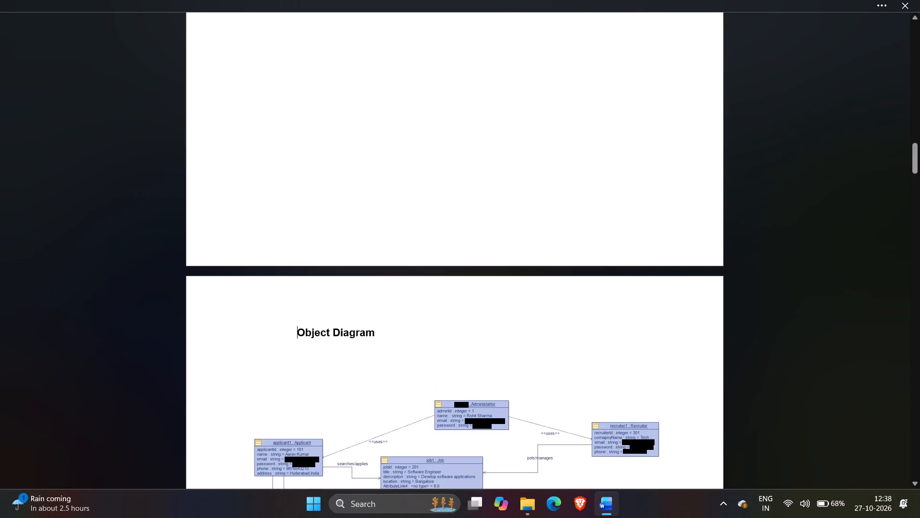
# Underline the whole "Object Diagram" heading.
pyautogui.press('Right')
pyautogui.moveTo(375, 333); pyautogui.dragTo(365, 333)
pyautogui.moveTo(365, 333); pyautogui.dragTo(300, 332)
pyautogui.click(300, 332)
pyautogui.moveTo(300, 331); pyautogui.dragTo(368, 341)
pyautogui.doubleClick(368, 341)
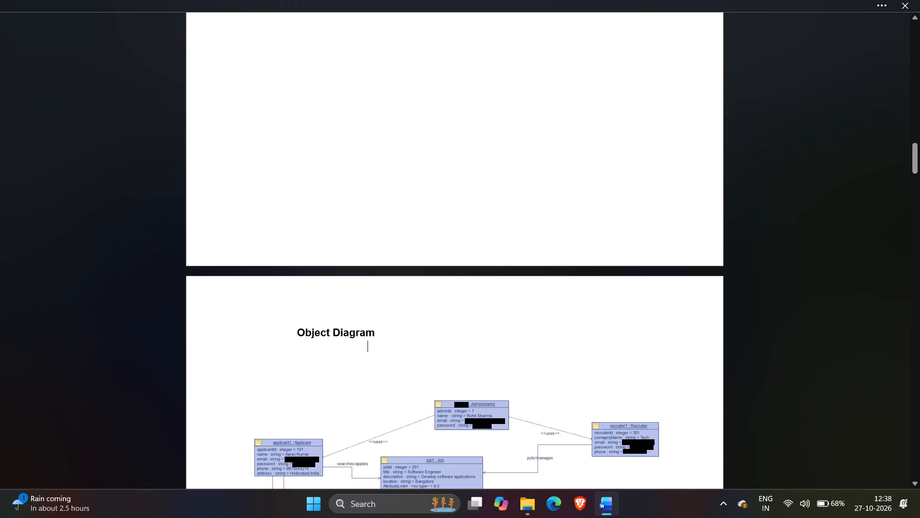
pyautogui.tripleClick(373, 333)
pyautogui.moveTo(373, 333); pyautogui.dragTo(319, 333)
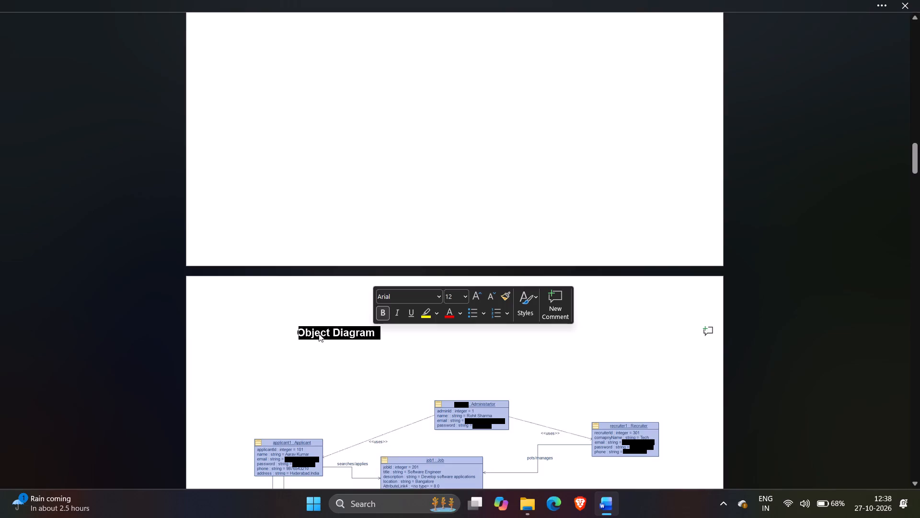
pyautogui.moveTo(319, 333); pyautogui.dragTo(312, 333)
pyautogui.click(312, 333)
pyautogui.moveTo(297, 333); pyautogui.dragTo(375, 342)
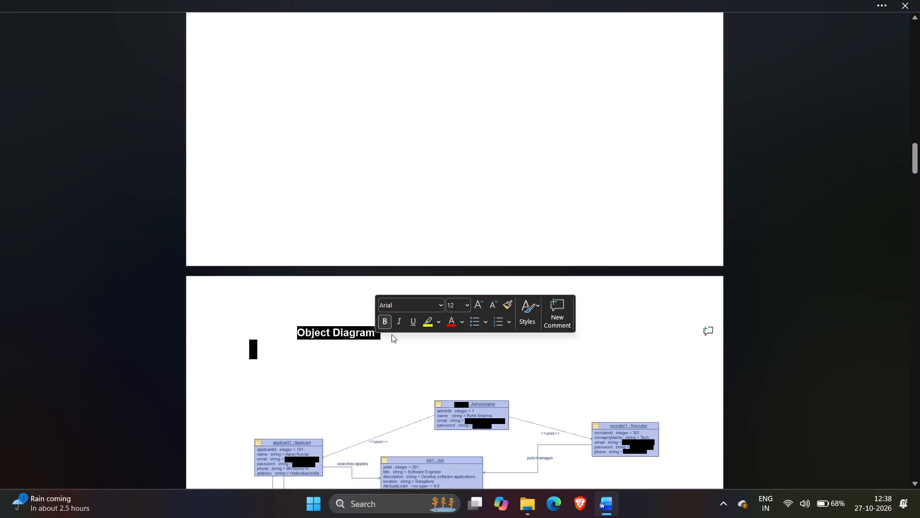
pyautogui.click(412, 321)
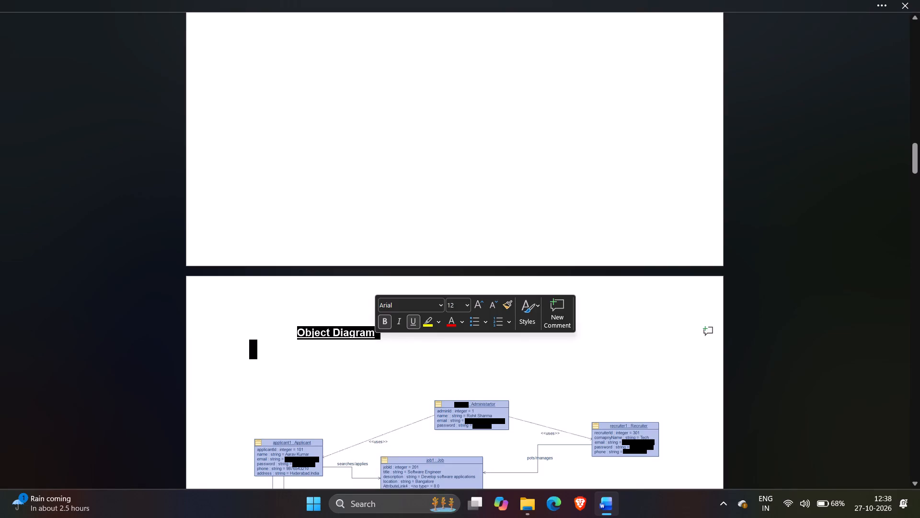
pyautogui.click(328, 371)
# Insert ten blank lines before the "Sequence Diagram" heading to move it onto the next page, just above its diagram.
pyautogui.scroll(-2, 328, 371)
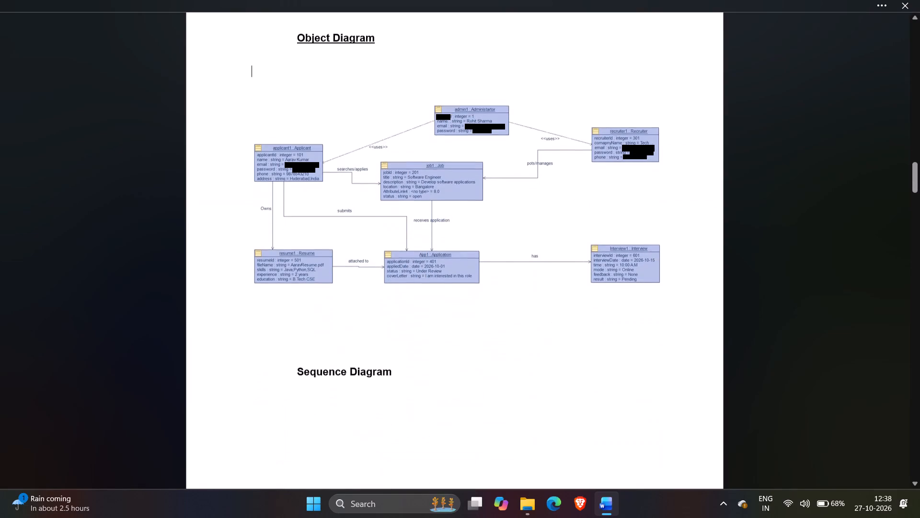
pyautogui.click(299, 367)
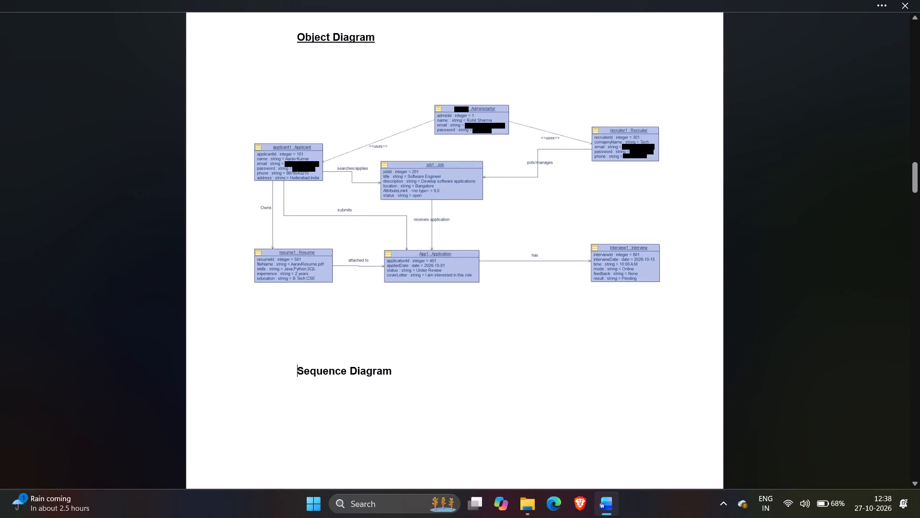
pyautogui.press('Return')
pyautogui.press('Return')
pyautogui.press('Return')
pyautogui.press('Return')
pyautogui.press('Return')
pyautogui.press('Return')
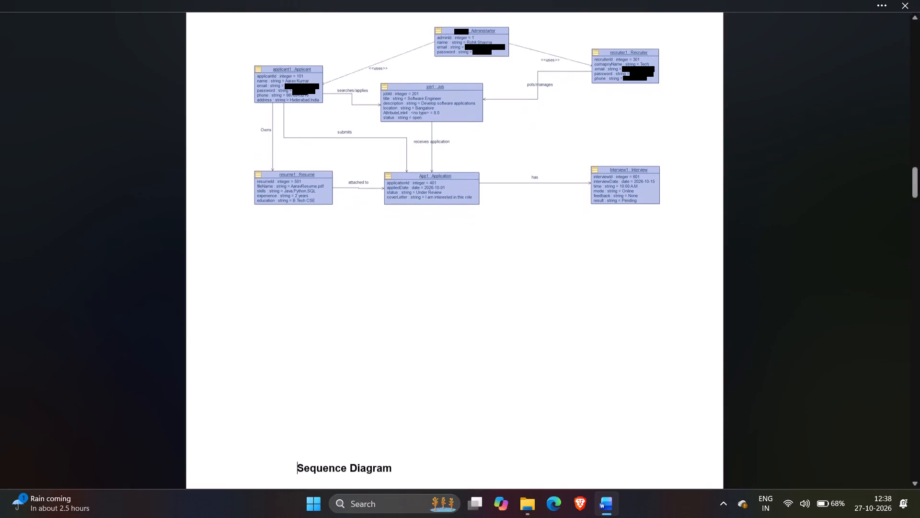
pyautogui.press('Return')
pyautogui.press('Return')
pyautogui.press('Return')
pyautogui.press('Return')
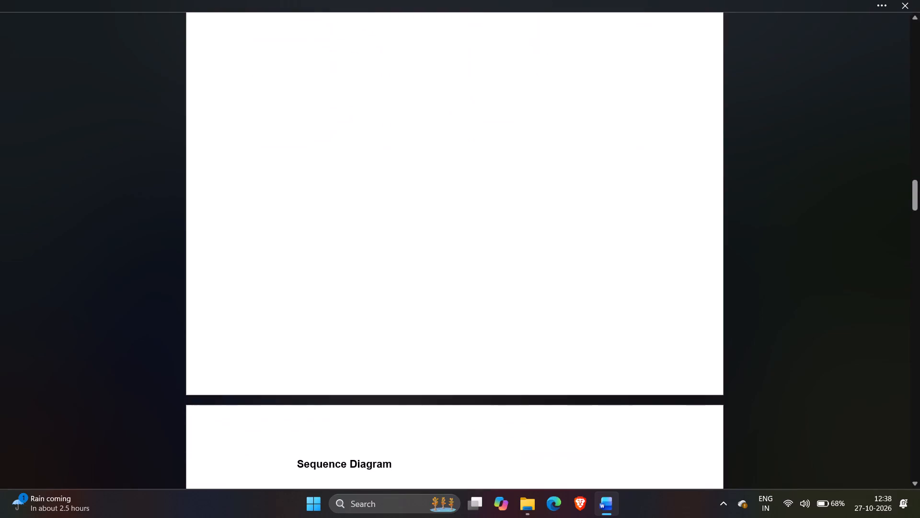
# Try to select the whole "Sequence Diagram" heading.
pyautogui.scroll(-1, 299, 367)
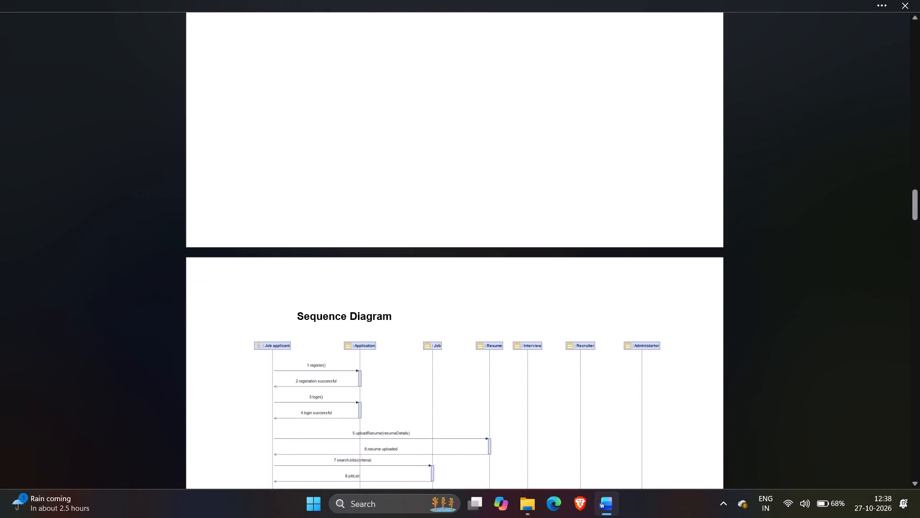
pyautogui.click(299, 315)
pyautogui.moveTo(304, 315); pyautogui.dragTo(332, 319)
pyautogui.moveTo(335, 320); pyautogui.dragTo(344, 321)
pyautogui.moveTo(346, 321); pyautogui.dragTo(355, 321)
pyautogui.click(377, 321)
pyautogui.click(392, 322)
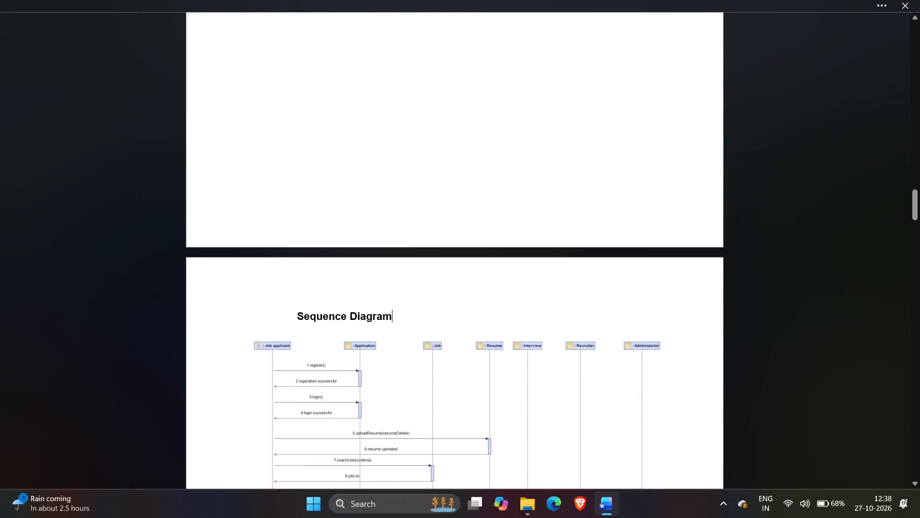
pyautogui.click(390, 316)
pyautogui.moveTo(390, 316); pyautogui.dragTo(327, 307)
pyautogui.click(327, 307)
# Delete one blank line above the "Sequence Diagram" heading so it sits at the top of its page.
pyautogui.click(298, 317)
pyautogui.press('BackSpace')
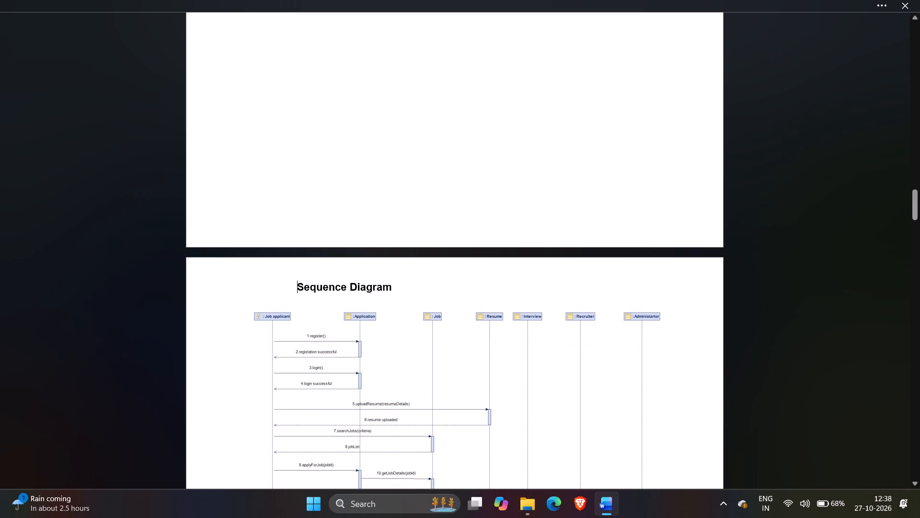
# Underline the whole "Sequence Diagram" heading.
pyautogui.click(298, 290)
pyautogui.moveTo(301, 290); pyautogui.dragTo(322, 292)
pyautogui.moveTo(324, 292); pyautogui.dragTo(386, 294)
pyautogui.click(386, 294)
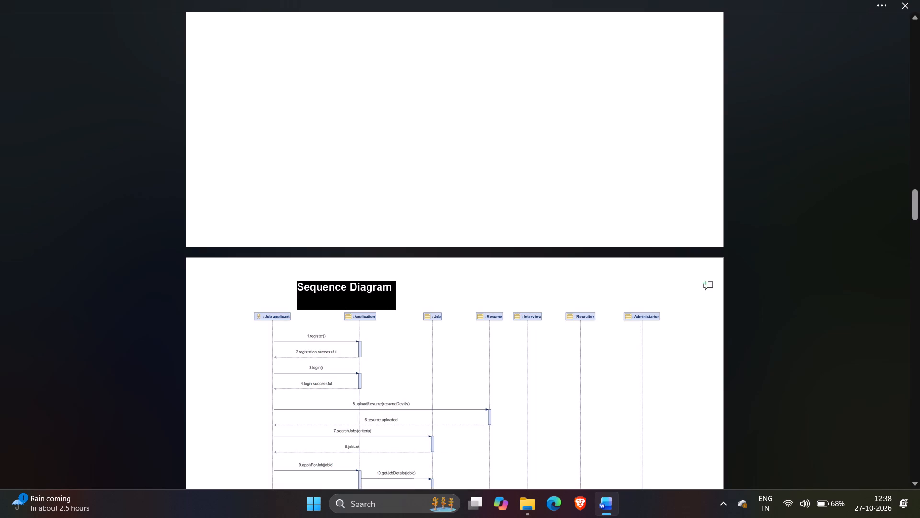
pyautogui.click(393, 291)
pyautogui.moveTo(395, 285); pyautogui.dragTo(394, 285)
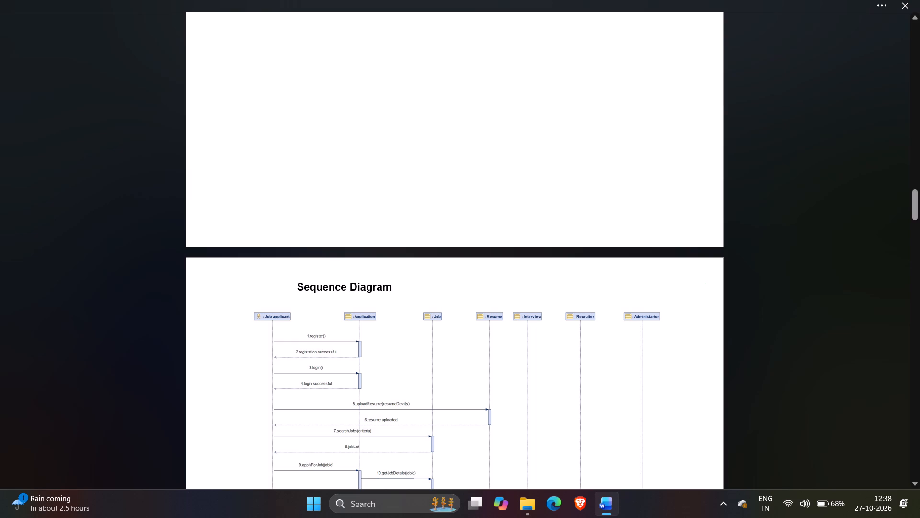
pyautogui.moveTo(394, 285); pyautogui.dragTo(312, 269)
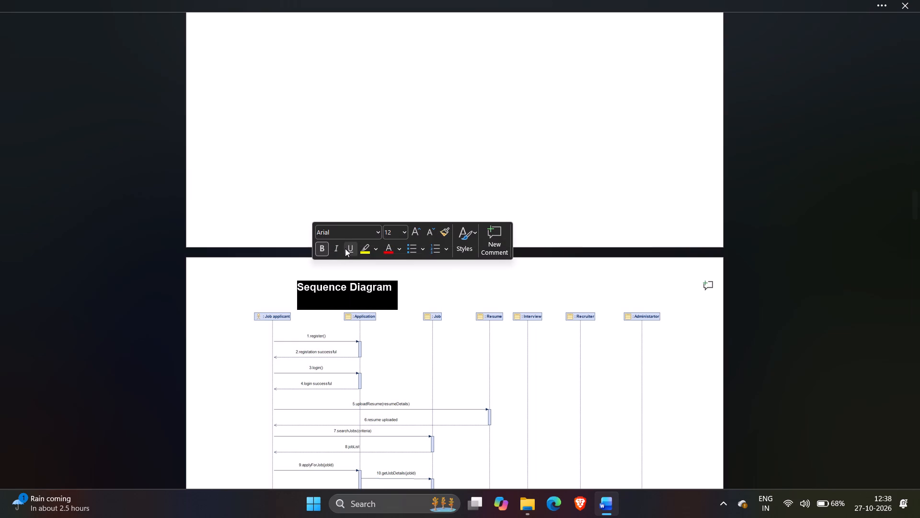
pyautogui.click(348, 246)
pyautogui.click(199, 301)
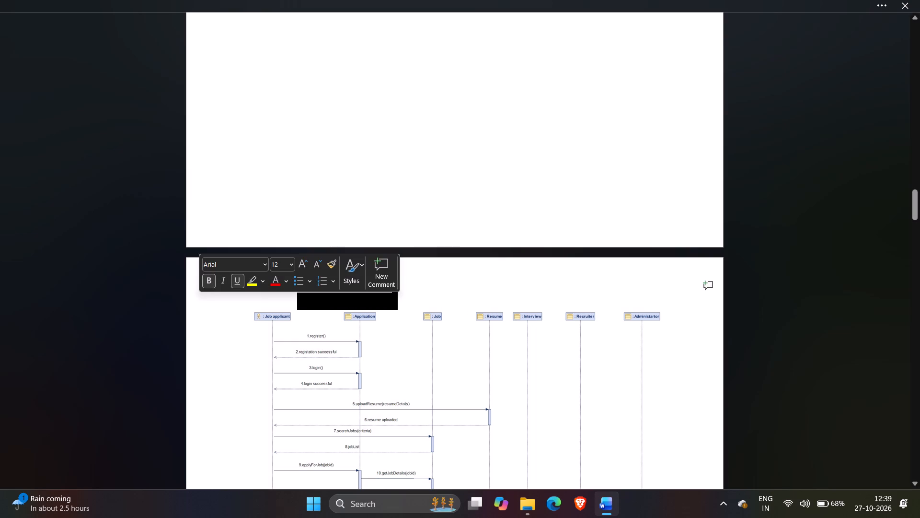
pyautogui.click(494, 252)
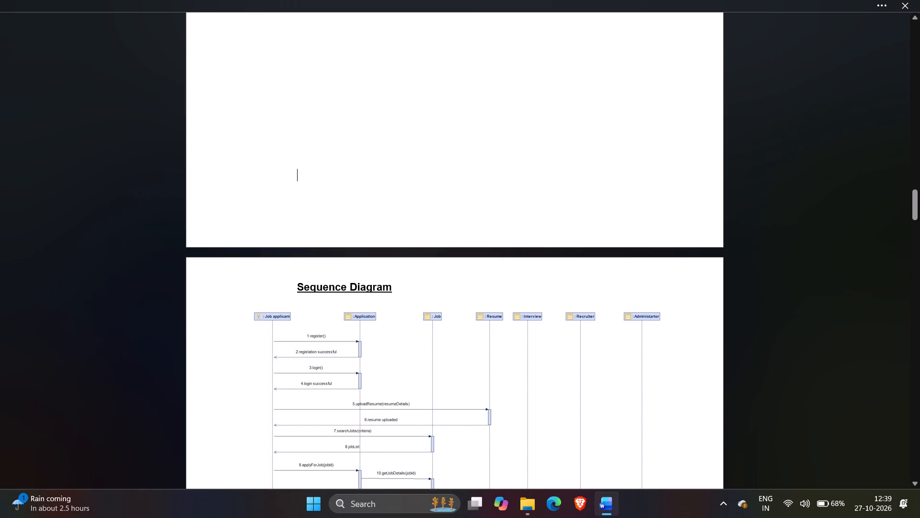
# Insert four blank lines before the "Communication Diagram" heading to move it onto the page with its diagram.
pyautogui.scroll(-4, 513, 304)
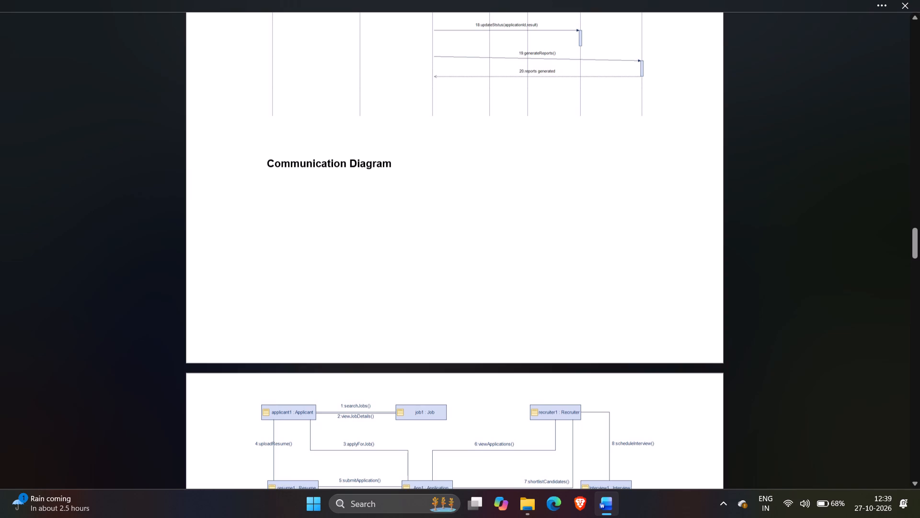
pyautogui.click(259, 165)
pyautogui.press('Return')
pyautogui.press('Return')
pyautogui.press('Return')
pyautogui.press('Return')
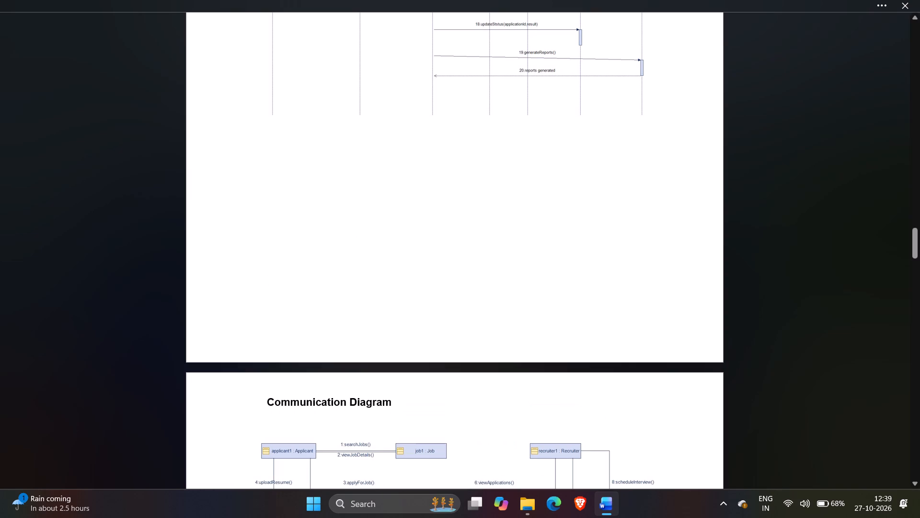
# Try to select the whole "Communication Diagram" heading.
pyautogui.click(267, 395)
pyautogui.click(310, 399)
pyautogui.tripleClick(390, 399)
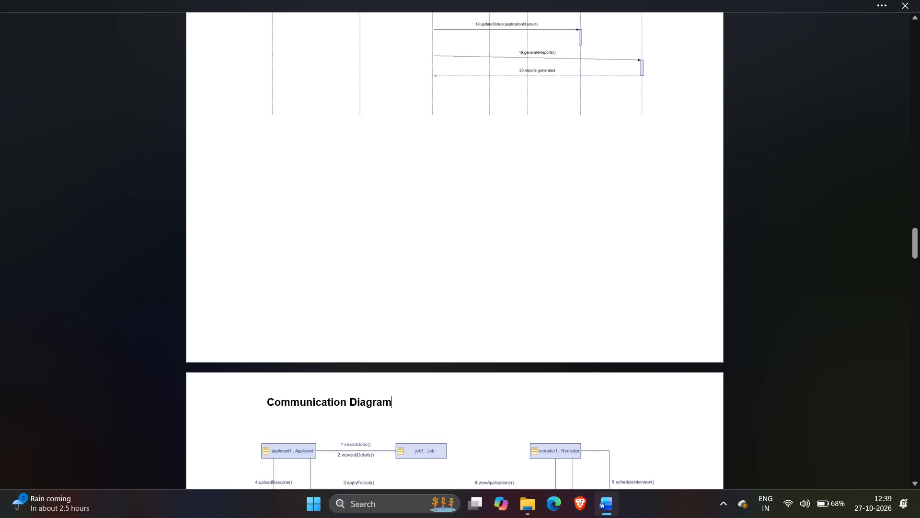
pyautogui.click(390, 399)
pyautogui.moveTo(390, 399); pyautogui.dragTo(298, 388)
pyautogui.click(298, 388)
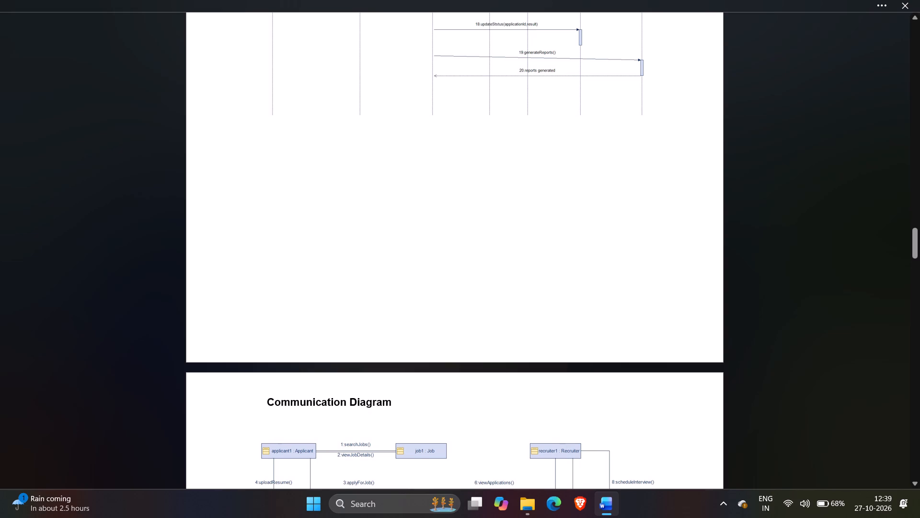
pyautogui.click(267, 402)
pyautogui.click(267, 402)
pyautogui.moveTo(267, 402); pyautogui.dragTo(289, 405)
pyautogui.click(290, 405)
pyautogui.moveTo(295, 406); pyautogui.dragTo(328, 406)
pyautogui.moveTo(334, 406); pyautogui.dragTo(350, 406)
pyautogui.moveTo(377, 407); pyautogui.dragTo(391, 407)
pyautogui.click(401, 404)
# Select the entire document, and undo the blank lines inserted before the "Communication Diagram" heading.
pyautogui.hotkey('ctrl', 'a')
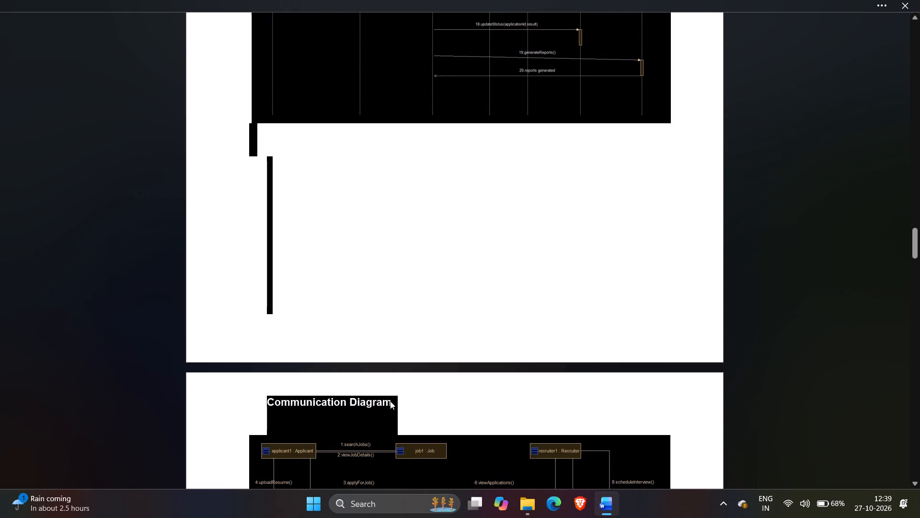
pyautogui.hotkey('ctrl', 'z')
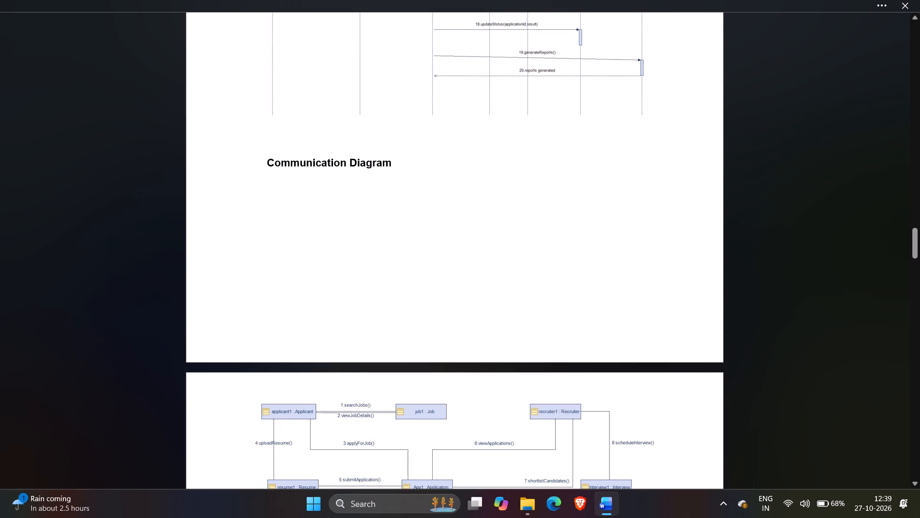
# Insert four blank lines before the "Communication Diagram" heading to move it onto the next page, just above its diagram.
pyautogui.press('Return')
pyautogui.press('Return')
pyautogui.press('Return')
pyautogui.press('Return')
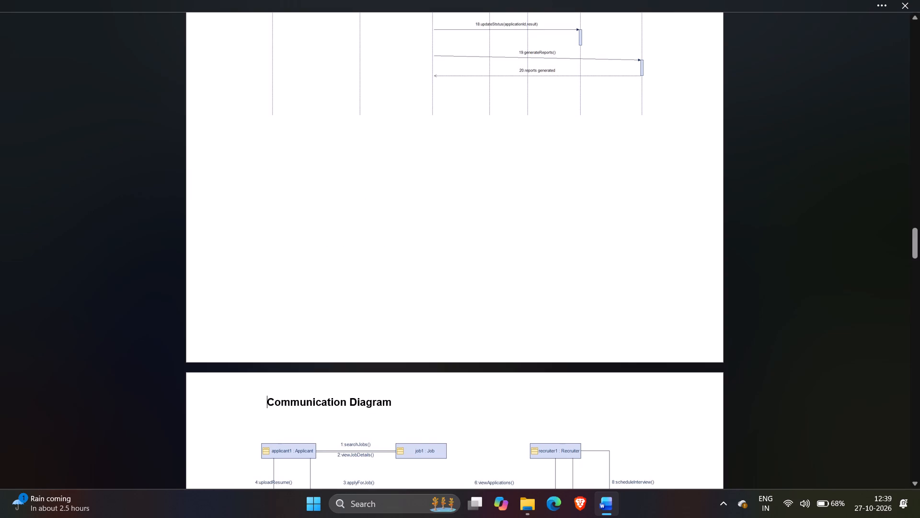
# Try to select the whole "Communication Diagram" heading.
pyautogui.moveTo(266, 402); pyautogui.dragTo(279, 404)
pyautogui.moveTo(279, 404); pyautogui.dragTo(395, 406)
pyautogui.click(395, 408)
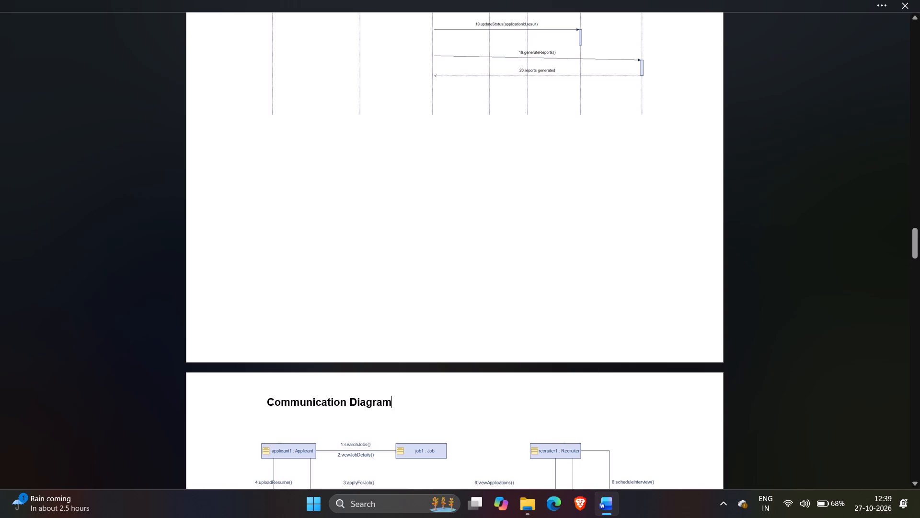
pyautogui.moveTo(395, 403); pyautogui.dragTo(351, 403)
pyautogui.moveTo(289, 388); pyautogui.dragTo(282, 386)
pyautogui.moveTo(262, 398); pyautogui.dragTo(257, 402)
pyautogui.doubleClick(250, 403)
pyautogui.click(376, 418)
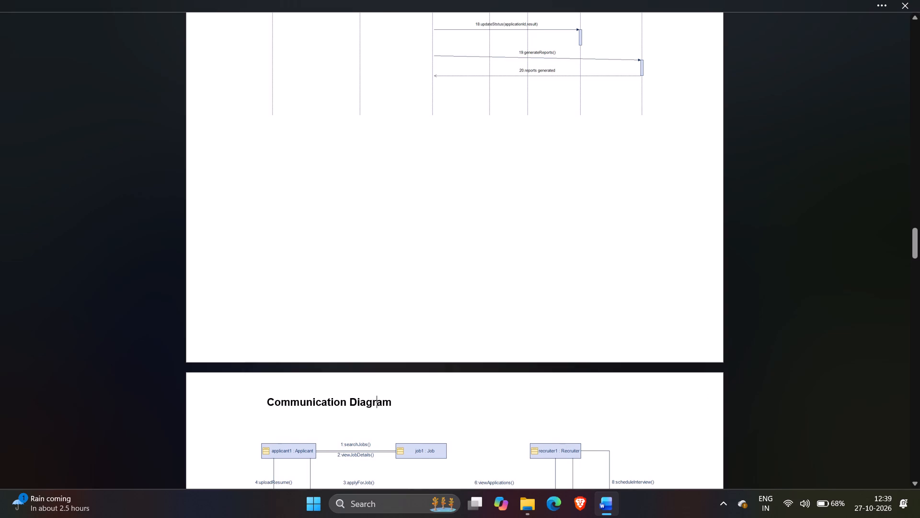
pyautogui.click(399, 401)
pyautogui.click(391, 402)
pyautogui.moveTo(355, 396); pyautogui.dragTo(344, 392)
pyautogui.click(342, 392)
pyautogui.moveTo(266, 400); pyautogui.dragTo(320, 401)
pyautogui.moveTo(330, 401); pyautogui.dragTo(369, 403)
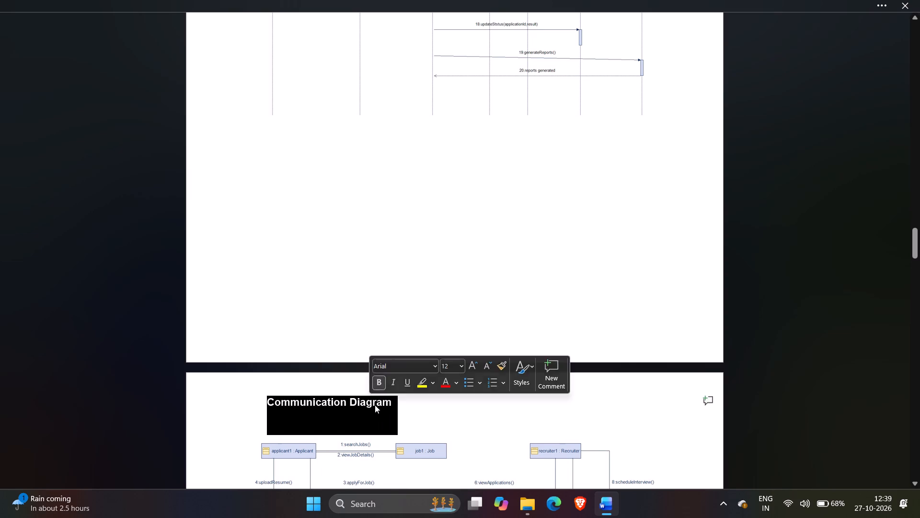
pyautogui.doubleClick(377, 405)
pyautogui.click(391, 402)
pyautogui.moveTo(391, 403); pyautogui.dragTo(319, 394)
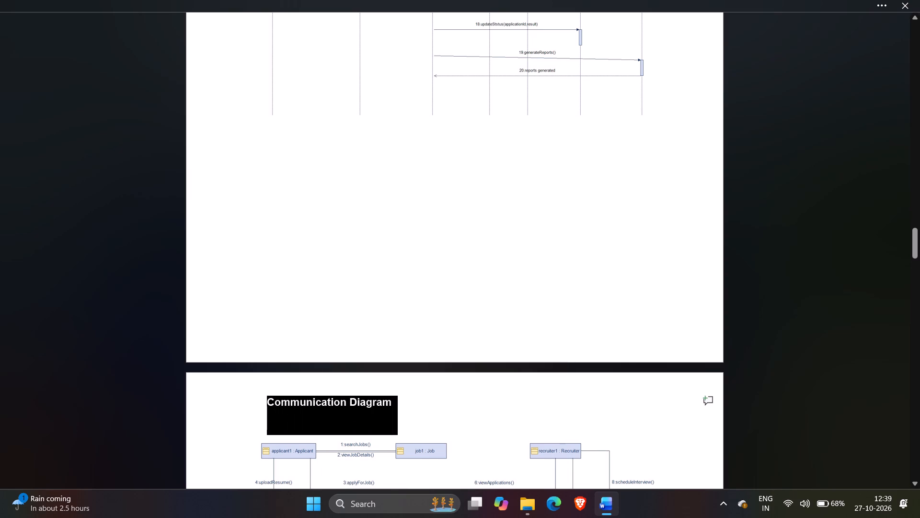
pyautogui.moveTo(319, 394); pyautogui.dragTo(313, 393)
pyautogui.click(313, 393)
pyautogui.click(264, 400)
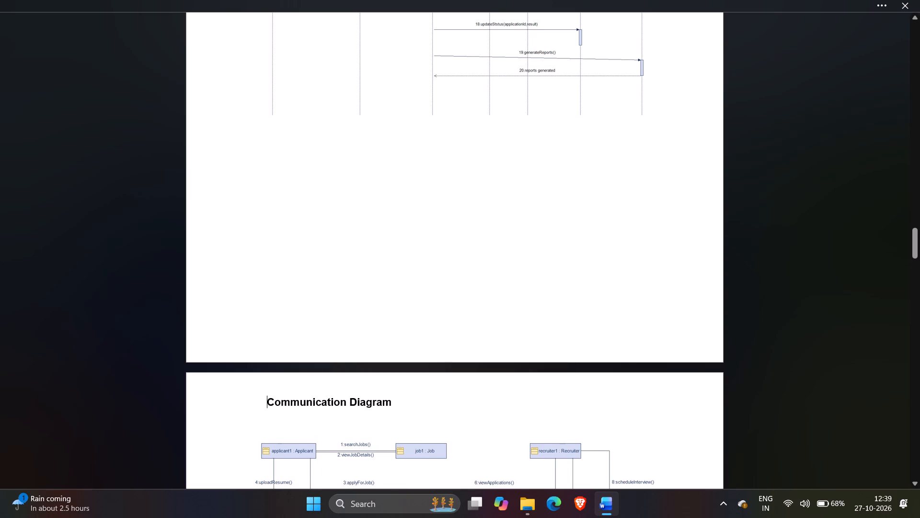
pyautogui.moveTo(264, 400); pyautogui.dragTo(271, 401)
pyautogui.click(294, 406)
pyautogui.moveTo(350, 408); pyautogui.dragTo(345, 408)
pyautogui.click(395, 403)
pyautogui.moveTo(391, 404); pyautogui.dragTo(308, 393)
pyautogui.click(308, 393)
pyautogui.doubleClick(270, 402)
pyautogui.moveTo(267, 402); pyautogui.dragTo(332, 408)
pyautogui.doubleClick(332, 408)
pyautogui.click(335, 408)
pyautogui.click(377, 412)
# Underline the whole "Communication Diagram" heading.
pyautogui.click(394, 409)
pyautogui.moveTo(394, 403); pyautogui.dragTo(297, 402)
pyautogui.click(333, 385)
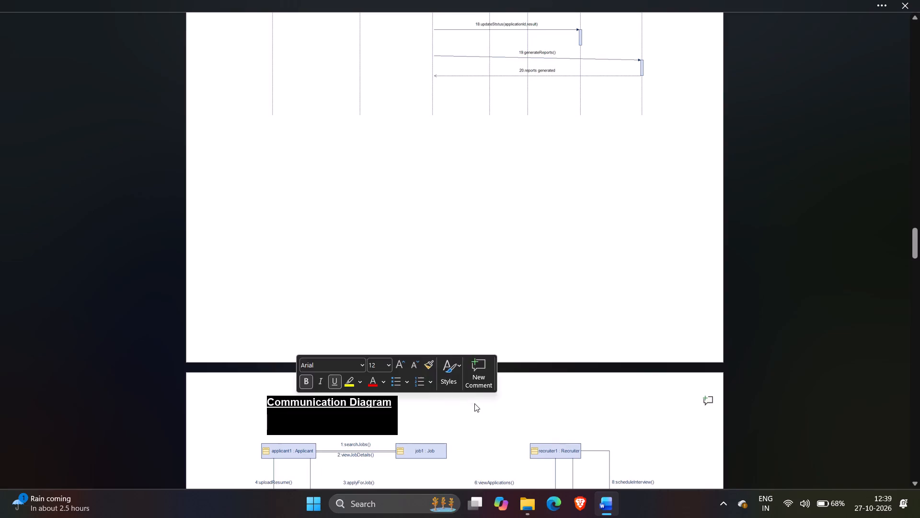
pyautogui.click(480, 404)
# Underline the "Activity Diagram" heading below the communication diagram.
pyautogui.scroll(-3, 480, 404)
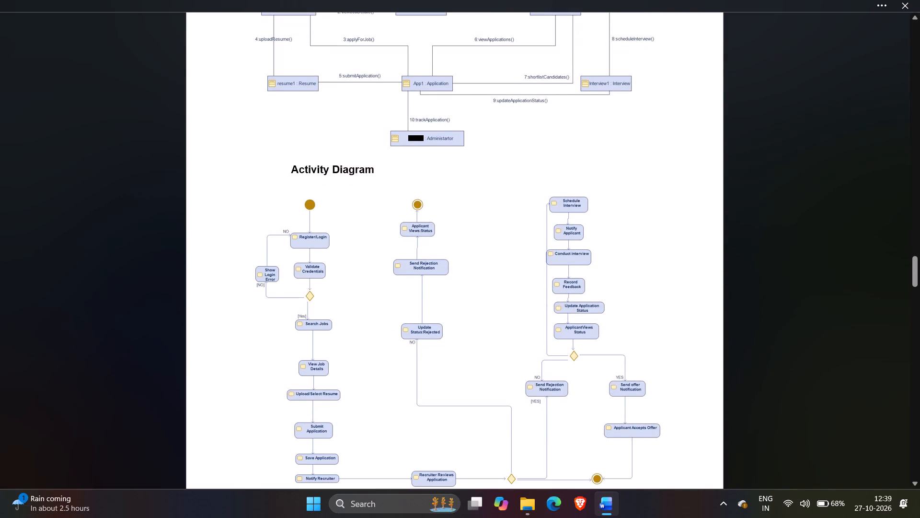
pyautogui.moveTo(288, 167); pyautogui.dragTo(297, 170)
pyautogui.click(298, 170)
pyautogui.moveTo(301, 171); pyautogui.dragTo(363, 177)
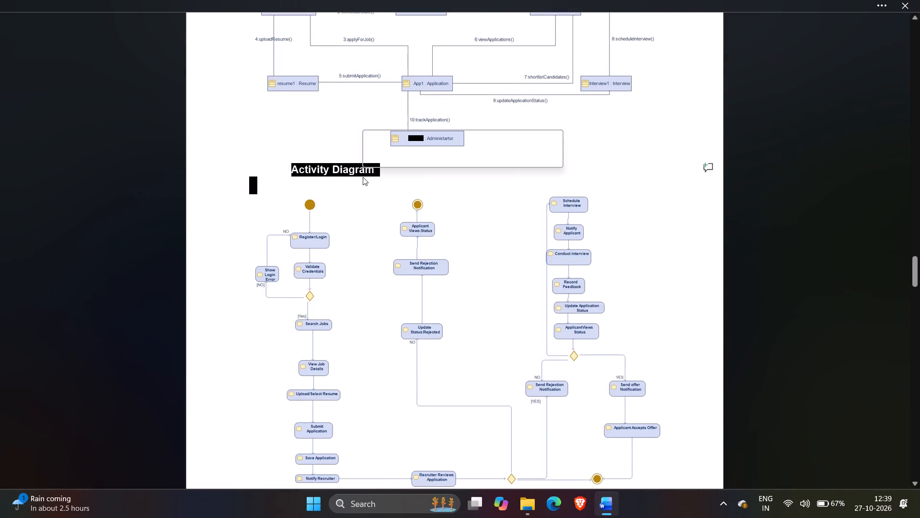
pyautogui.click(397, 159)
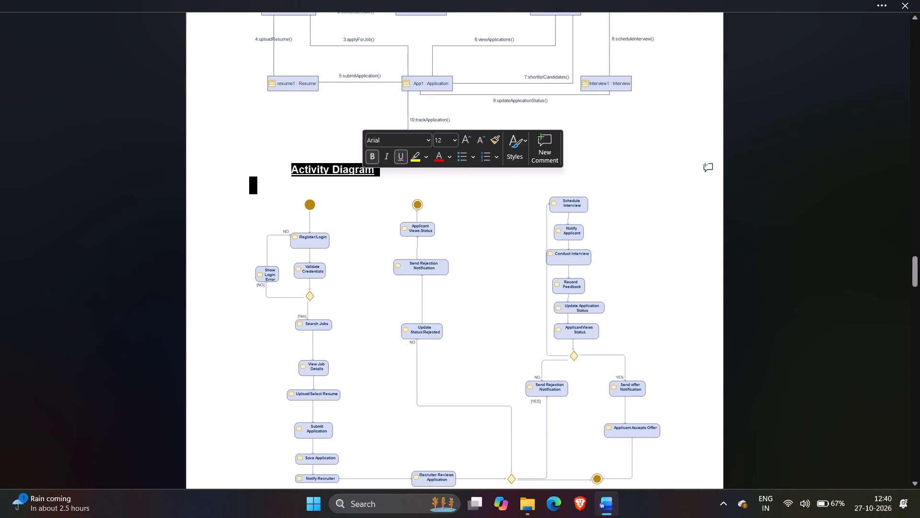
# Insert a blank line before the "State Machine Diagram" heading to move it onto the page with its diagram.
pyautogui.scroll(-2, 309, 257)
pyautogui.click(291, 236)
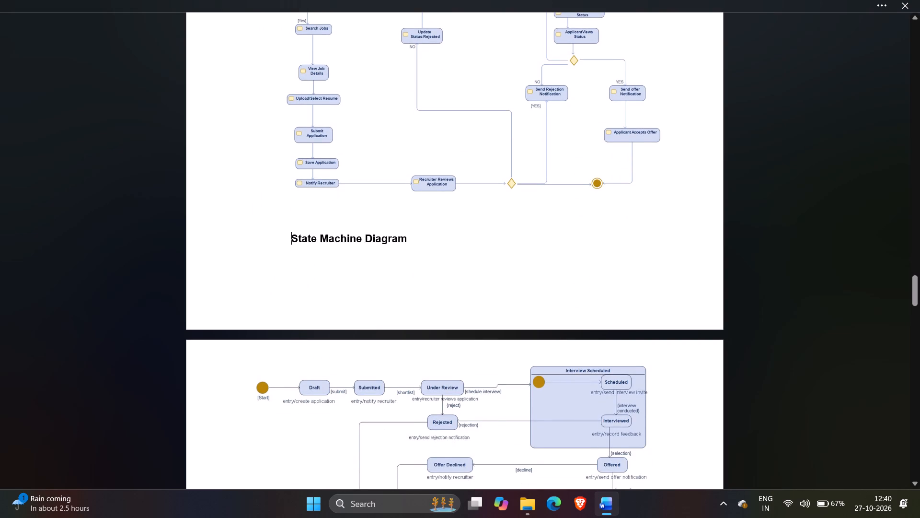
pyautogui.press('Return')
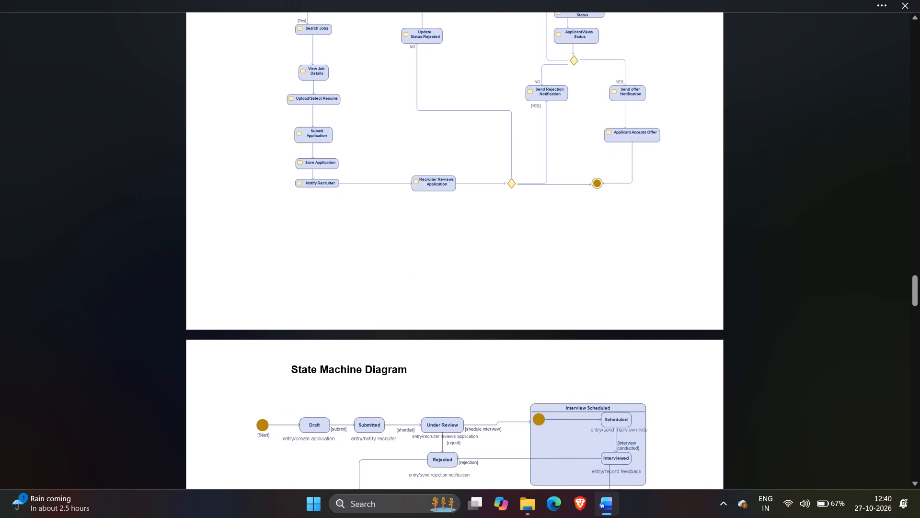
# Underline the "State Machine Diagram" heading above its diagram.
pyautogui.moveTo(289, 368); pyautogui.dragTo(396, 376)
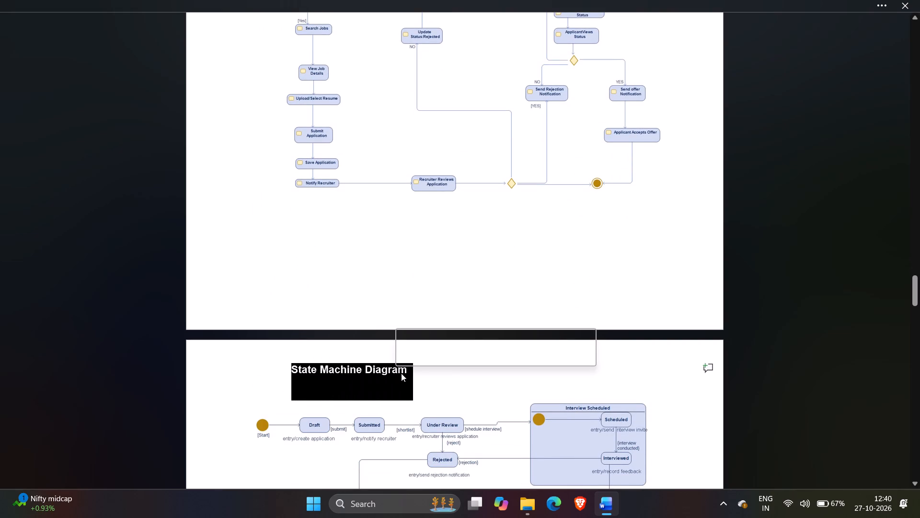
pyautogui.click(434, 354)
# Underline the "Component Diagram" heading on the page after the state machine diagram.
pyautogui.scroll(-3, 419, 363)
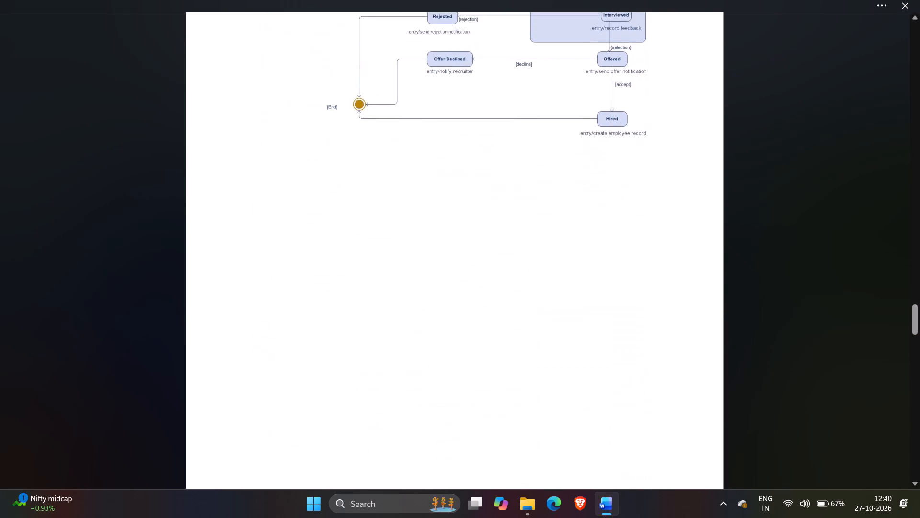
pyautogui.scroll(-4, 399, 362)
pyautogui.scroll(1, 399, 363)
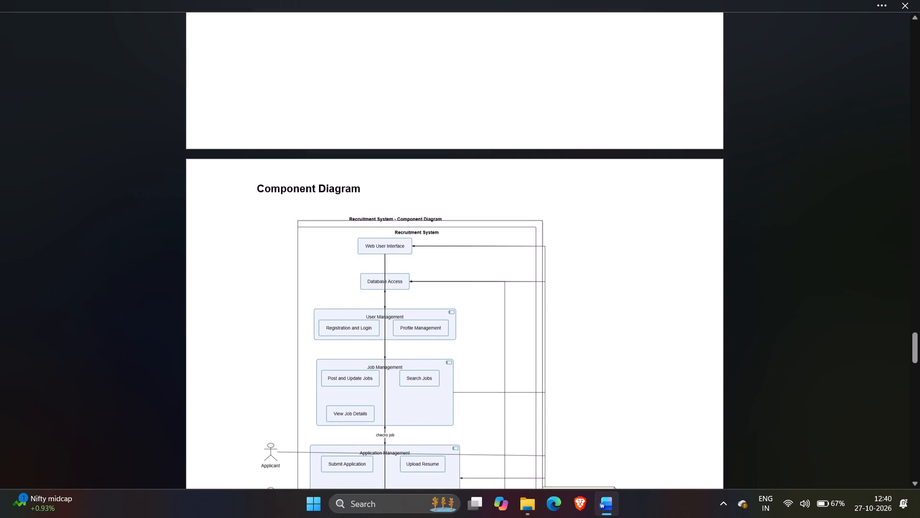
pyautogui.moveTo(255, 186); pyautogui.dragTo(356, 180)
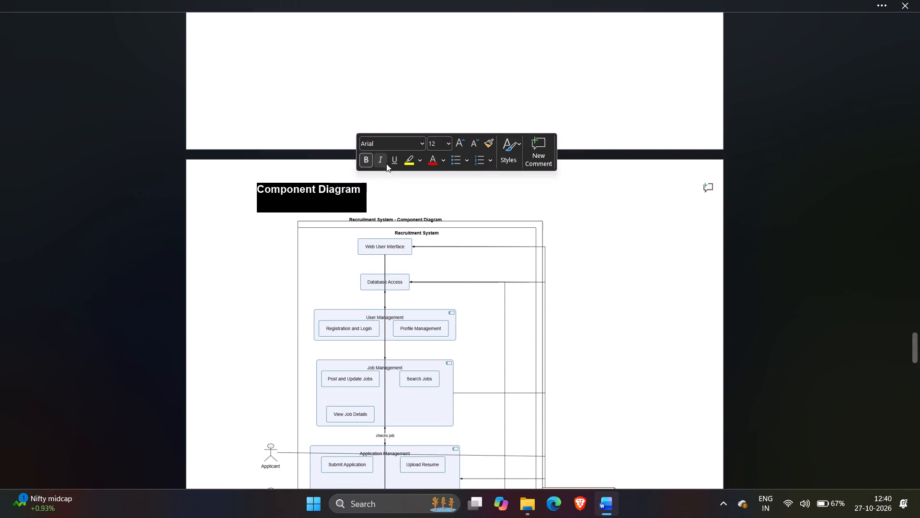
pyautogui.click(392, 159)
# Underline the "Deployment Diagram" heading on the page after the component diagram.
pyautogui.scroll(-3, 388, 200)
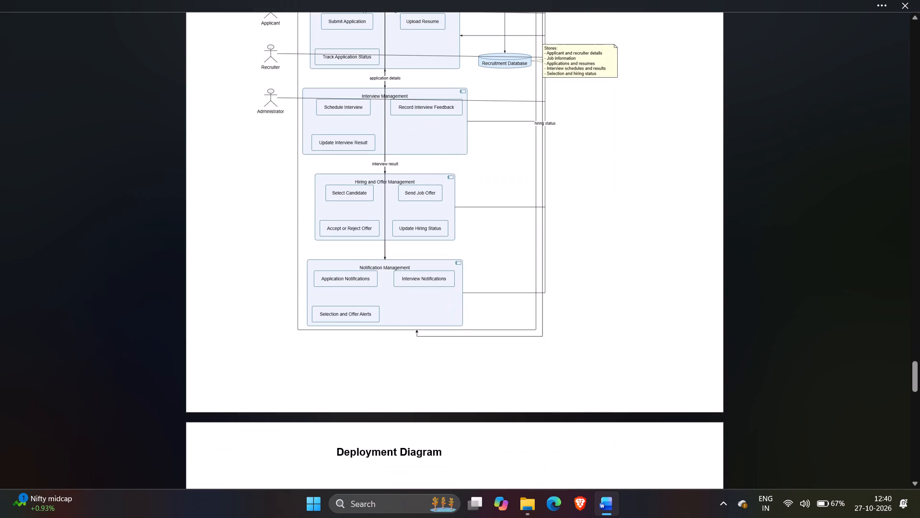
pyautogui.scroll(-1, 409, 393)
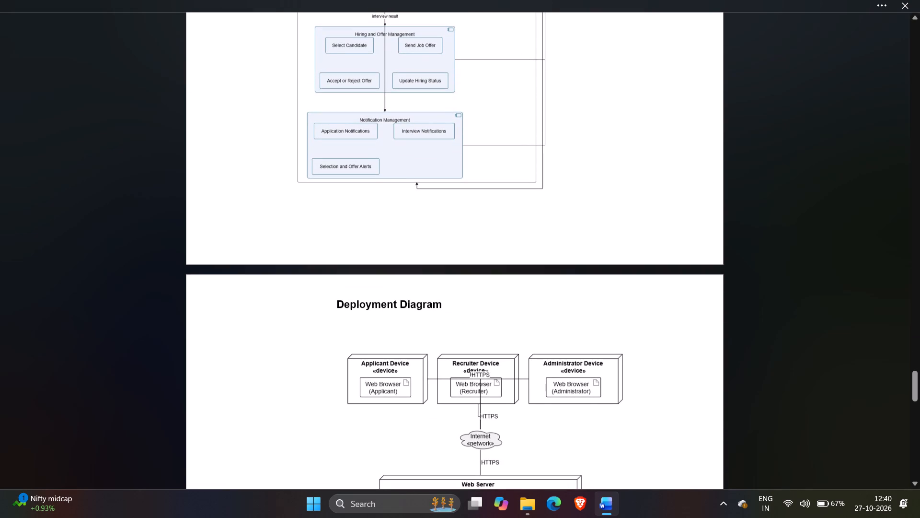
pyautogui.moveTo(337, 304); pyautogui.dragTo(441, 306)
pyautogui.click(479, 284)
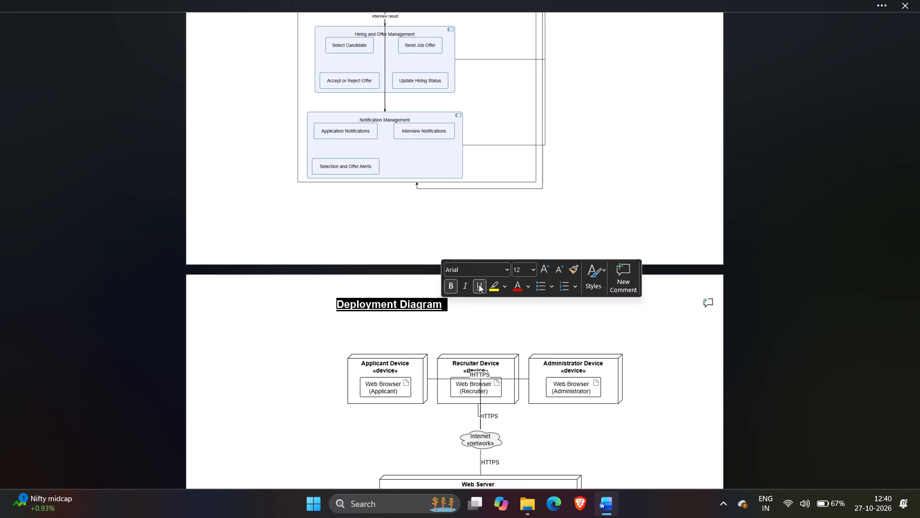
# Insert two blank lines before the "Package Diagram" heading to move it onto the page with its diagram.
pyautogui.scroll(-4, 468, 287)
pyautogui.click(279, 285)
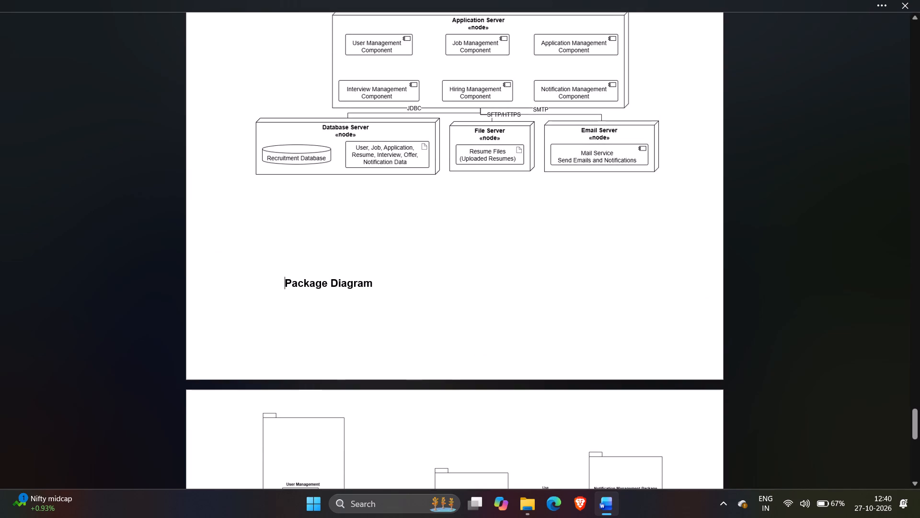
pyautogui.press('Return')
pyautogui.press('Return')
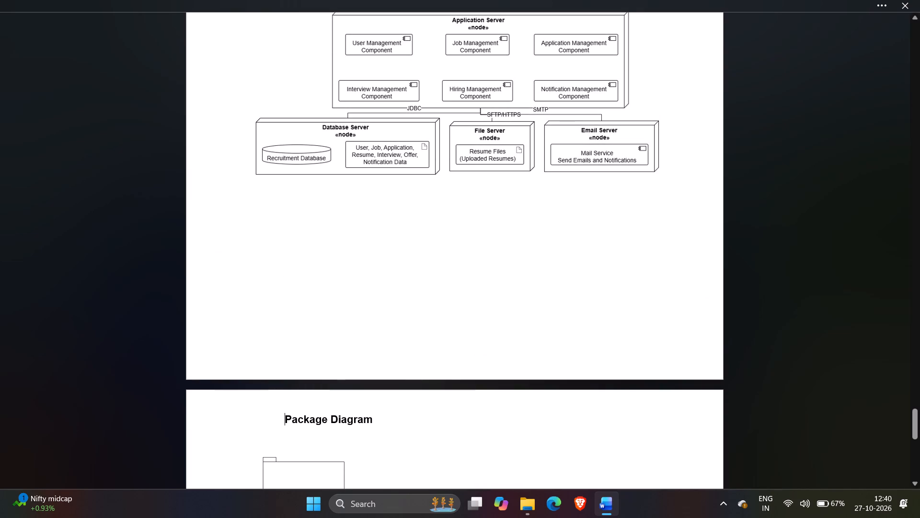
# Underline the "Package Diagram" heading above its diagram.
pyautogui.moveTo(281, 417); pyautogui.dragTo(343, 419)
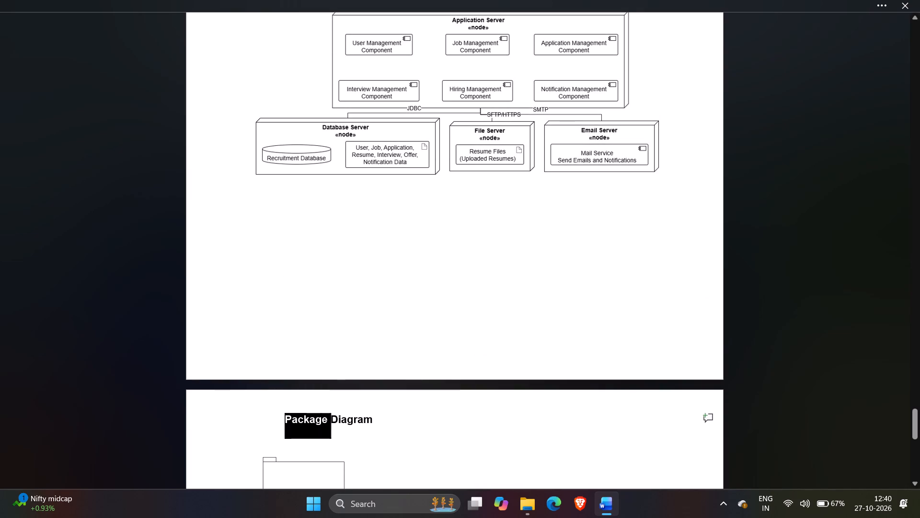
pyautogui.moveTo(343, 419); pyautogui.dragTo(376, 420)
pyautogui.click(409, 401)
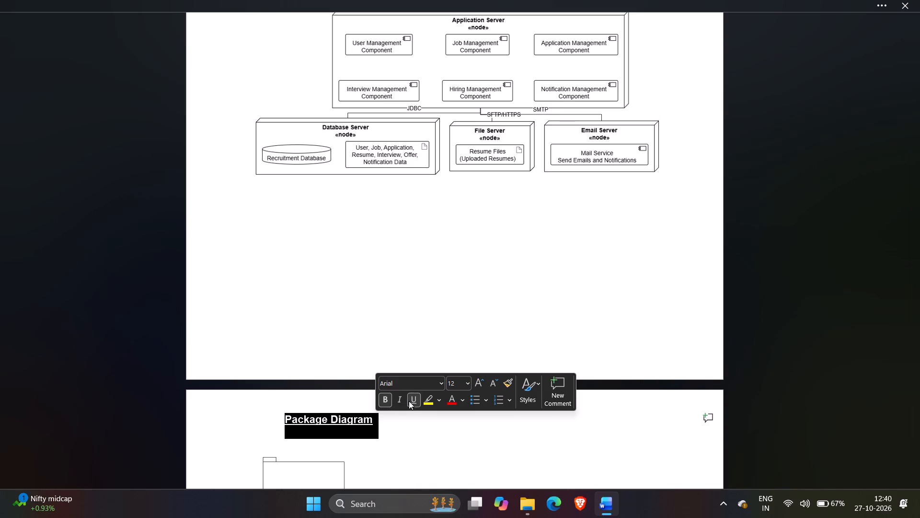
# Review the diagram pages from the package diagram back towards the start of the document, checking the headings and their placement.
pyautogui.scroll(-9, 410, 401)
pyautogui.scroll(4, 411, 401)
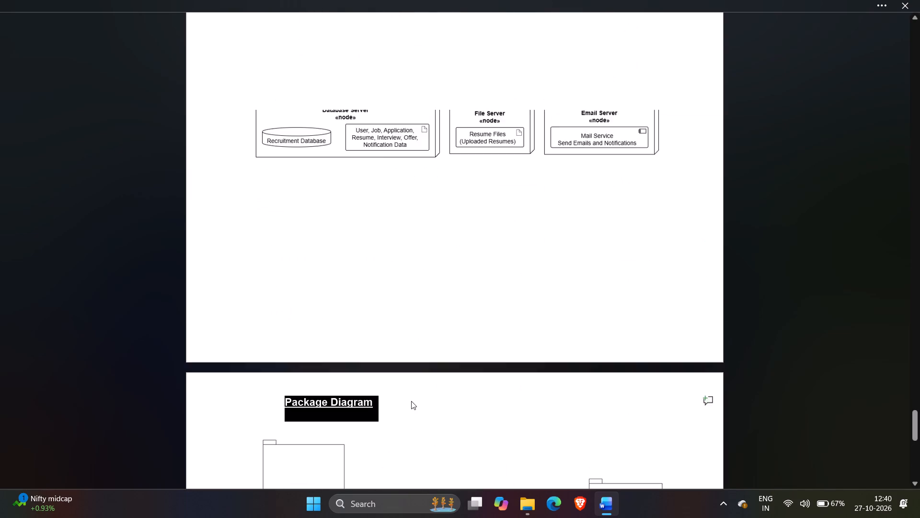
pyautogui.scroll(17, 411, 401)
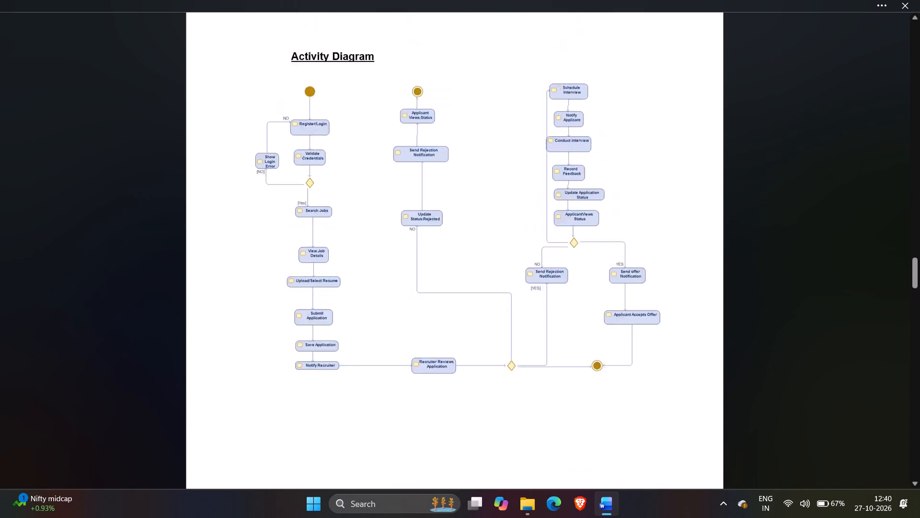
pyautogui.scroll(14, 411, 401)
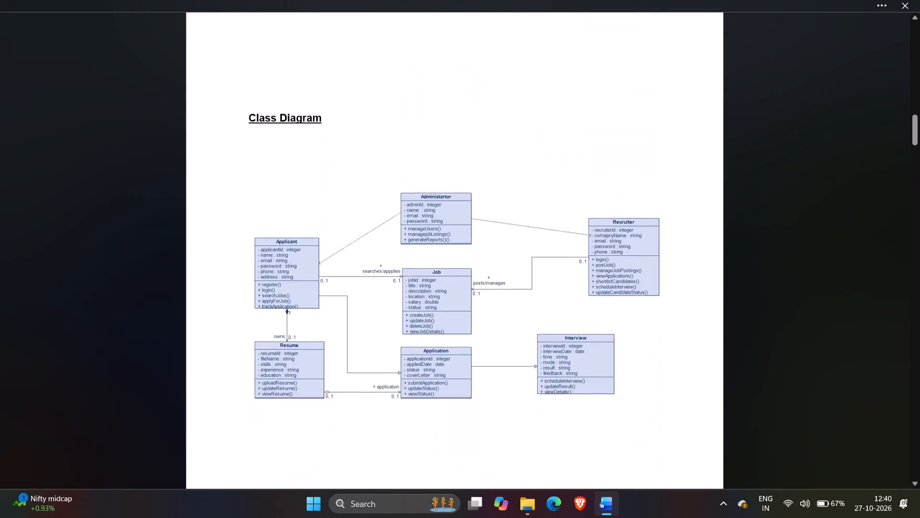
pyautogui.scroll(11, 411, 401)
# Number the "Use Case Diagram" heading and end it with a colon so it reads "1.Use Case Diagram:".
pyautogui.scroll(-2, 410, 401)
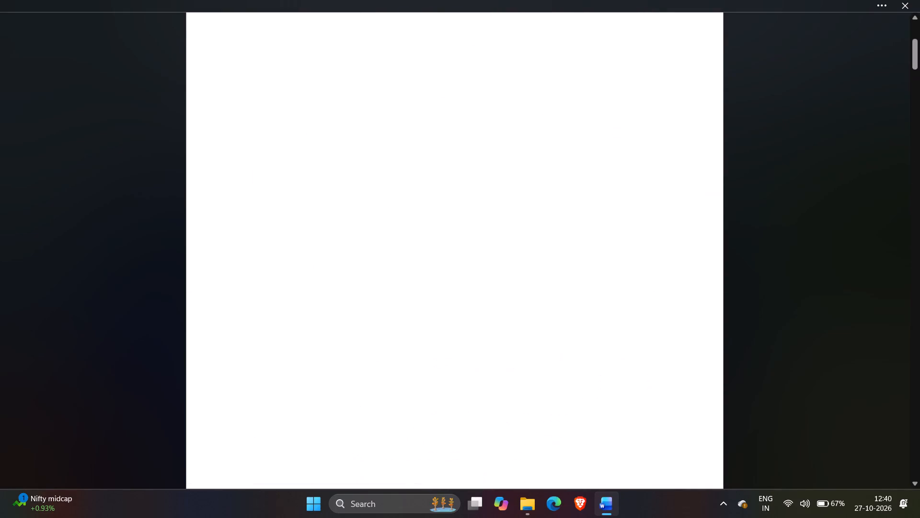
pyautogui.scroll(-2, 410, 401)
pyautogui.click(264, 229)
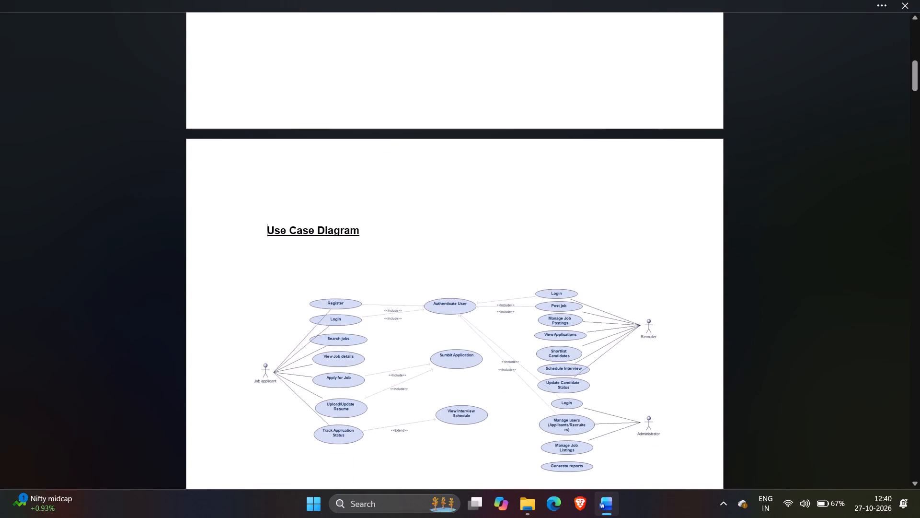
pyautogui.press('1')
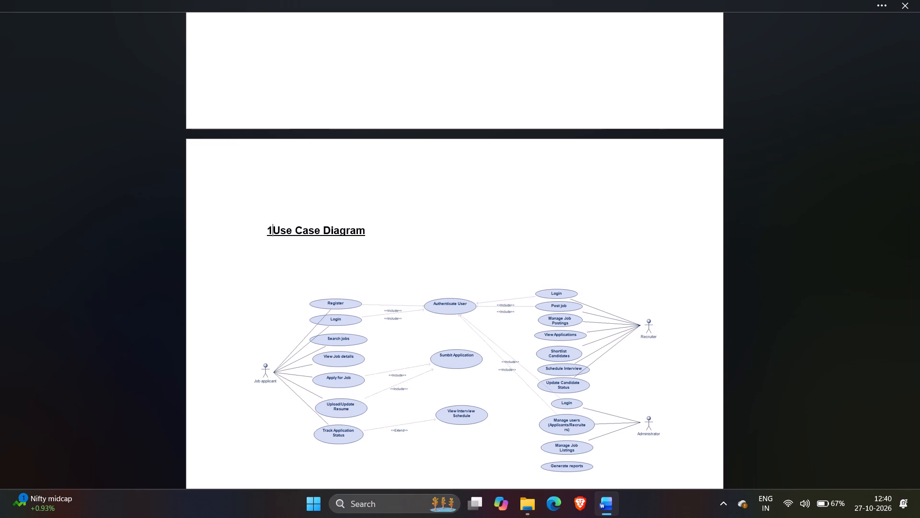
pyautogui.press('.')
pyautogui.press('Right')
pyautogui.press('Right')
pyautogui.press('Right')
pyautogui.press('Right')
pyautogui.press('Right')
pyautogui.press('Right')
pyautogui.press('Right')
pyautogui.press('Right')
pyautogui.press('Right')
pyautogui.press('Right')
pyautogui.press('Right')
pyautogui.press('Right')
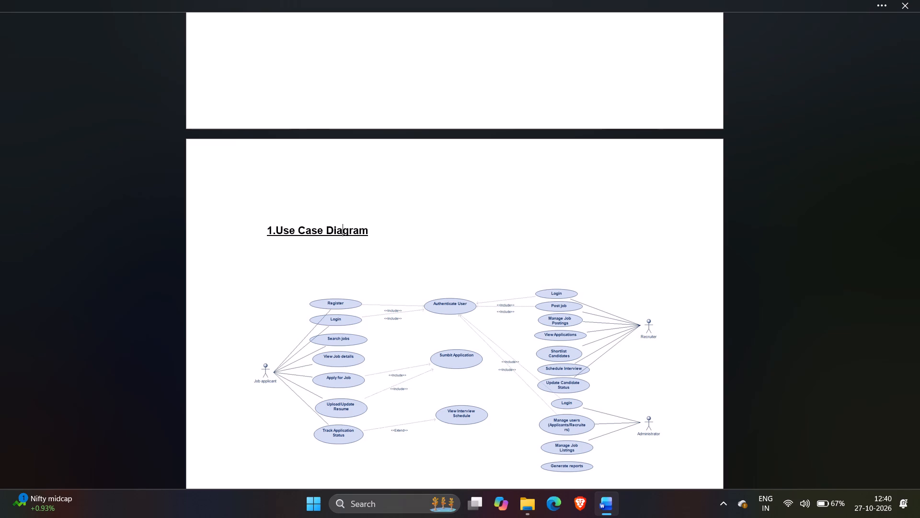
pyautogui.press('Right')
pyautogui.press('Right')
pyautogui.press('Right')
pyautogui.press('Right')
pyautogui.press('Right')
pyautogui.press('Left')
pyautogui.hotkey('shift', ':')
# Number the "Class Diagram" heading and end it with a colon so it reads "2.Class Diagram:".
pyautogui.scroll(-3, 291, 271)
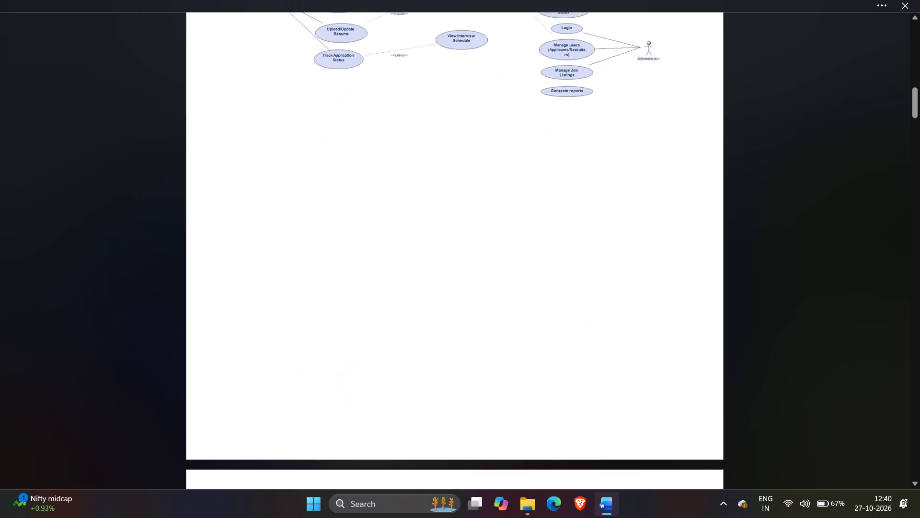
pyautogui.scroll(-2, 360, 370)
pyautogui.click(245, 215)
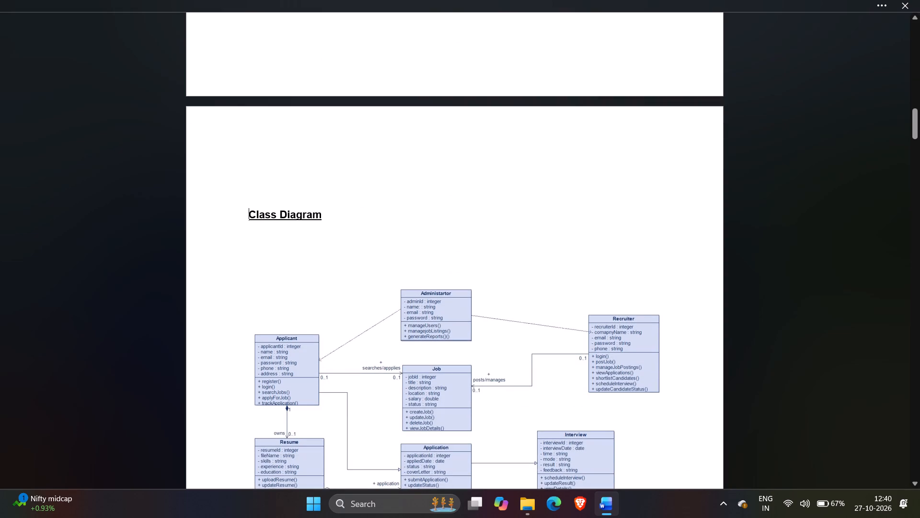
pyautogui.press('2')
pyautogui.press('.')
pyautogui.press('Right')
pyautogui.press('Right')
pyautogui.press('Right')
pyautogui.press('Right')
pyautogui.press('Right')
pyautogui.press('Right')
pyautogui.press('Right')
pyautogui.press('Right')
pyautogui.press('Right')
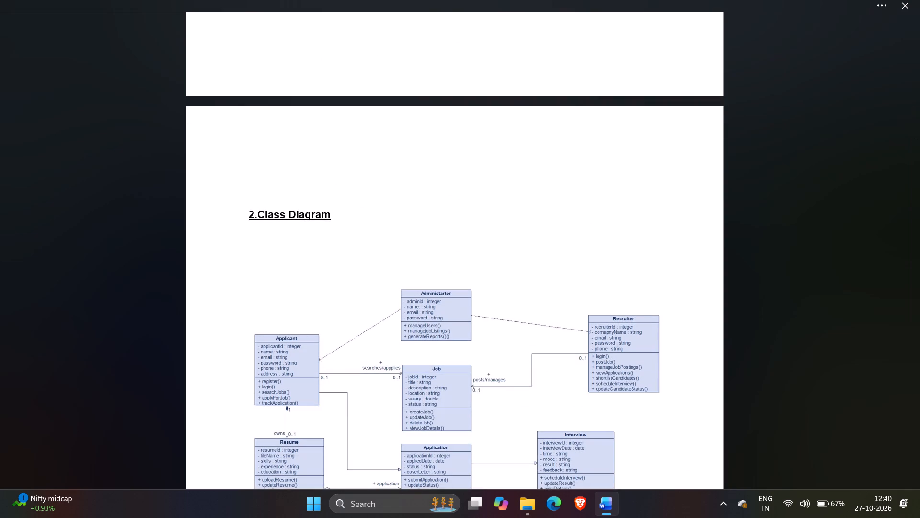
pyautogui.press('Right')
pyautogui.press('Right')
pyautogui.press('Right')
pyautogui.press('Right')
pyautogui.press('Right')
pyautogui.press('Left')
pyautogui.hotkey('shift', ':')
# Number the "Object Diagram" heading and end it with a colon so it reads "3.Object Diagram:".
pyautogui.scroll(-4, 244, 215)
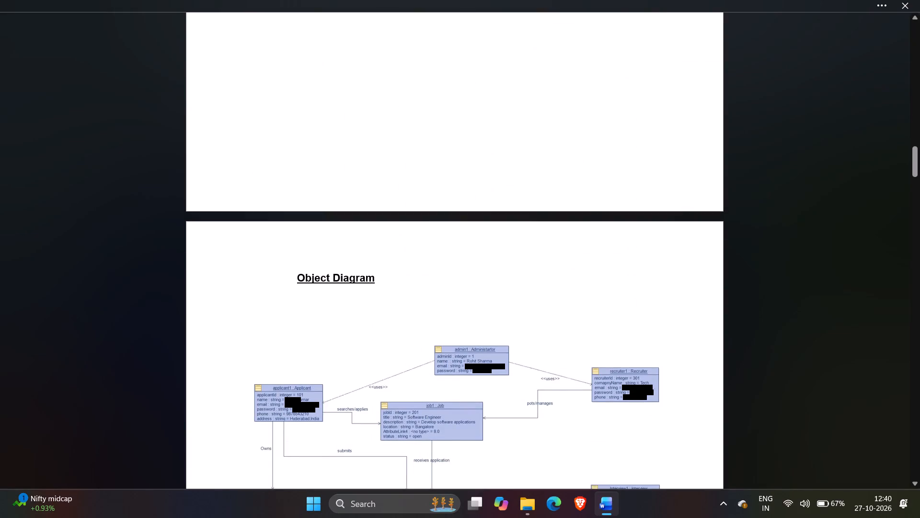
pyautogui.click(300, 276)
pyautogui.press('3')
pyautogui.press('.')
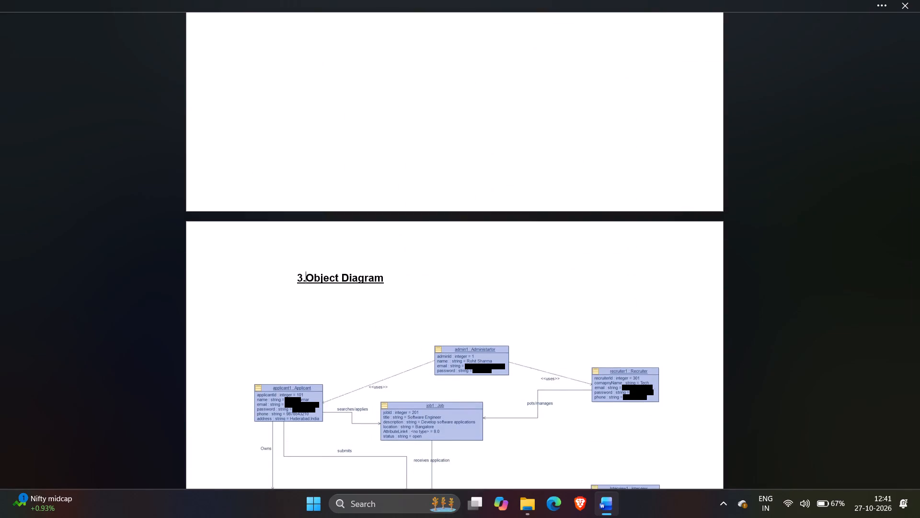
pyautogui.press('Right')
pyautogui.press('Right')
pyautogui.press('Right')
pyautogui.press('Right')
pyautogui.press('Right')
pyautogui.press('Right')
pyautogui.press('Right')
pyautogui.press('Right')
pyautogui.press('Right')
pyautogui.press('Right')
pyautogui.press('Right')
pyautogui.press('Right')
pyautogui.press('Right')
pyautogui.press('Right')
pyautogui.hotkey('shift', ':')
# Number the "Sequence Diagram" heading and end it with a colon so it reads "4.Sequence Diagram:".
pyautogui.scroll(-5, 300, 276)
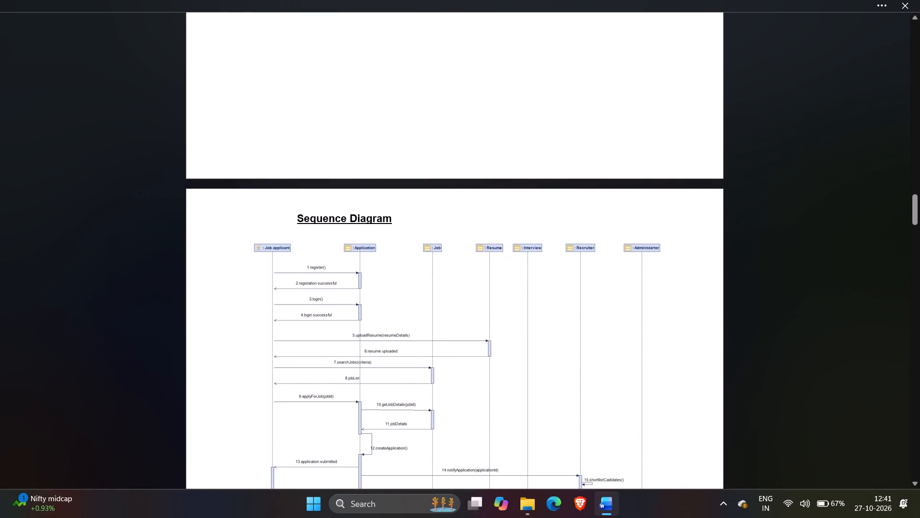
pyautogui.click(296, 220)
pyautogui.write('4.')
pyautogui.click(404, 216)
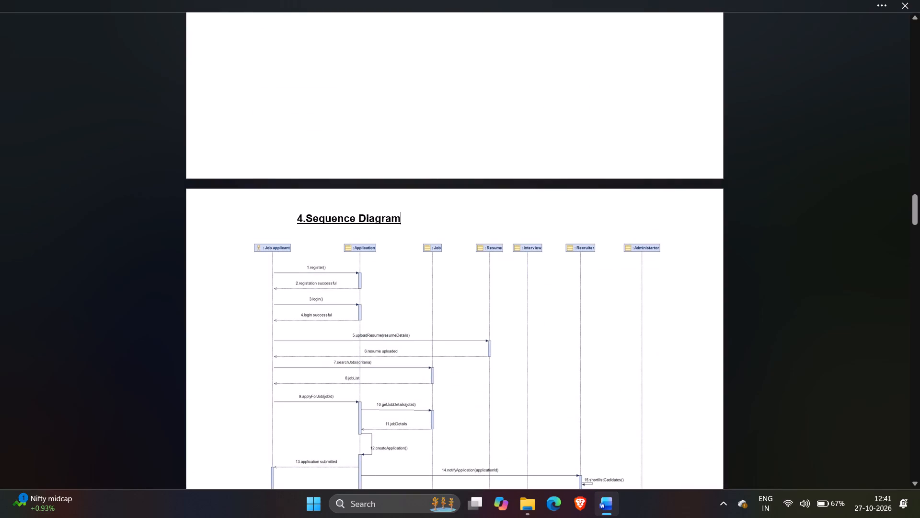
pyautogui.hotkey('shift', ':')
# Number the "Communication Diagram" heading and end it with a colon so it reads "5.Communication Diagram:".
pyautogui.scroll(-3, 406, 216)
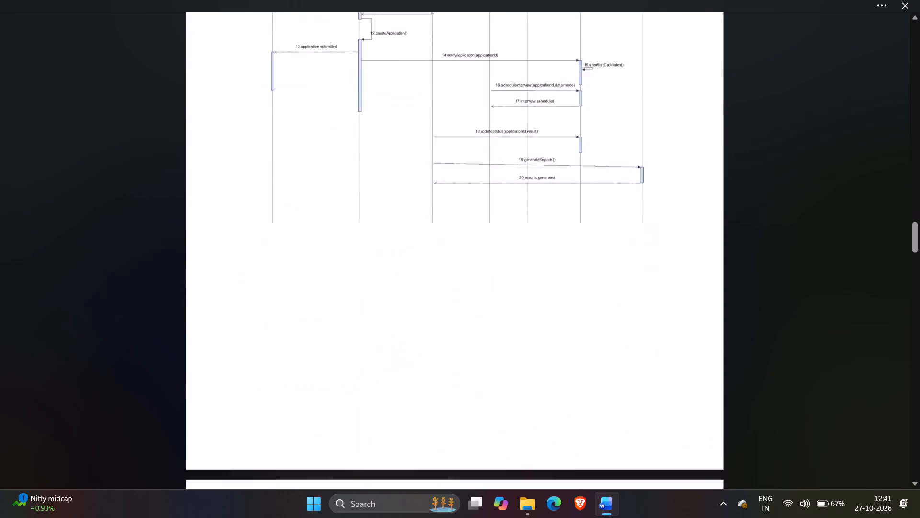
pyautogui.scroll(-3, 407, 217)
pyautogui.click(264, 38)
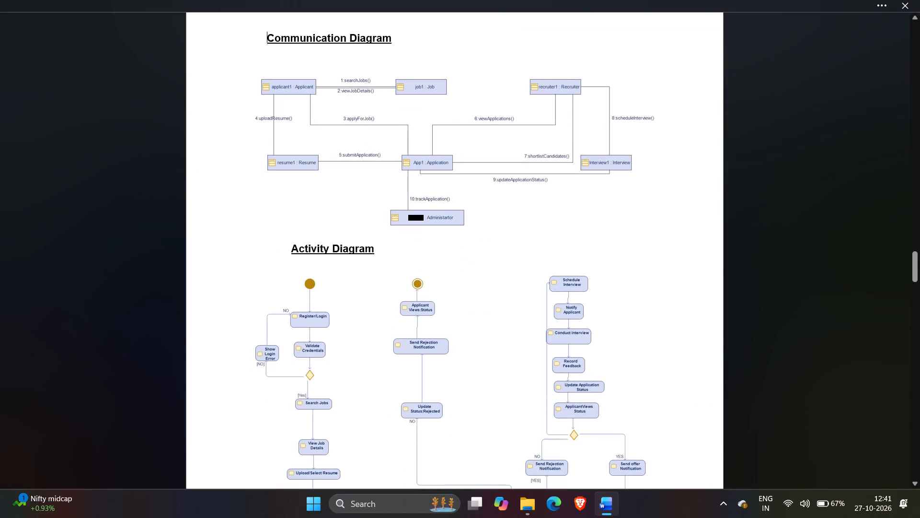
pyautogui.press('5')
pyautogui.press('.')
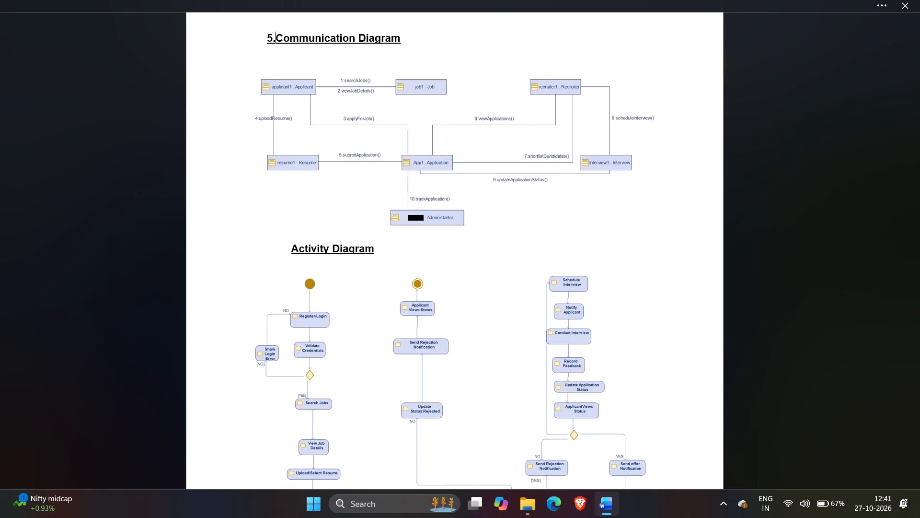
pyautogui.press('Right')
pyautogui.press('Right')
pyautogui.press('Right')
pyautogui.press('Right')
pyautogui.press('Right')
pyautogui.press('Right')
pyautogui.press('Right')
pyautogui.press('Right')
pyautogui.press('Right')
pyautogui.press('Right')
pyautogui.press('Right')
pyautogui.press('Right')
pyautogui.press('Right')
pyautogui.press('Right')
pyautogui.press('Right')
pyautogui.press('Right')
pyautogui.press('Right')
pyautogui.press('Right')
pyautogui.press('Right')
pyautogui.press('Right')
pyautogui.press('Right')
pyautogui.hotkey('shift', ':')
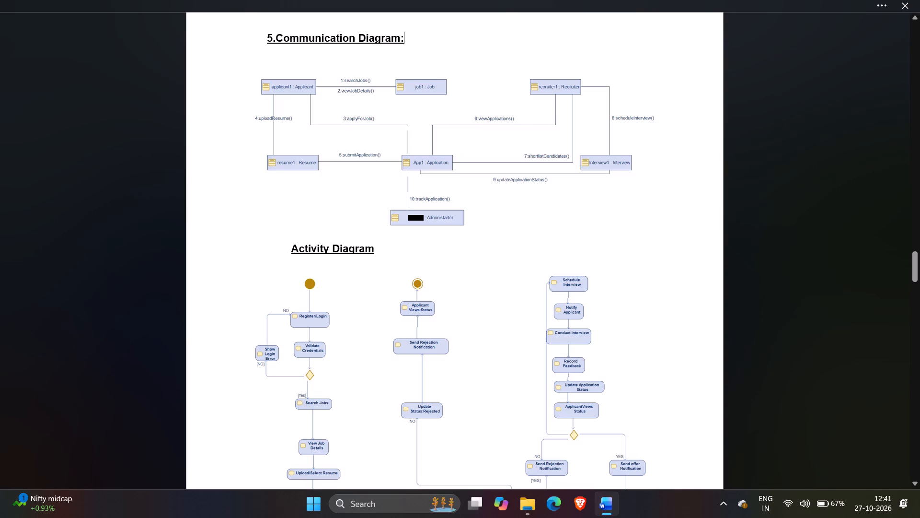
# Start numbering the "Activity Diagram" heading below the communication diagram.
pyautogui.click(288, 239)
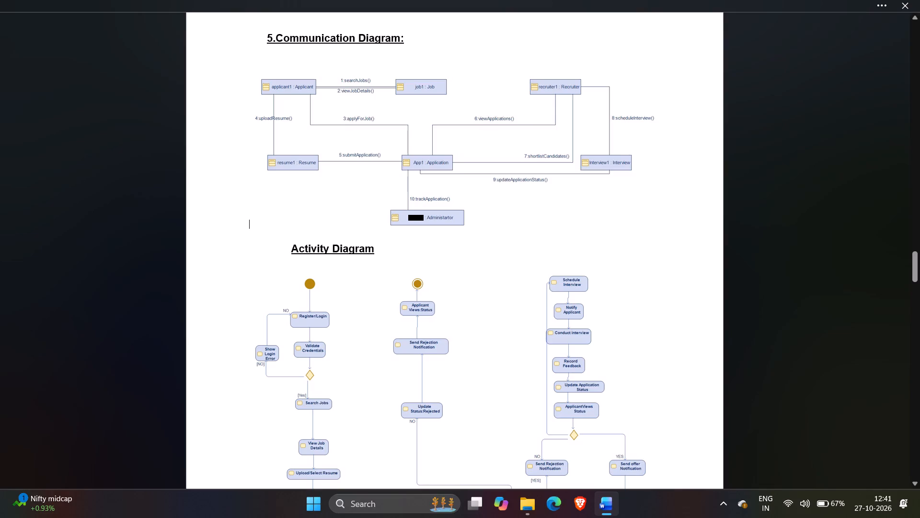
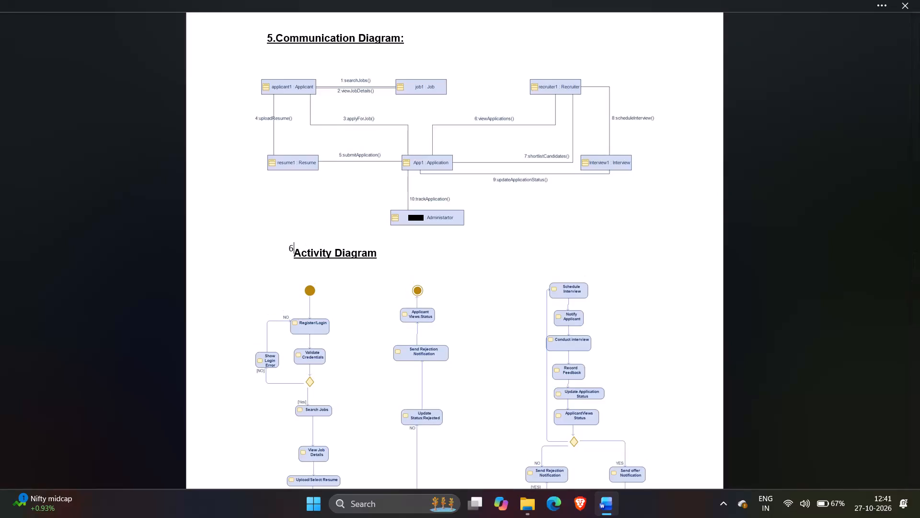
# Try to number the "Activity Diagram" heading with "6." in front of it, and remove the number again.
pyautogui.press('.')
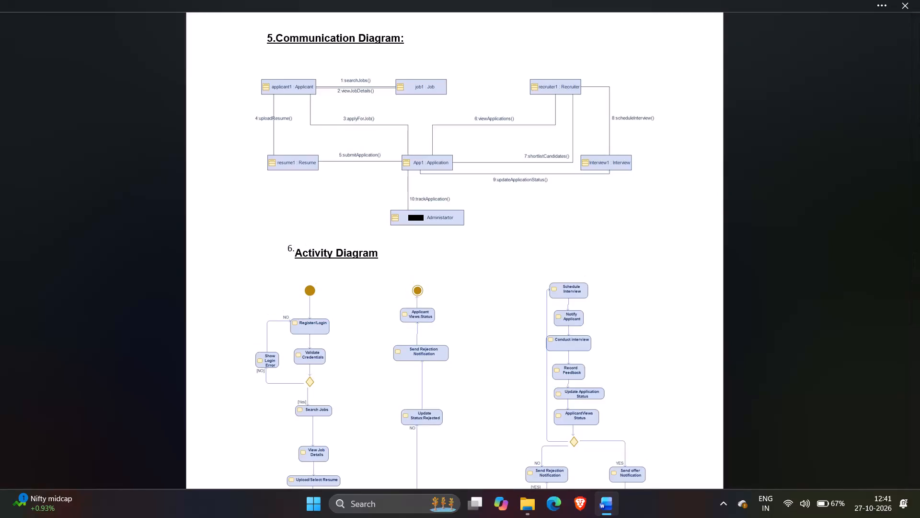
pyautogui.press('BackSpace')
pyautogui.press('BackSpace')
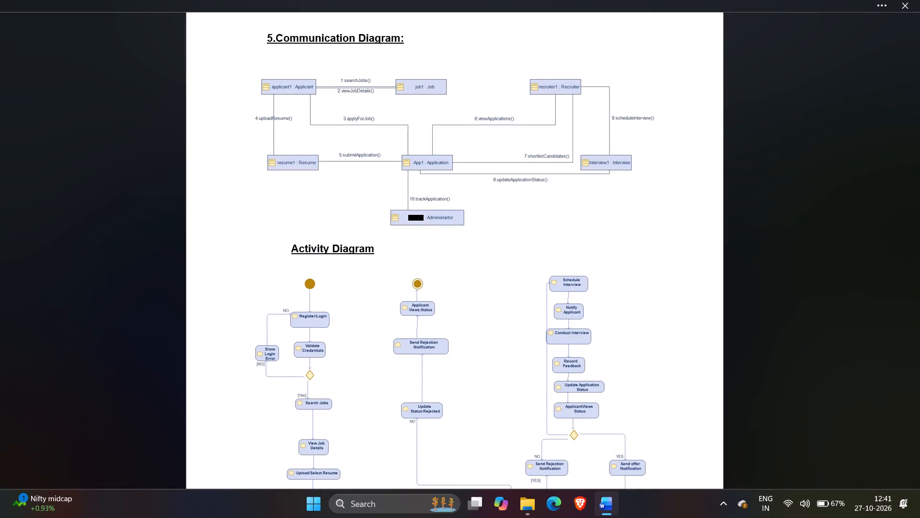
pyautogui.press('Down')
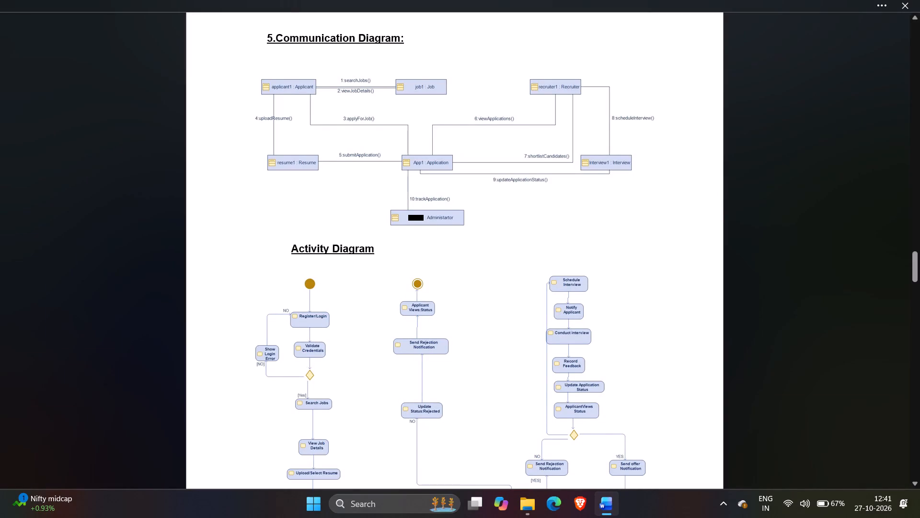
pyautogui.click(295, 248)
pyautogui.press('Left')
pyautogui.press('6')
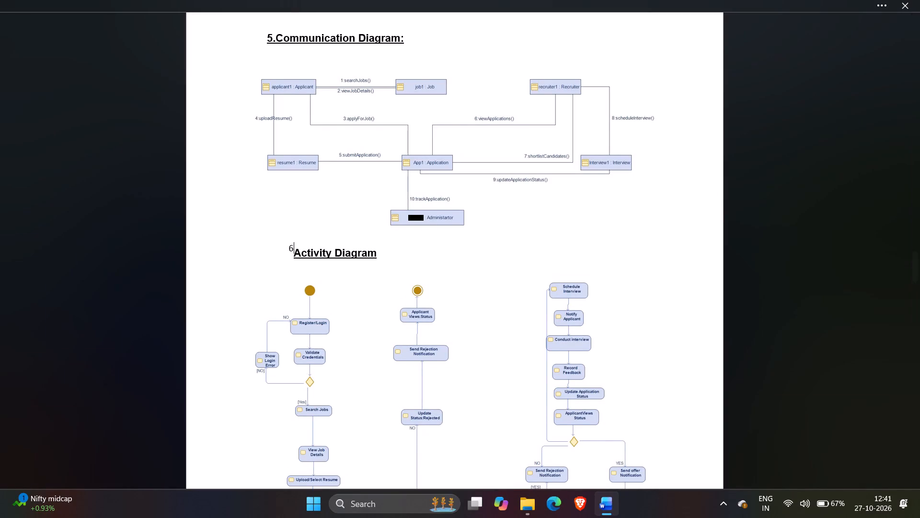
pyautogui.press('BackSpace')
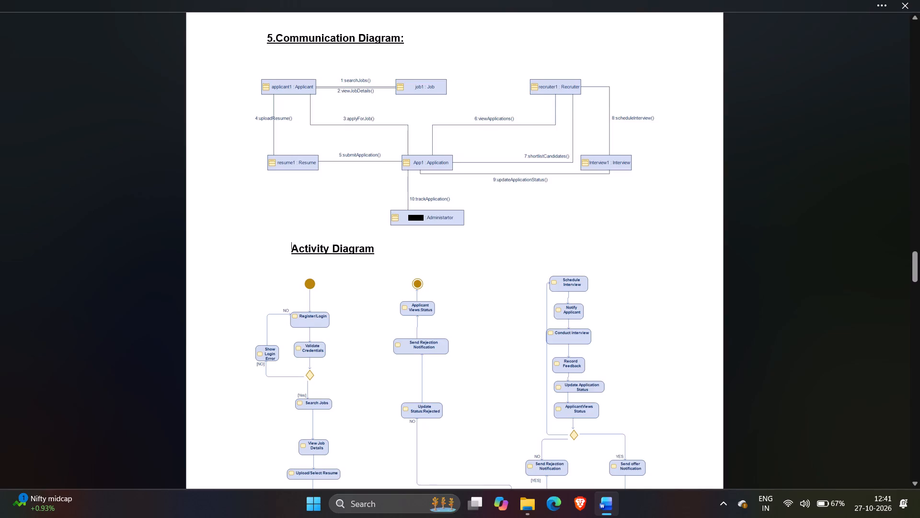
# End the "Activity Diagram" heading with a colon.
pyautogui.click(375, 252)
pyautogui.hotkey('shift', ':')
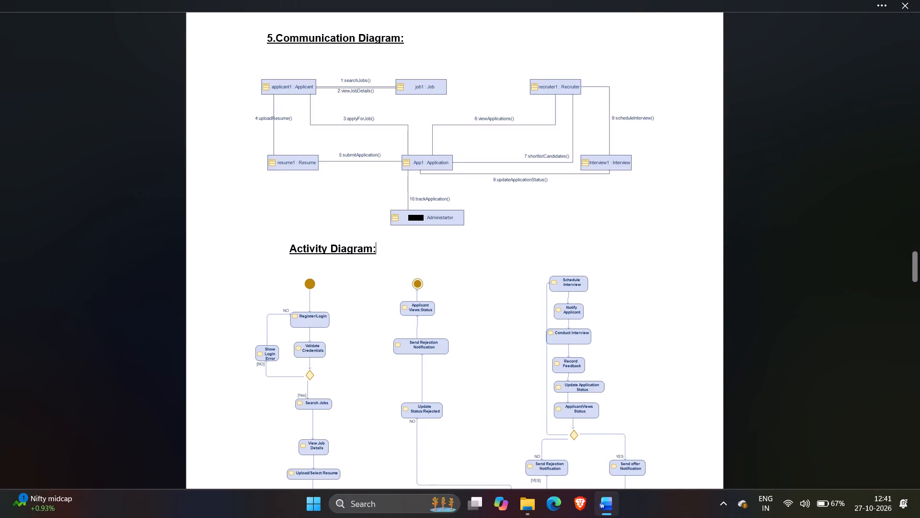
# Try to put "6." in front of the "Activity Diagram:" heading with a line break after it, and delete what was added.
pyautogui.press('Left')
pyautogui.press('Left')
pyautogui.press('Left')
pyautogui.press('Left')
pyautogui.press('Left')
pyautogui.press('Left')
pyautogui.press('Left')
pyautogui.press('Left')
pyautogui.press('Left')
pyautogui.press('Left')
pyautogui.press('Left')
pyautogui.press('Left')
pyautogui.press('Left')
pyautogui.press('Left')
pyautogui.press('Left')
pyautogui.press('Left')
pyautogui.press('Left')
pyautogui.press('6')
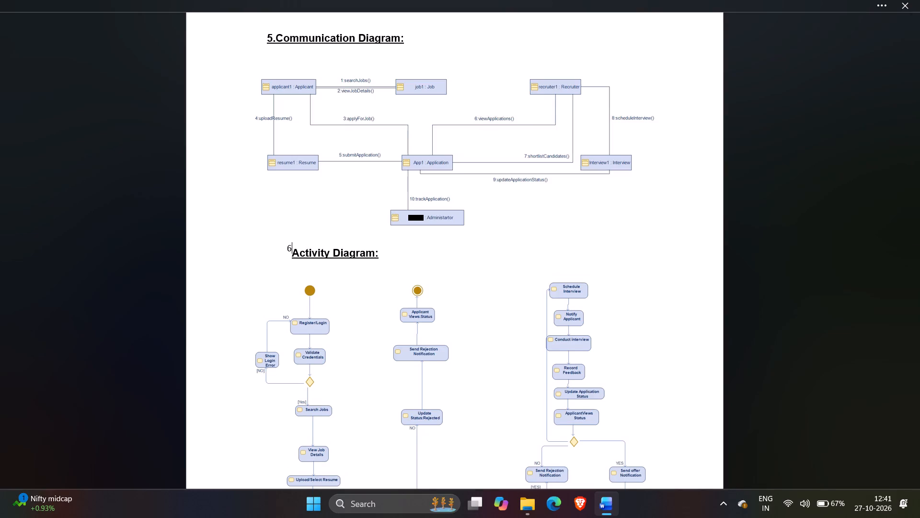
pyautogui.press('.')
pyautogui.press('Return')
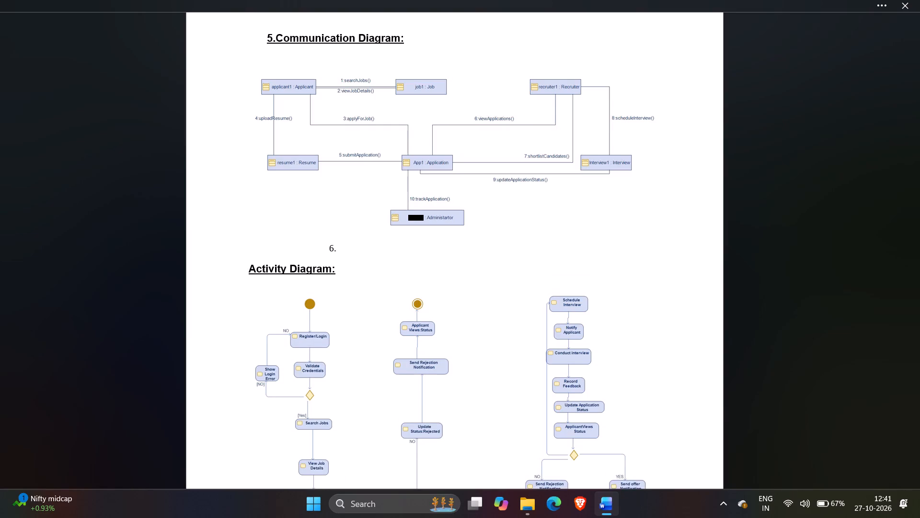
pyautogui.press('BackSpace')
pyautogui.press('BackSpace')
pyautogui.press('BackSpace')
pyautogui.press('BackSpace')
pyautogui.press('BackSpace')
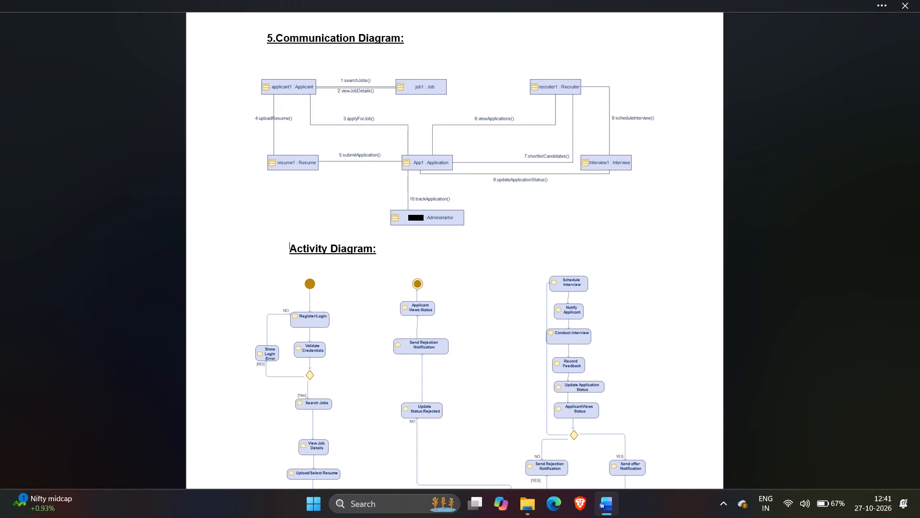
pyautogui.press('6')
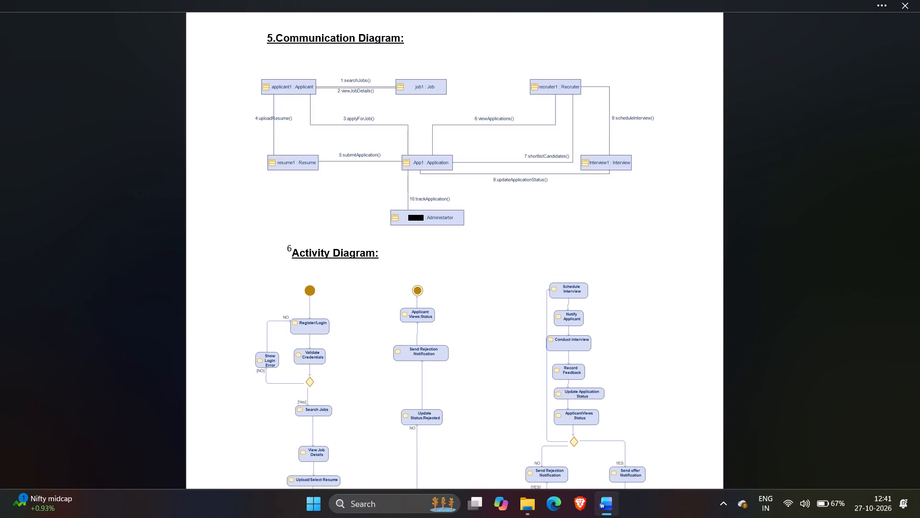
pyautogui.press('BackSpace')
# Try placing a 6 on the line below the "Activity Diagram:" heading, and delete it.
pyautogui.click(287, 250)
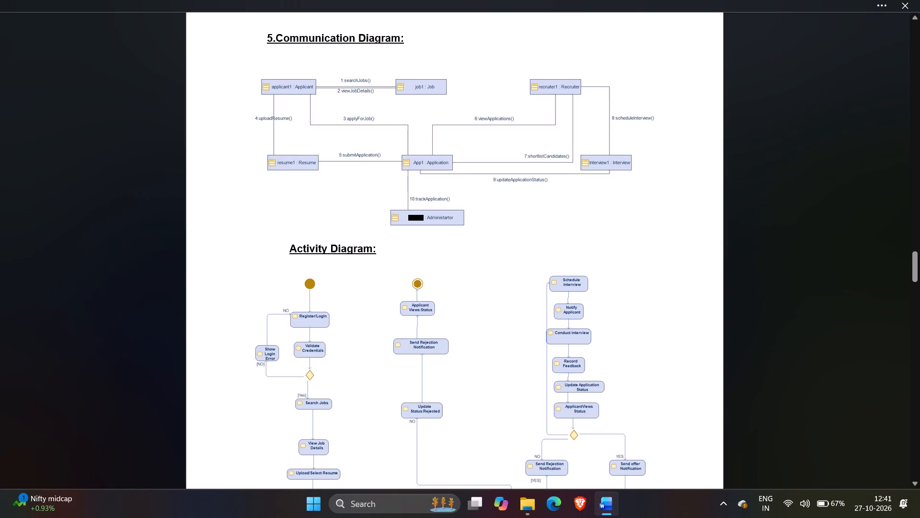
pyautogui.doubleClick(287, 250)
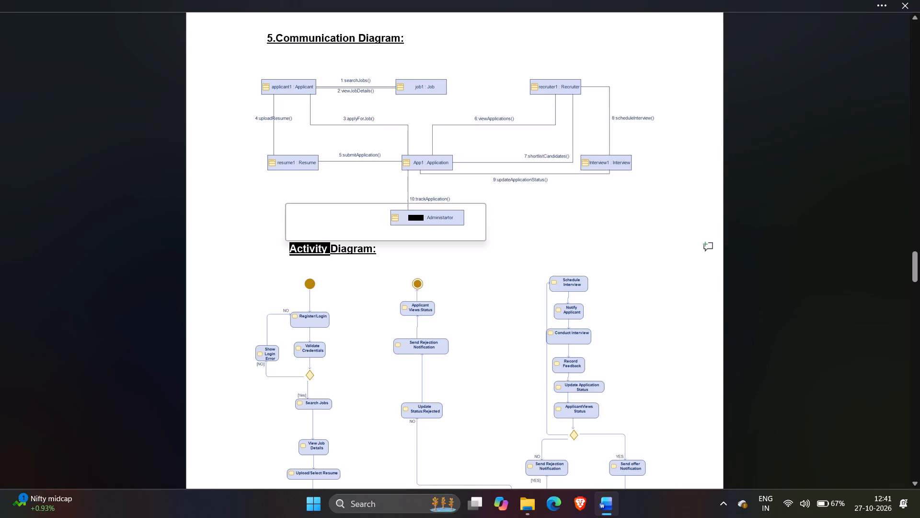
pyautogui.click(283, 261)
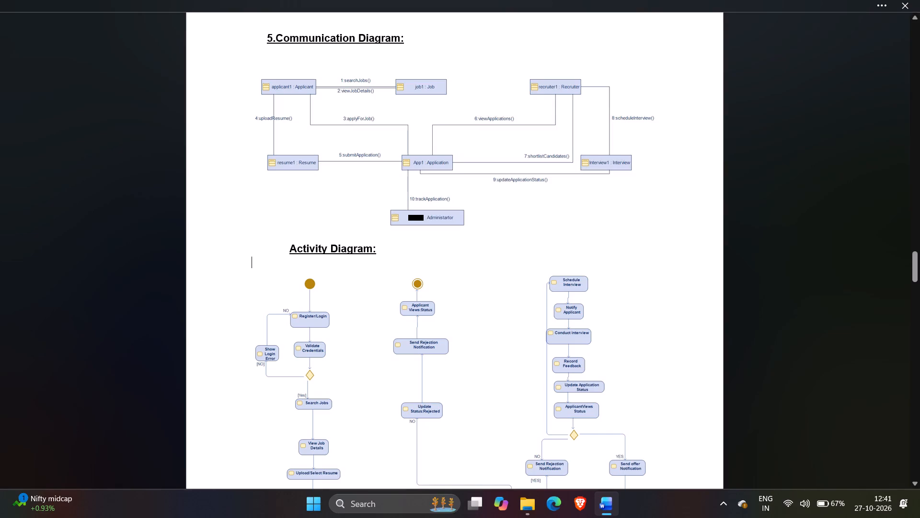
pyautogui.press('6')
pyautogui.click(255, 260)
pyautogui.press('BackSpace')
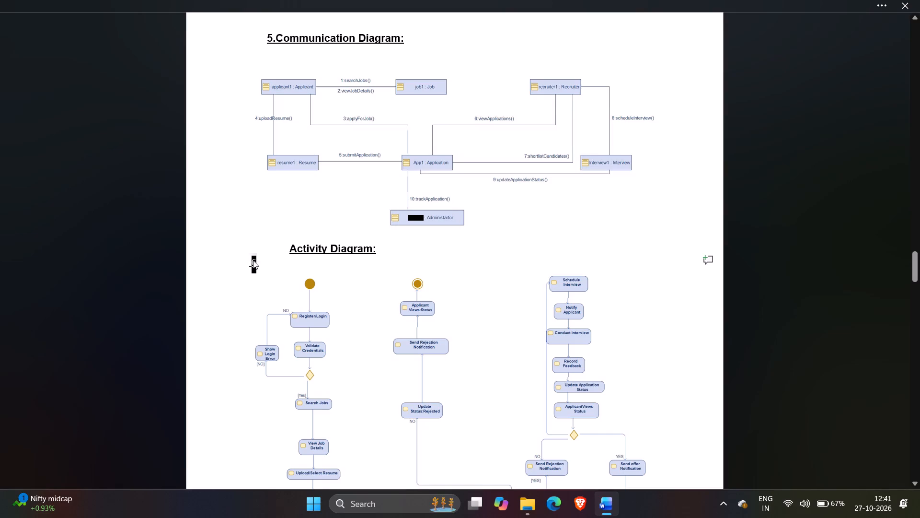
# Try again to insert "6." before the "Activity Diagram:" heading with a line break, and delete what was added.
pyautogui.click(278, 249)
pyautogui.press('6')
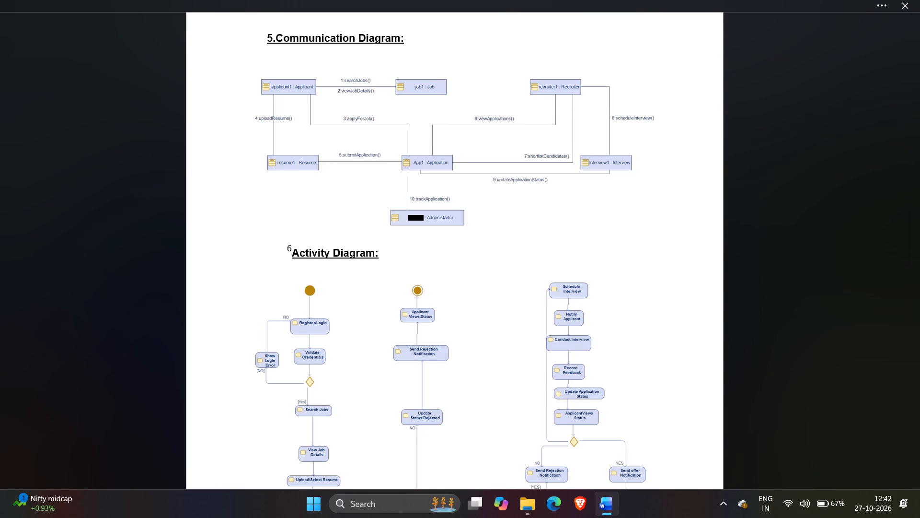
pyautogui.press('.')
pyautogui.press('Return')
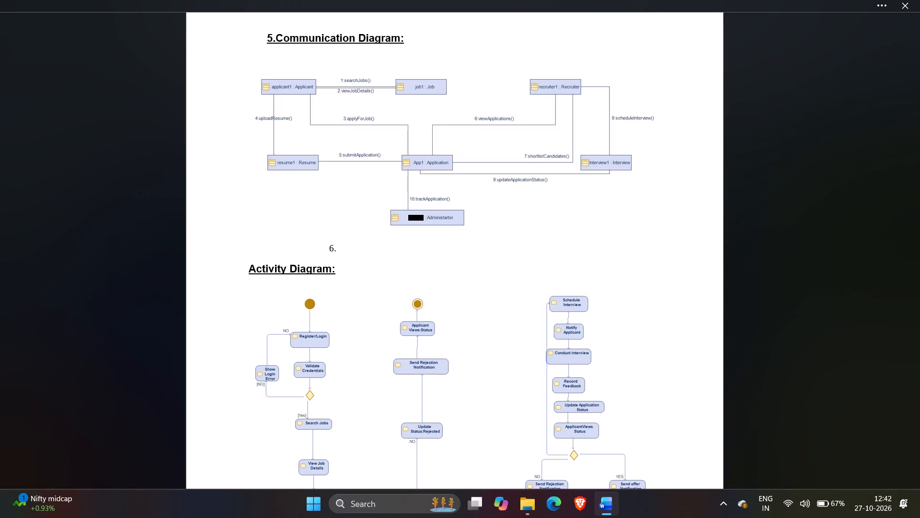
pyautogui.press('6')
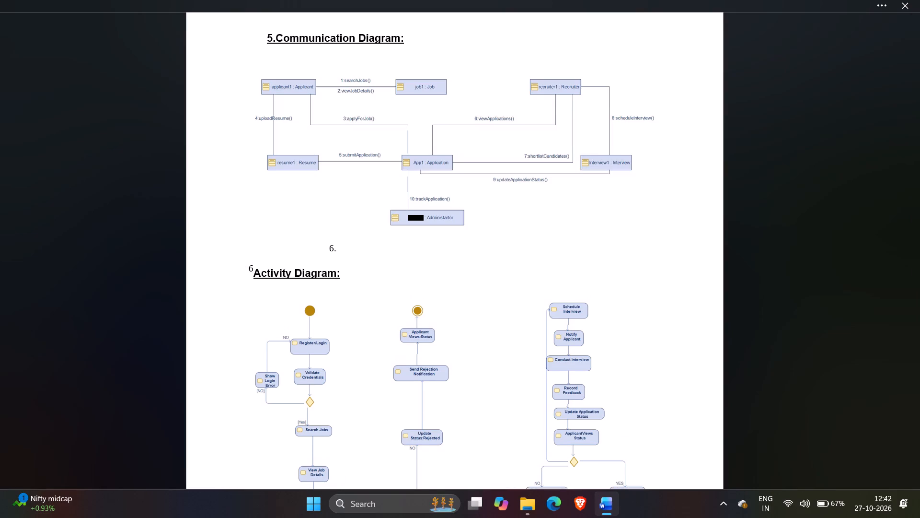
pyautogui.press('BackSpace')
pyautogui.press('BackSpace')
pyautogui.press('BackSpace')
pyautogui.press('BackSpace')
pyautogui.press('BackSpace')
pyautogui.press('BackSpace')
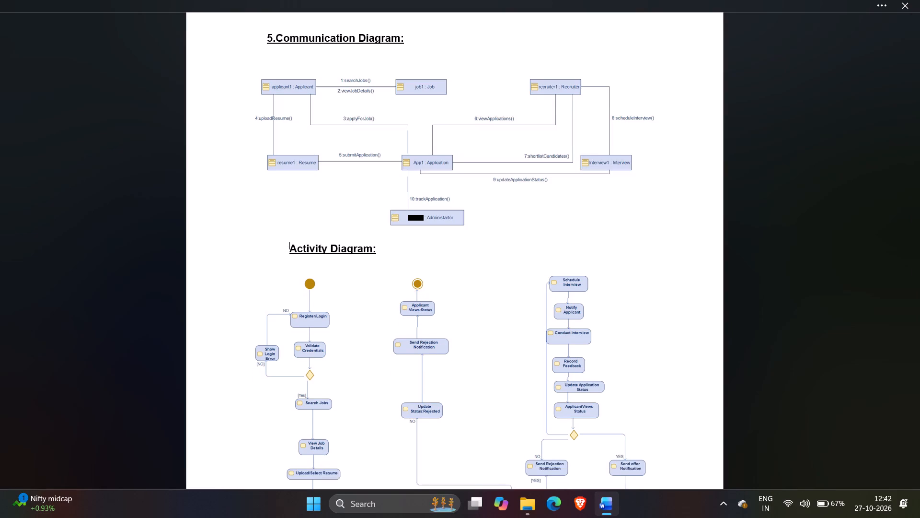
# Remove the indent and extra spacing before the "Activity Diagram:" heading and number it so it reads "6.Activity Diagram:".
pyautogui.press('BackSpace')
pyautogui.press('BackSpace')
pyautogui.press('BackSpace')
pyautogui.press('BackSpace')
pyautogui.press('BackSpace')
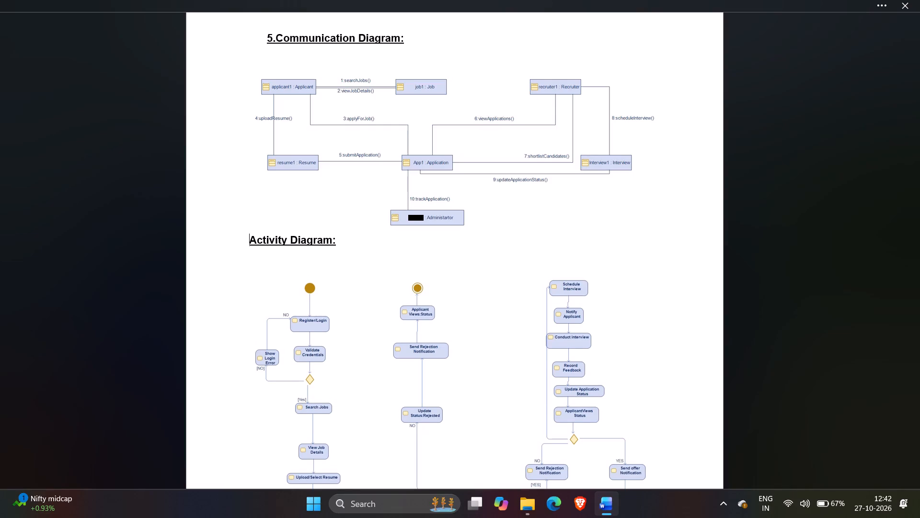
pyautogui.press('BackSpace')
pyautogui.press('6')
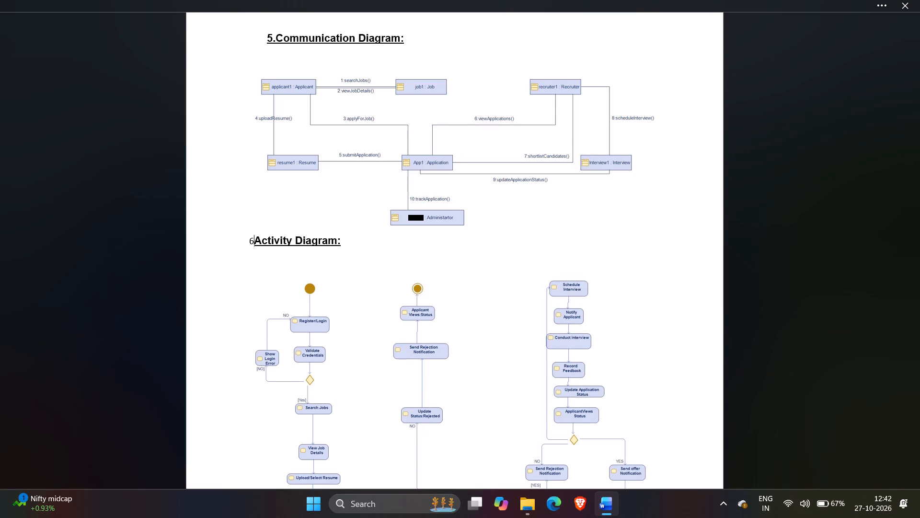
pyautogui.press('.')
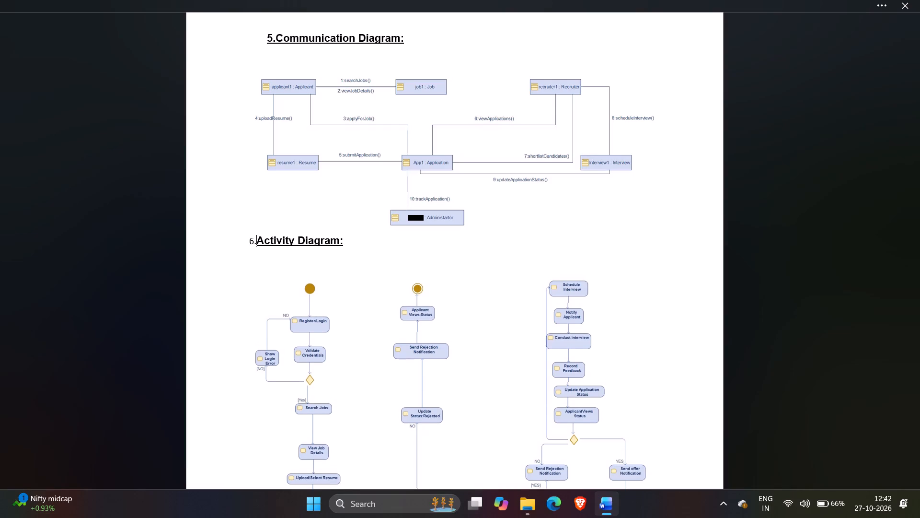
# Apply bold and underline to the whole "6.Activity Diagram:" heading, including its number.
pyautogui.doubleClick(247, 240)
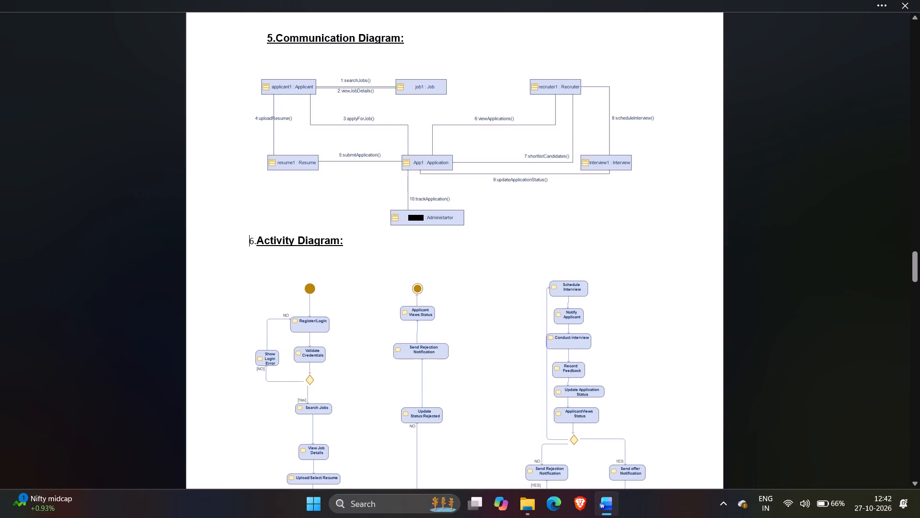
pyautogui.click(250, 239)
pyautogui.click(253, 239)
pyautogui.click(256, 239)
pyautogui.moveTo(253, 239); pyautogui.dragTo(252, 239)
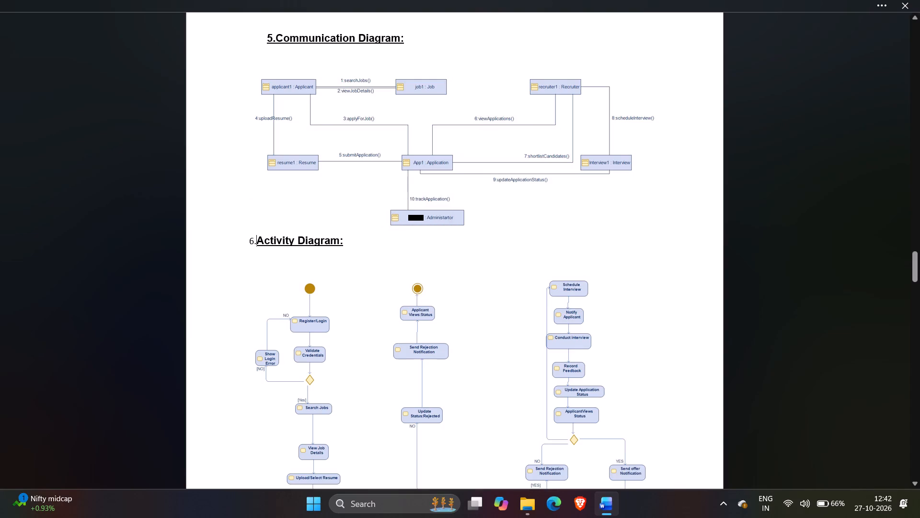
pyautogui.moveTo(252, 239); pyautogui.dragTo(241, 239)
pyautogui.click(241, 239)
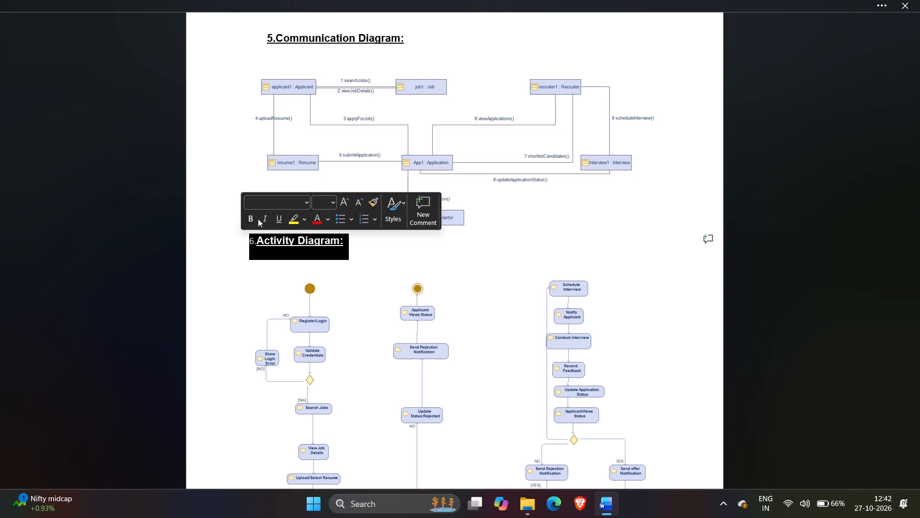
pyautogui.click(248, 216)
pyautogui.click(276, 216)
pyautogui.click(270, 296)
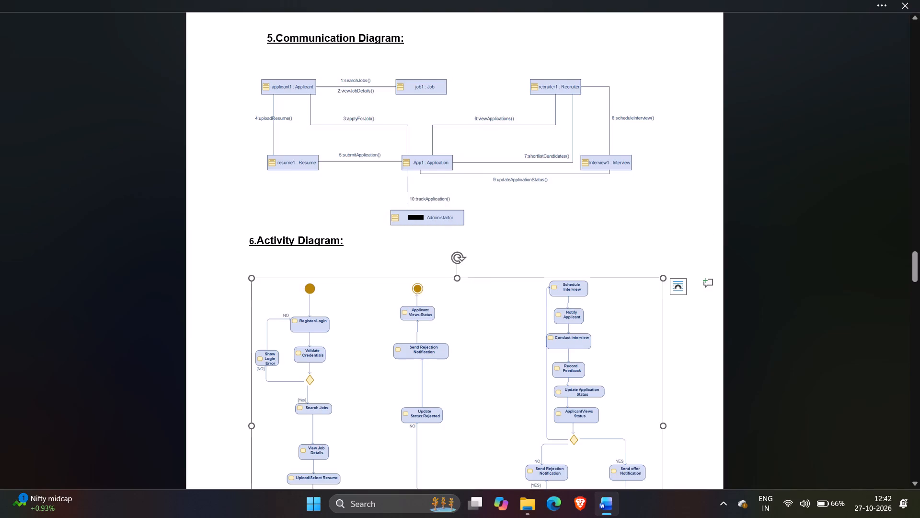
pyautogui.click(187, 261)
pyautogui.click(214, 270)
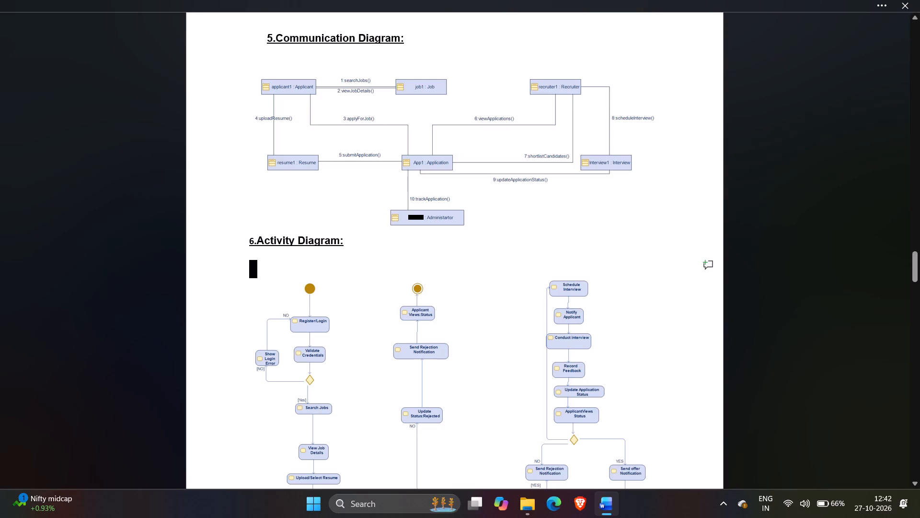
# Number the "State Machine Diagram" heading and end it with a colon so it reads "7.State Machine Diagram:".
pyautogui.scroll(-4, 256, 284)
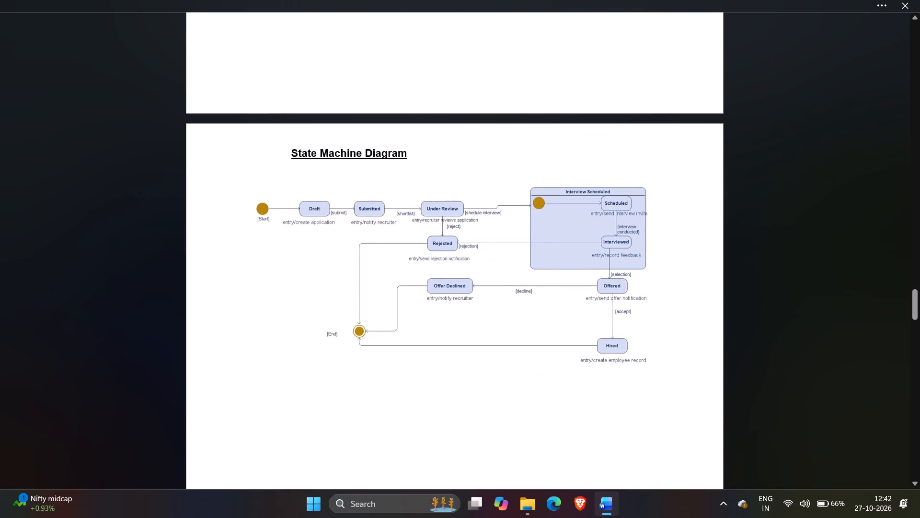
pyautogui.click(294, 147)
pyautogui.press('7')
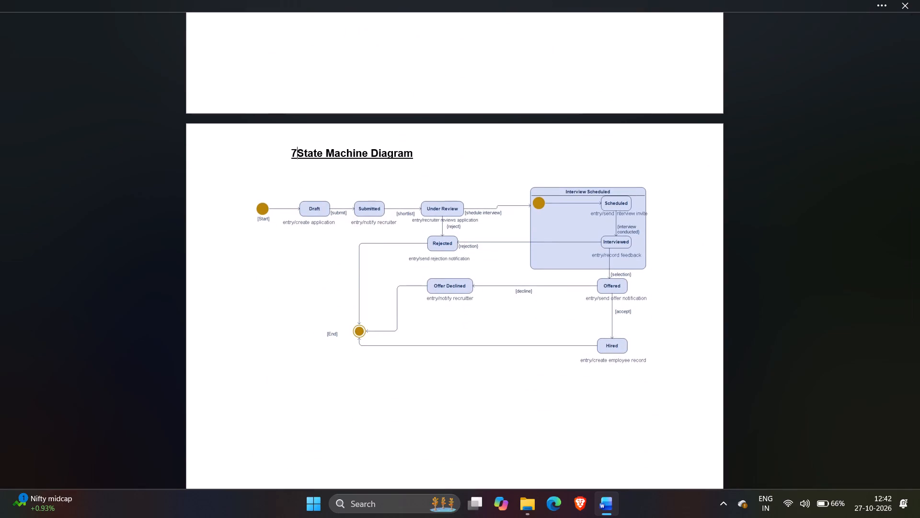
pyautogui.press('.')
pyautogui.press('Right')
pyautogui.press('Right')
pyautogui.press('Right')
pyautogui.press('Right')
pyautogui.press('Right')
pyautogui.press('Right')
pyautogui.press('Right')
pyautogui.press('Right')
pyautogui.press('Right')
pyautogui.press('Right')
pyautogui.press('Right')
pyautogui.press('Right')
pyautogui.press('Right')
pyautogui.press('Right')
pyautogui.press('Right')
pyautogui.press('Right')
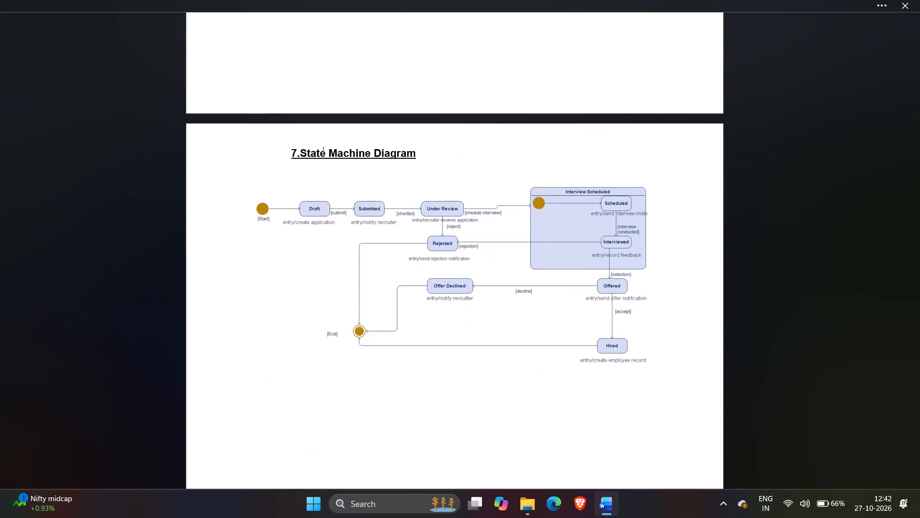
pyautogui.press('Right')
pyautogui.press('Right')
pyautogui.press('Right')
pyautogui.press('Right')
pyautogui.press('Right')
pyautogui.hotkey('shift', ':')
# Number the "Component Diagram" heading and end it with a colon so it reads "8.Component Diagram:".
pyautogui.scroll(-3, 342, 171)
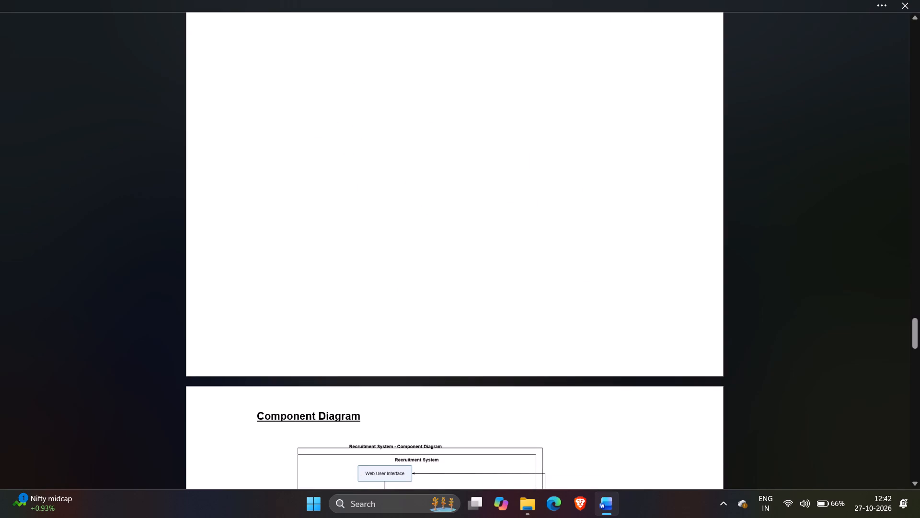
pyautogui.click(253, 420)
pyautogui.press('8')
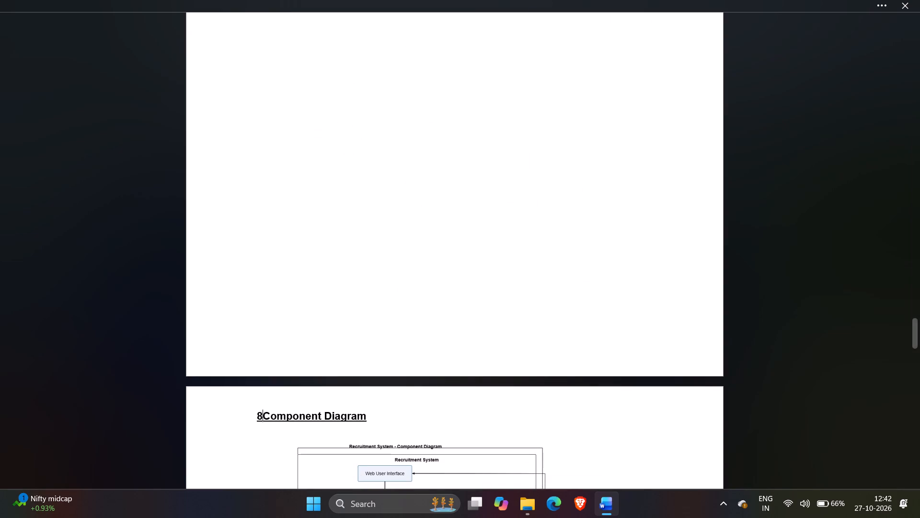
pyautogui.press('.')
pyautogui.click(362, 418)
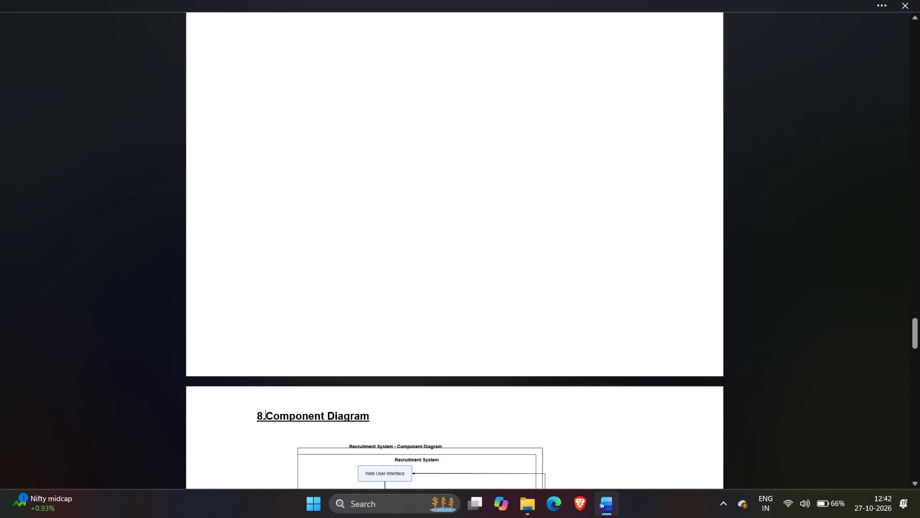
pyautogui.press('Right')
pyautogui.hotkey('shift', ':')
# Number the "Deployment Diagram" heading and end it with a colon so it reads "9.Deployment Diagram:".
pyautogui.scroll(-5, 362, 419)
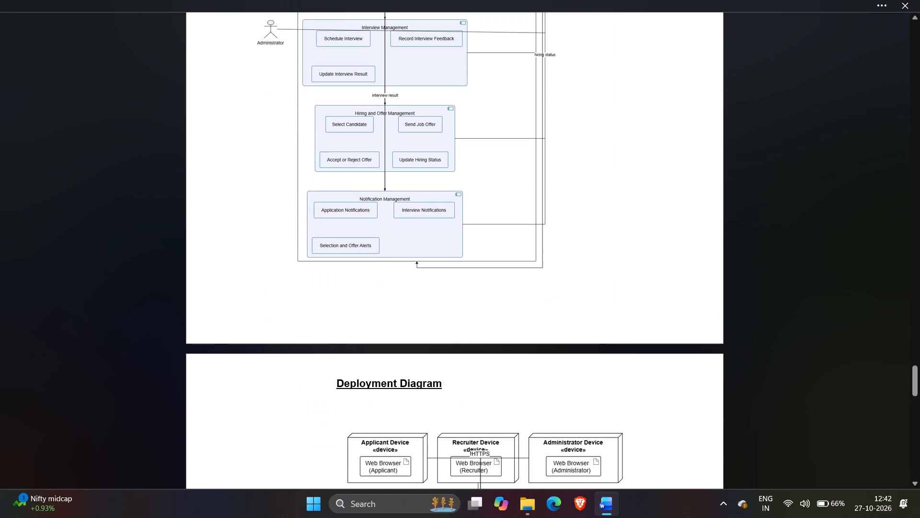
pyautogui.click(342, 384)
pyautogui.press('Left')
pyautogui.press('9')
pyautogui.press('.')
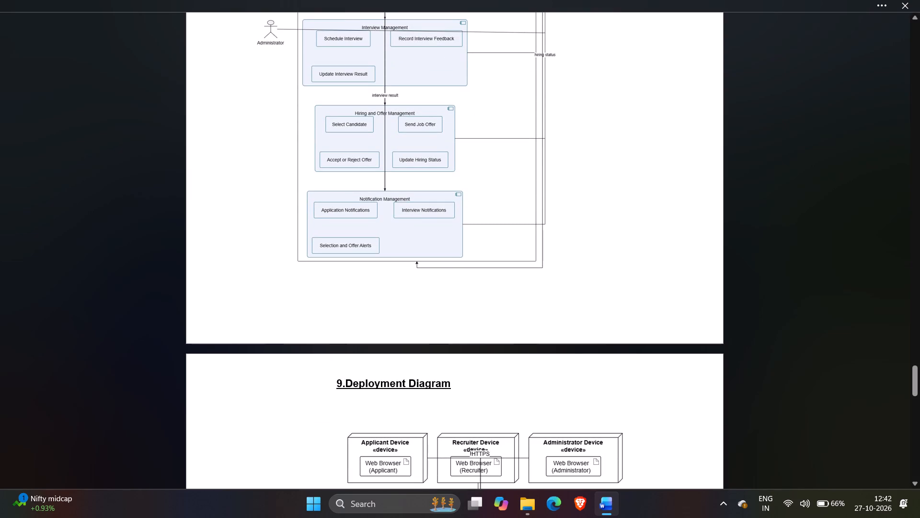
pyautogui.click(456, 385)
pyautogui.hotkey('shift', ':')
# Remove the indent before the "9.Deployment Diagram:" heading so it starts at the page's left margin.
pyautogui.press('Left')
pyautogui.press('Left')
pyautogui.press('Left')
pyautogui.press('Left')
pyautogui.press('Left')
pyautogui.press('Left')
pyautogui.press('Left')
pyautogui.press('Left')
pyautogui.press('Left')
pyautogui.press('Left')
pyautogui.press('Left')
pyautogui.press('Left')
pyautogui.press('Left')
pyautogui.press('Left')
pyautogui.press('Left')
pyautogui.press('Left')
pyautogui.press('Left')
pyautogui.press('Left')
pyautogui.press('Left')
pyautogui.press('Left')
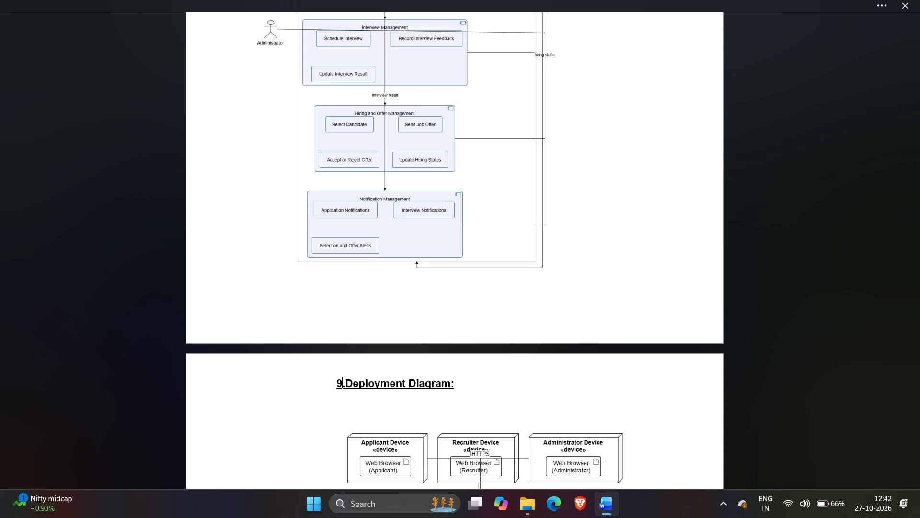
pyautogui.press('Left')
pyautogui.press('BackSpace')
pyautogui.press('BackSpace')
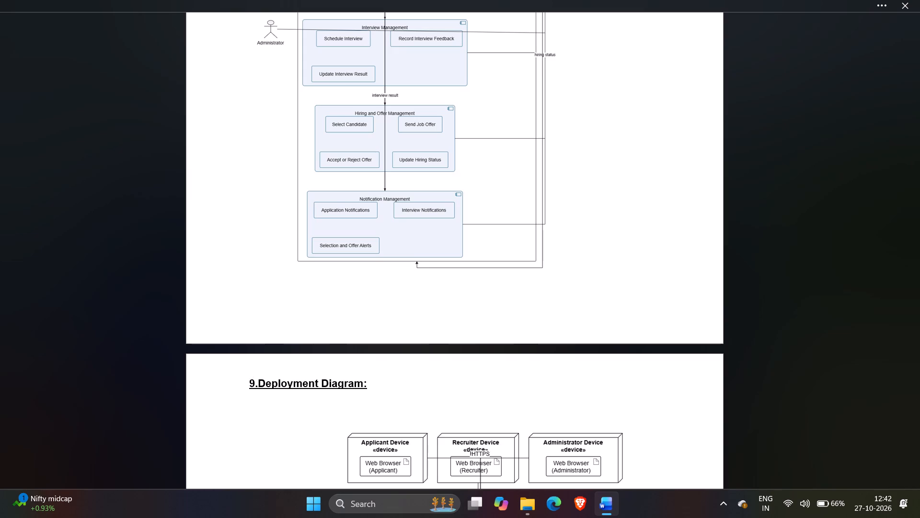
# Number the "Package Diagram" heading and end it with a colon so it reads "10.Package Diagram:".
pyautogui.scroll(-5, 453, 399)
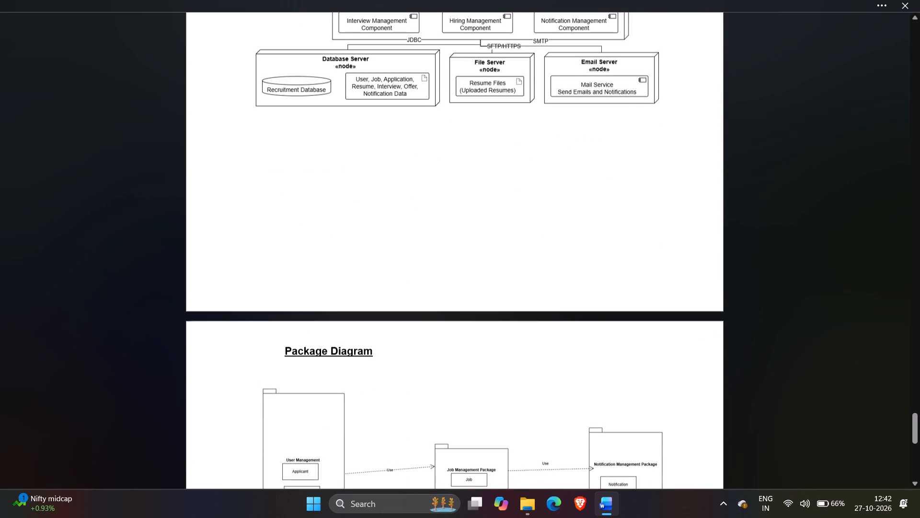
pyautogui.click(286, 350)
pyautogui.write('10.:')
pyautogui.press('BackSpace')
pyautogui.press('Right')
pyautogui.press('Right')
pyautogui.press('Right')
pyautogui.press('Right')
pyautogui.press('Right')
pyautogui.press('Right')
pyautogui.press('Right')
pyautogui.press('Right')
pyautogui.press('Right')
pyautogui.press('Right')
pyautogui.press('Right')
pyautogui.press('Right')
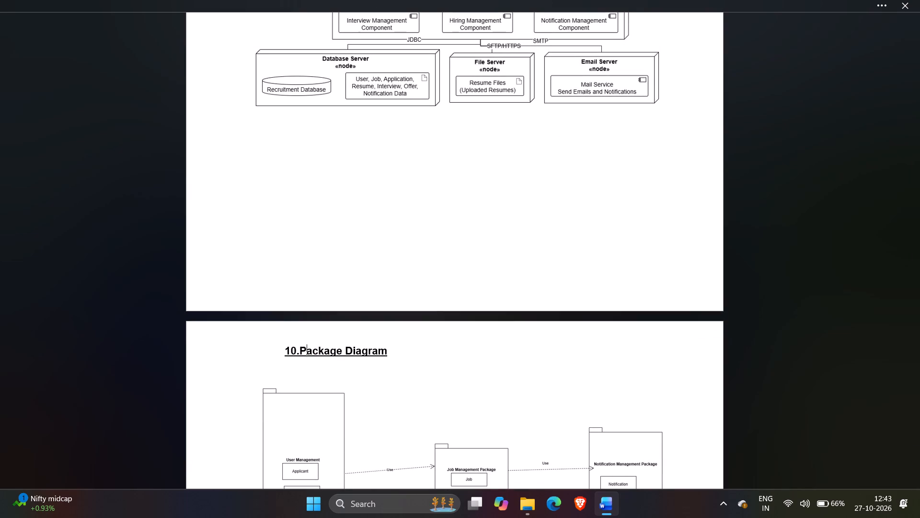
pyautogui.press('Right')
pyautogui.press('Right')
pyautogui.press('Right')
pyautogui.hotkey('shift', ':')
# Remove the indent before the "10.Package Diagram:" heading so it starts at the page's left margin.
pyautogui.press('Left')
pyautogui.press('Left')
pyautogui.press('Left')
pyautogui.press('Left')
pyautogui.press('Left')
pyautogui.press('Left')
pyautogui.press('Left')
pyautogui.press('Left')
pyautogui.press('Left')
pyautogui.press('Left')
pyautogui.press('Left')
pyautogui.press('Left')
pyautogui.press('Left')
pyautogui.press('Left')
pyautogui.press('Left')
pyautogui.press('Left')
pyautogui.press('Left')
pyautogui.press('Left')
pyautogui.press('Left')
pyautogui.press('BackSpace')
pyautogui.press('BackSpace')
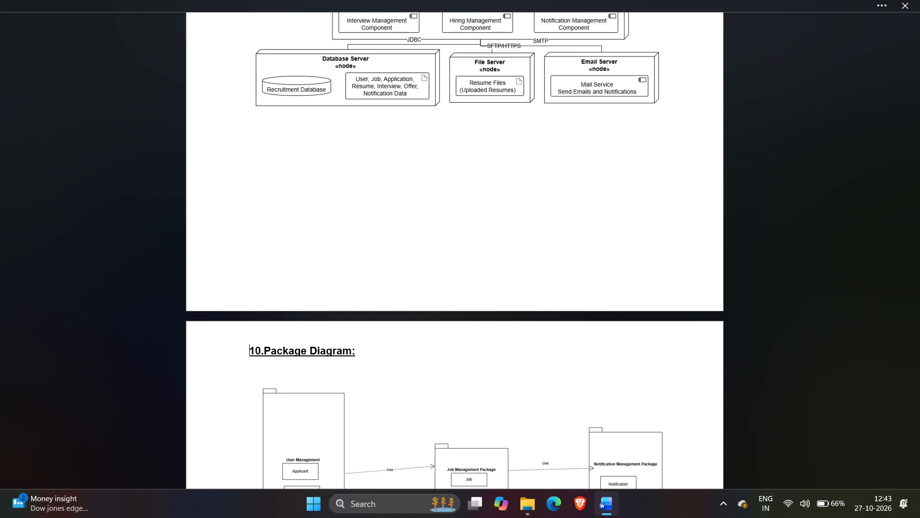
# Go back to the "7.State Machine Diagram:" heading and remove its indent so it starts at the page's left margin.
pyautogui.scroll(-8, 286, 350)
pyautogui.scroll(3, 286, 350)
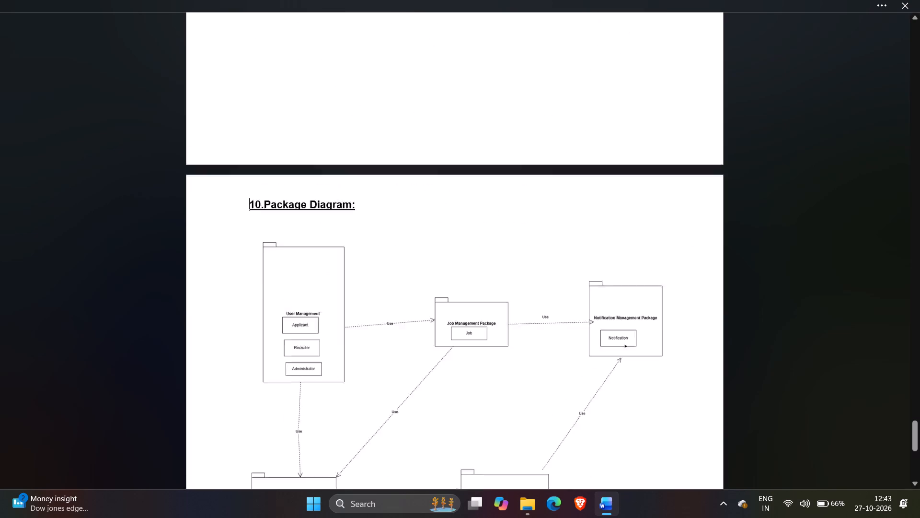
pyautogui.scroll(5, 285, 350)
pyautogui.scroll(2, 267, 306)
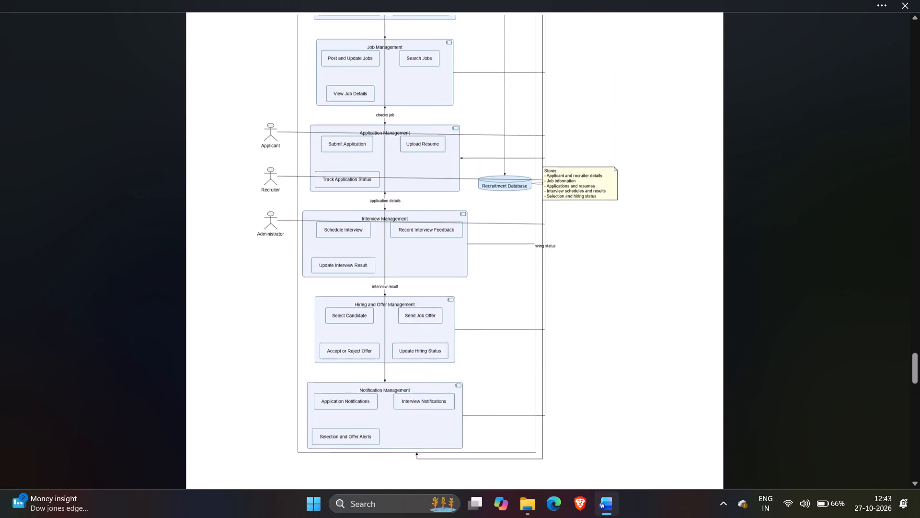
pyautogui.scroll(9, 267, 306)
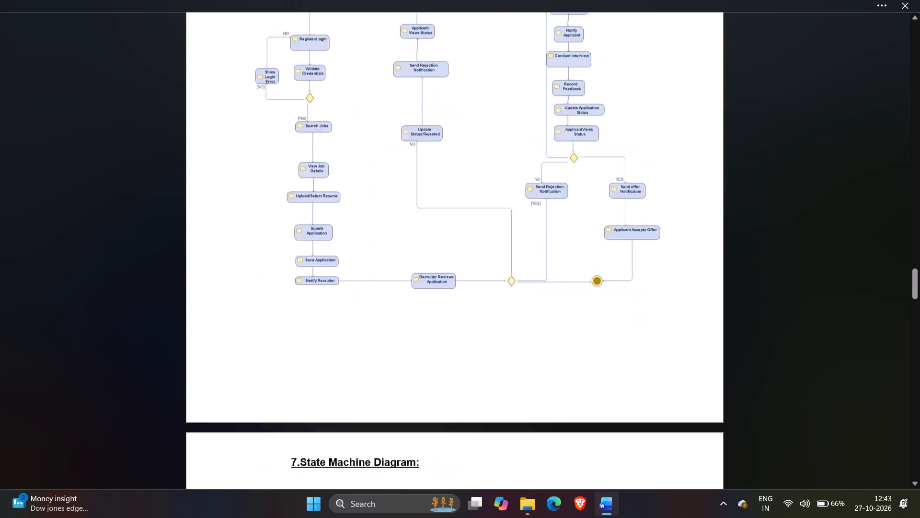
pyautogui.scroll(-3, 278, 372)
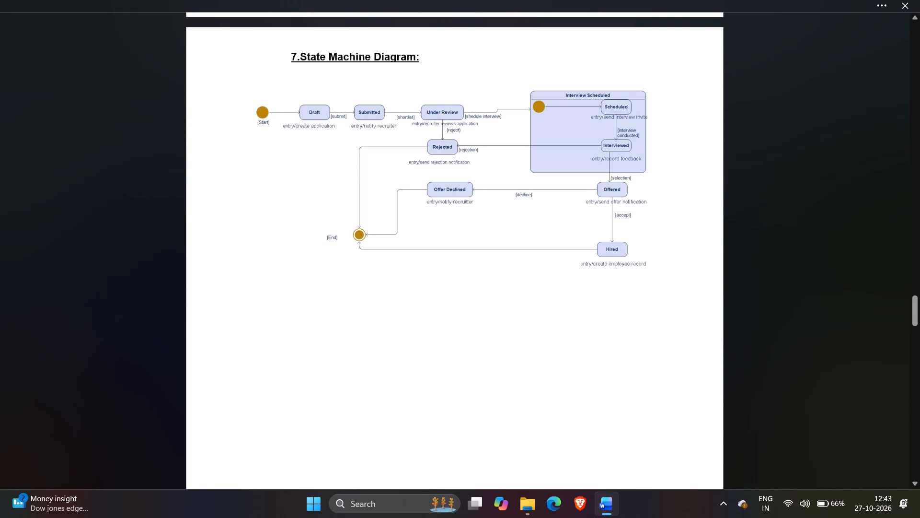
pyautogui.click(285, 65)
pyautogui.press('BackSpace')
pyautogui.press('BackSpace')
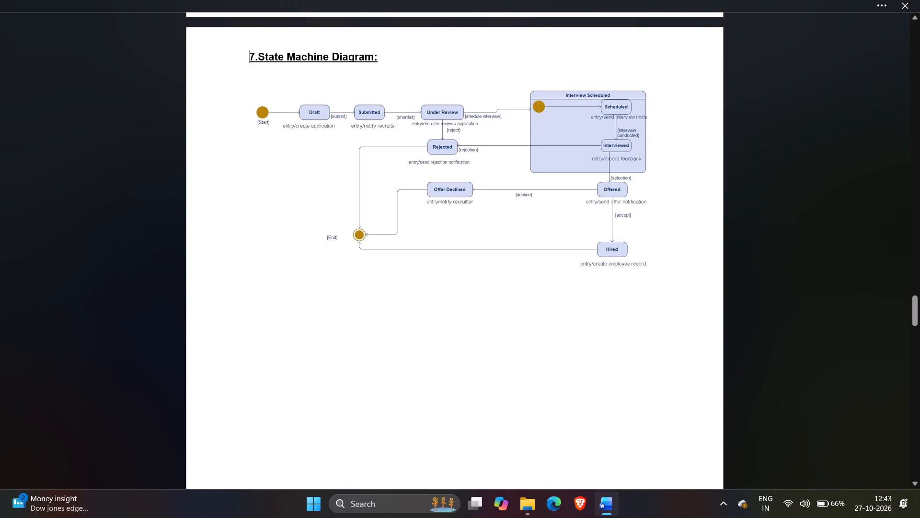
# Remove the indent before the "5.Communication Diagram:" heading, keeping the heading at the top of its diagram's page.
pyautogui.scroll(5, 285, 65)
pyautogui.scroll(2, 267, 144)
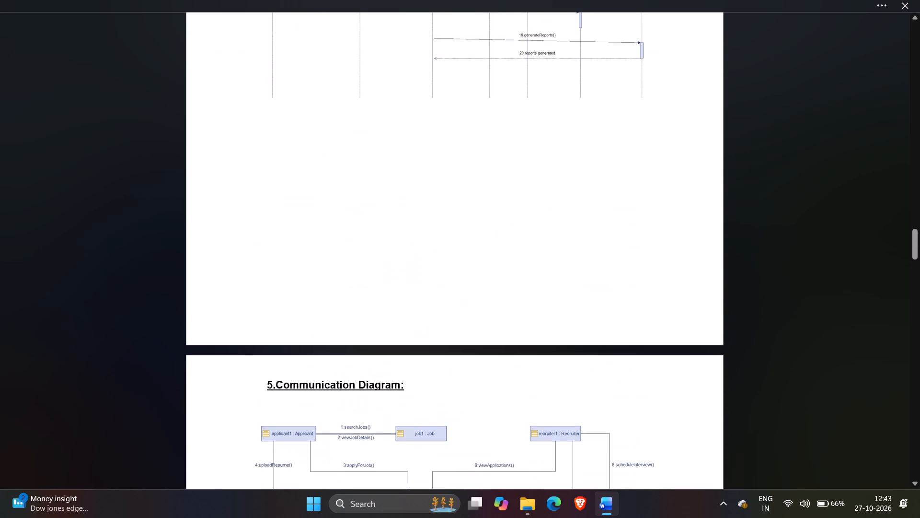
pyautogui.click(264, 380)
pyautogui.press('BackSpace')
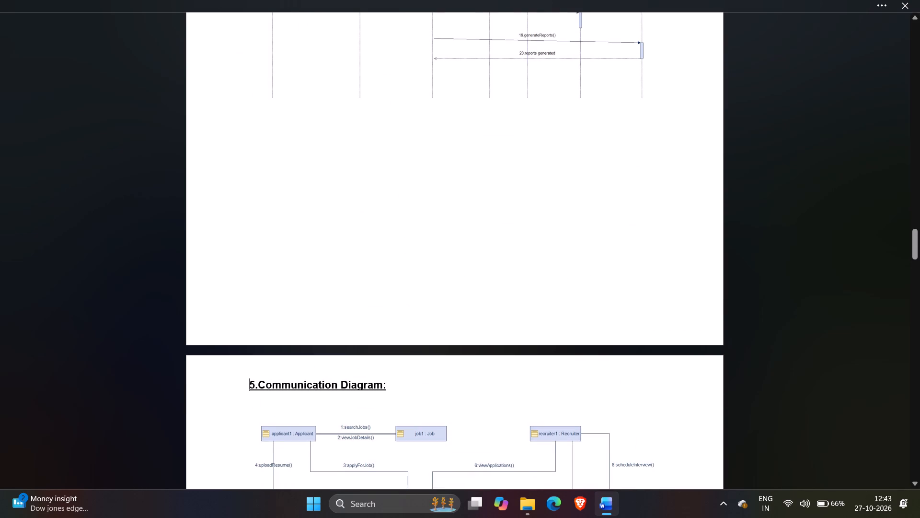
pyautogui.press('BackSpace')
pyautogui.press('Return')
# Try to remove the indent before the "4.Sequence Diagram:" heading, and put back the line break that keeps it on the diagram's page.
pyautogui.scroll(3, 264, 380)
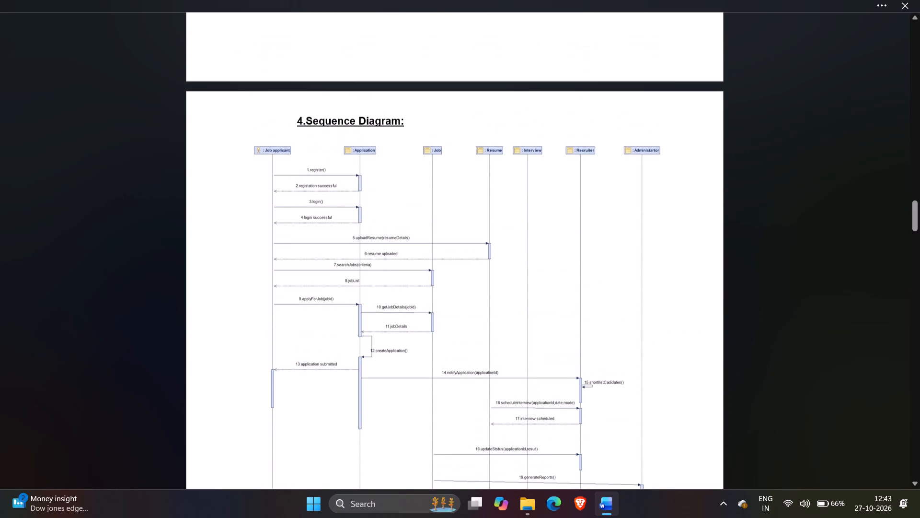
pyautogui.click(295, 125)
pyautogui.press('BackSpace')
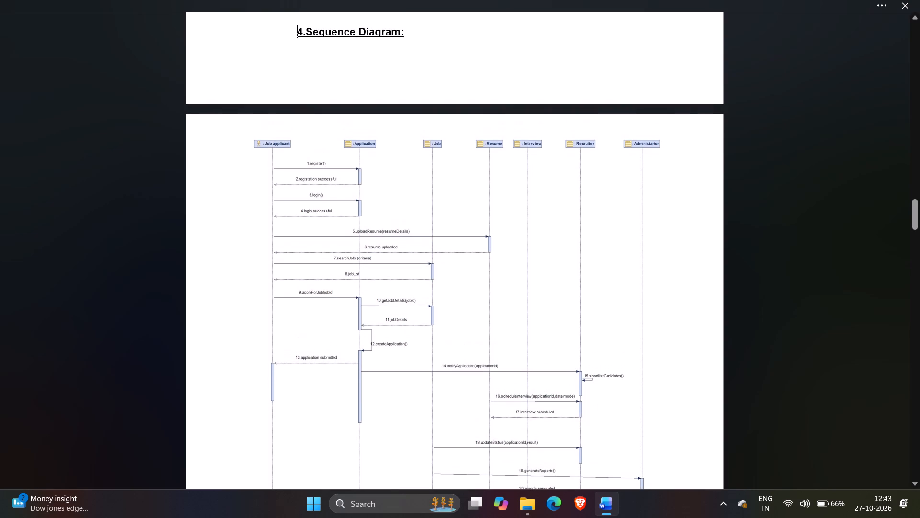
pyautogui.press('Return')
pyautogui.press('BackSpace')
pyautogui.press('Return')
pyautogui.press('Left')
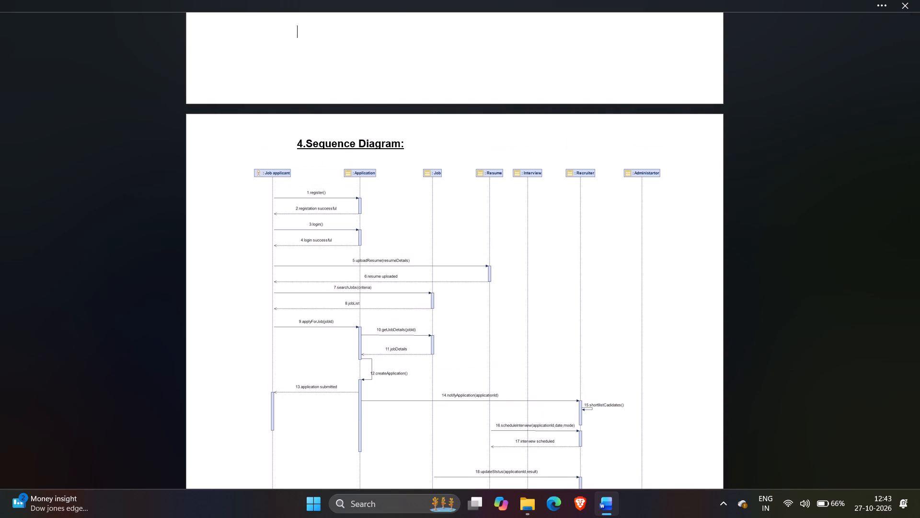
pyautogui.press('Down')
# Add a blank line between the "4.Sequence Diagram:" heading and its diagram.
pyautogui.click(462, 146)
pyautogui.press('Return')
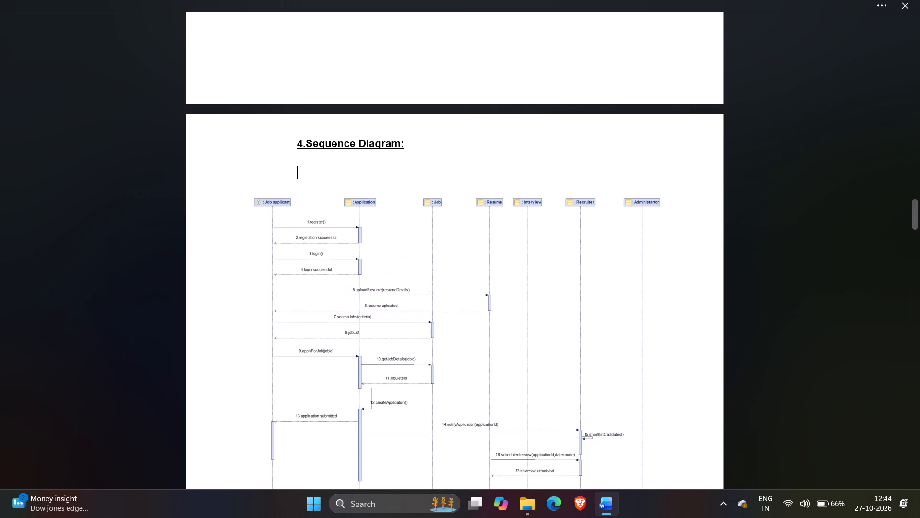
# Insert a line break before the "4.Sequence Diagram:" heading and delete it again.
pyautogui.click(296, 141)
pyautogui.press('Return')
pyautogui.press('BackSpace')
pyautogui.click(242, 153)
# Remove the blank lines above the "3.Object Diagram:" heading and insert three blank lines there instead.
pyautogui.scroll(4, 242, 153)
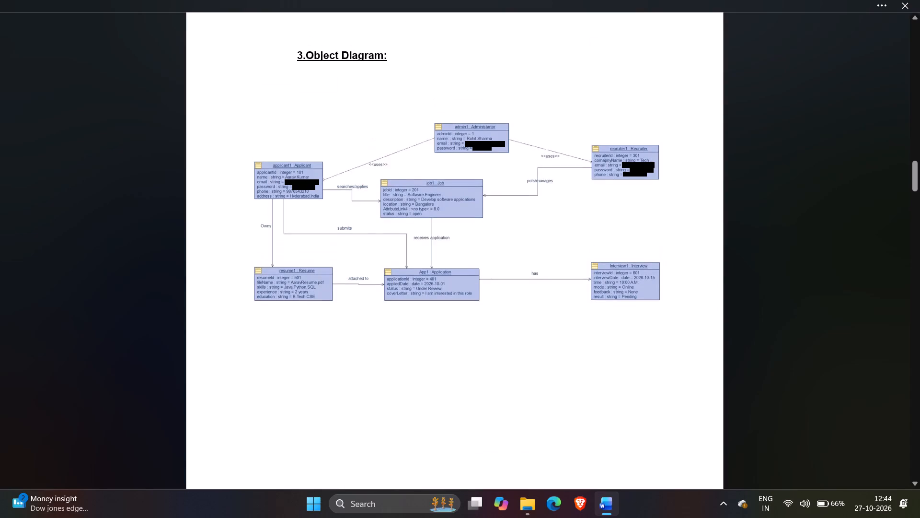
pyautogui.click(288, 57)
pyautogui.press('BackSpace')
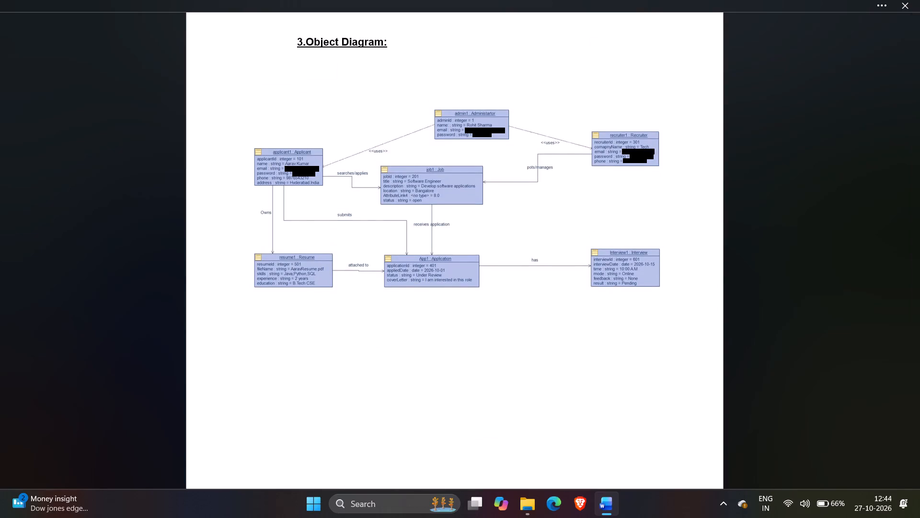
pyautogui.press('BackSpace')
pyautogui.press('Left')
pyautogui.press('Left')
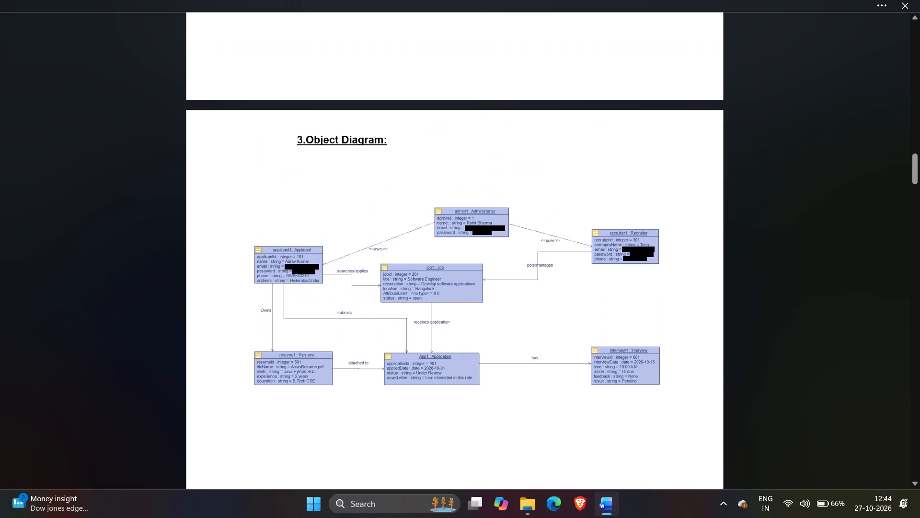
pyautogui.click(294, 142)
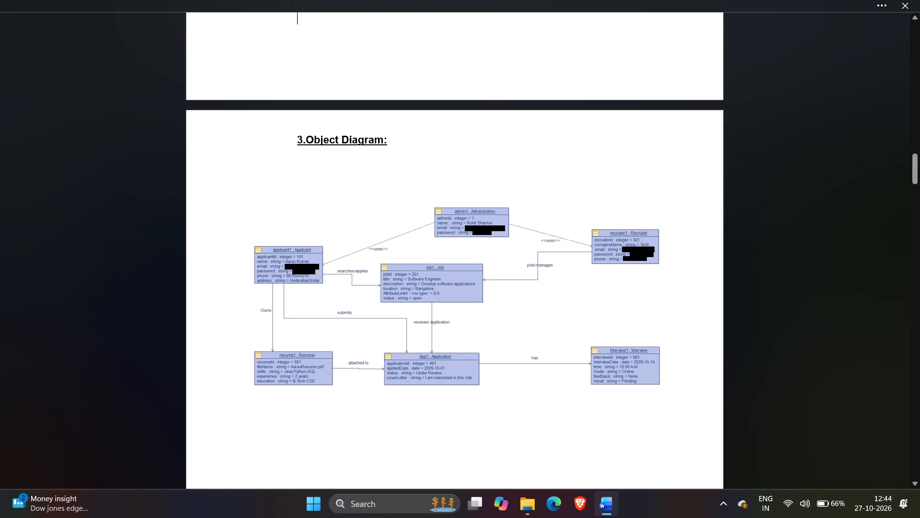
pyautogui.click(294, 142)
pyautogui.press('Return')
pyautogui.press('Return')
pyautogui.press('Return')
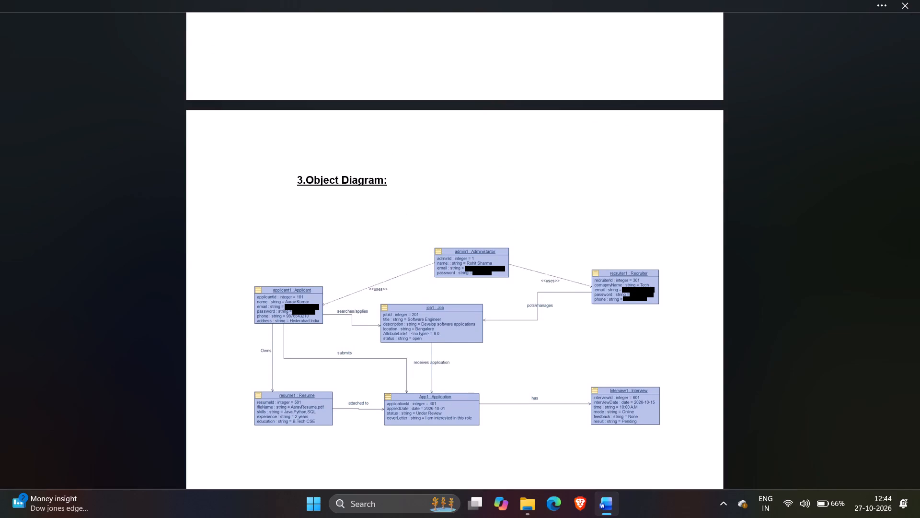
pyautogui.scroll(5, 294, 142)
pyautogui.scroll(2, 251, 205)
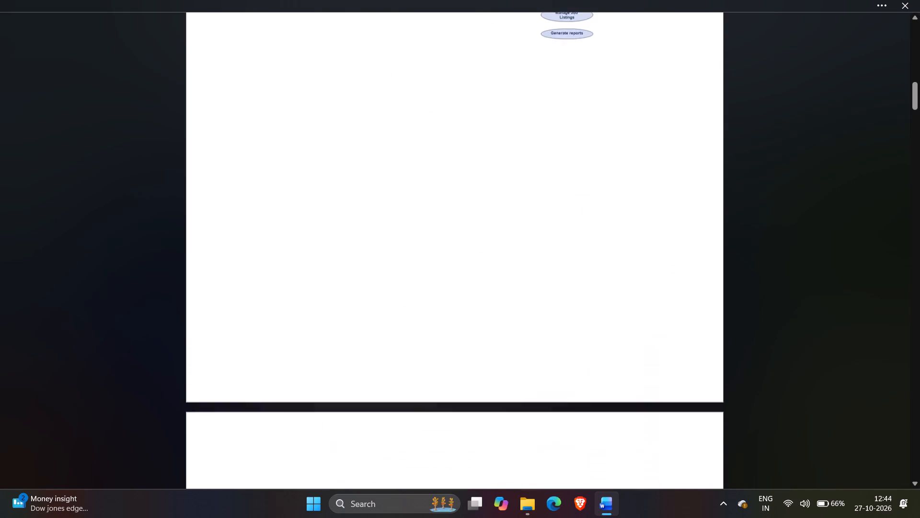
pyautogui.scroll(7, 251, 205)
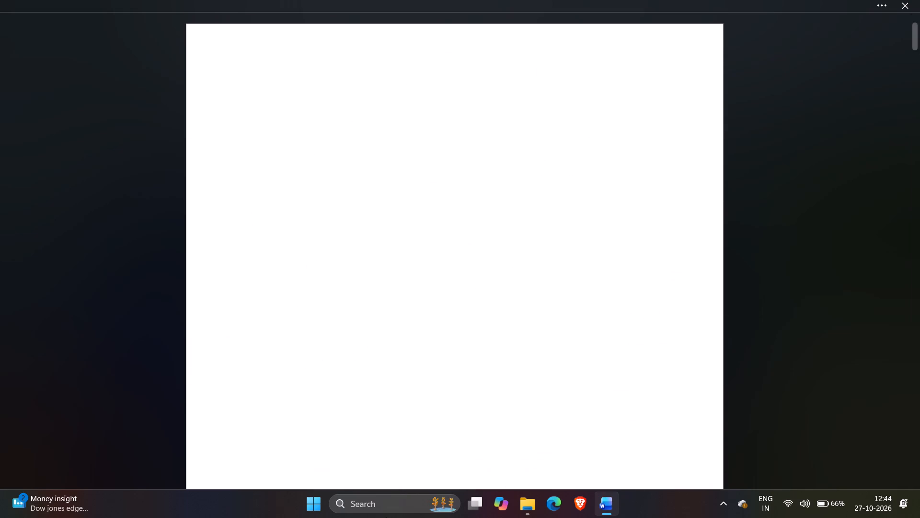
# Switch to Windows Search and look for an app beginning with "w".
pyautogui.click(377, 501)
pyautogui.press('w')
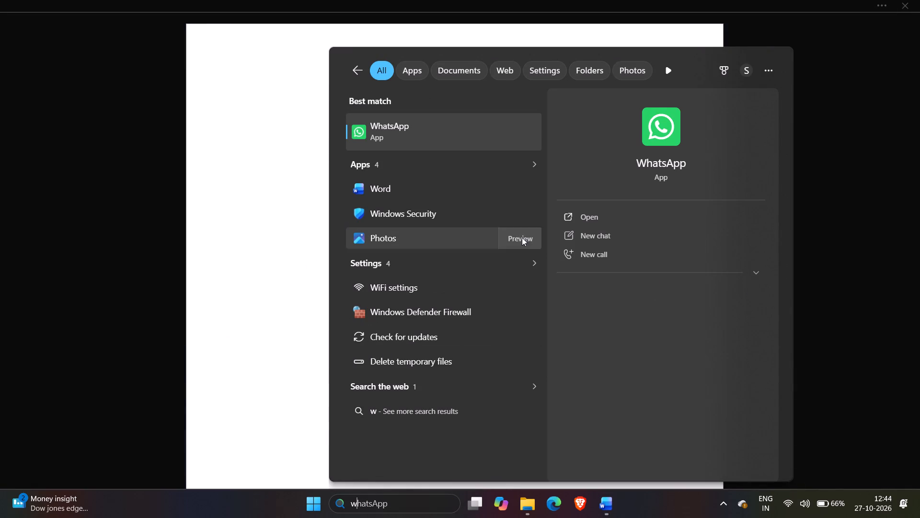
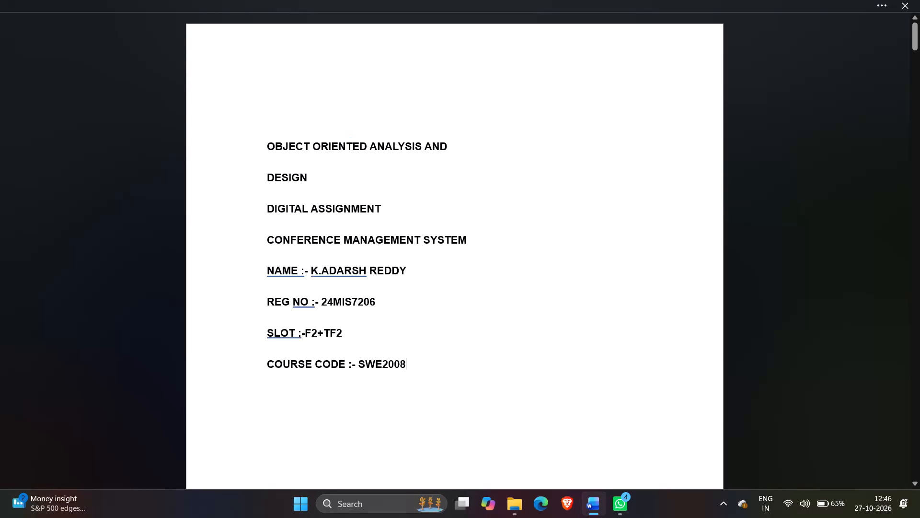
# Append "-1" to the "DIGITAL ASSIGNMENT" line on the cover page.
pyautogui.click(333, 174)
pyautogui.click(384, 206)
pyautogui.press('1')
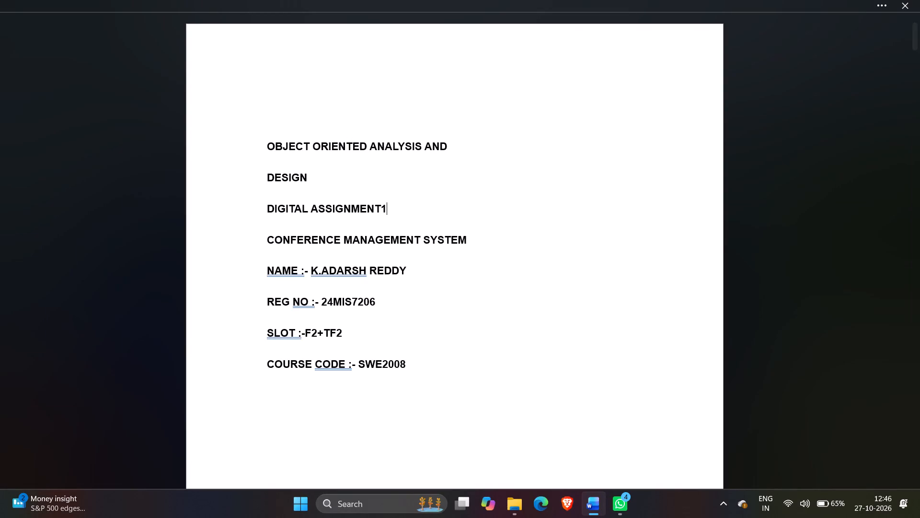
pyautogui.press('BackSpace')
pyautogui.write('-1')
# Join "DESIGN" onto the first cover-page line so it reads "OBJECT ORIENTED ANALYSIS AND DESIGN".
pyautogui.click(886, 7)
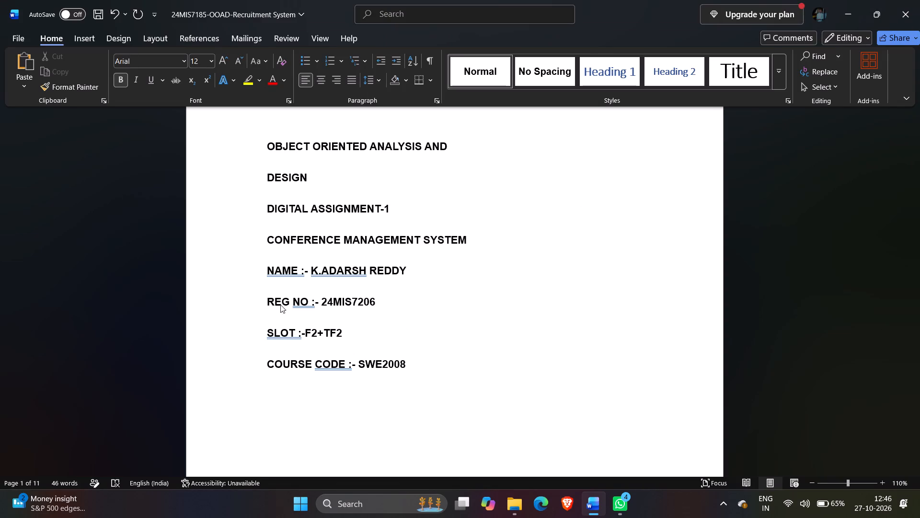
pyautogui.click(264, 174)
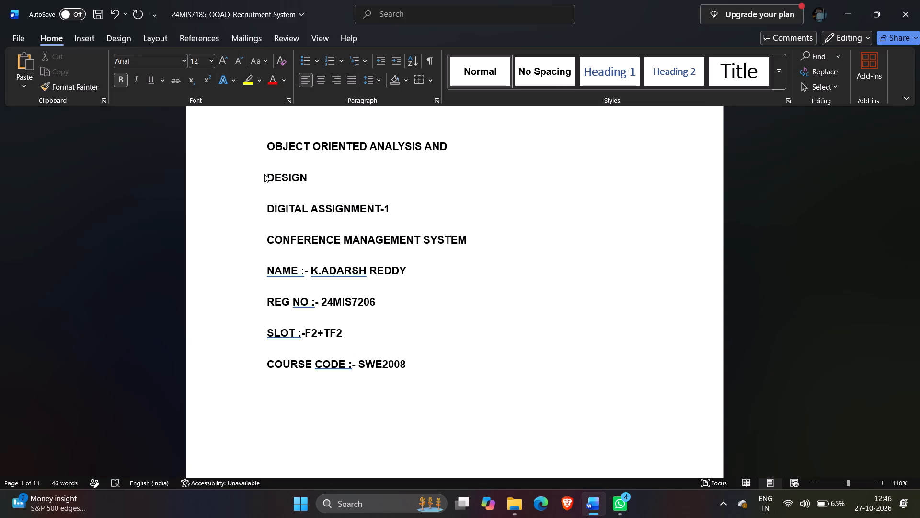
pyautogui.click(264, 174)
pyautogui.press('BackSpace')
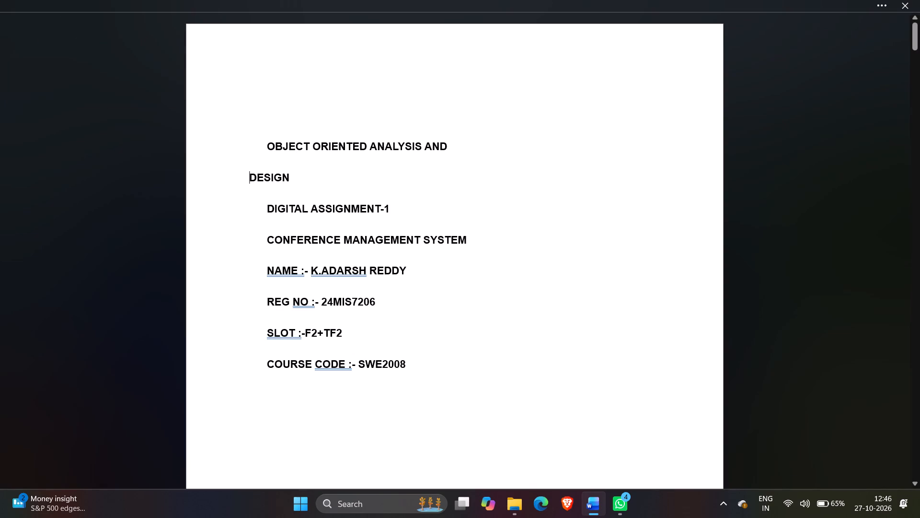
pyautogui.press('BackSpace')
pyautogui.press('space')
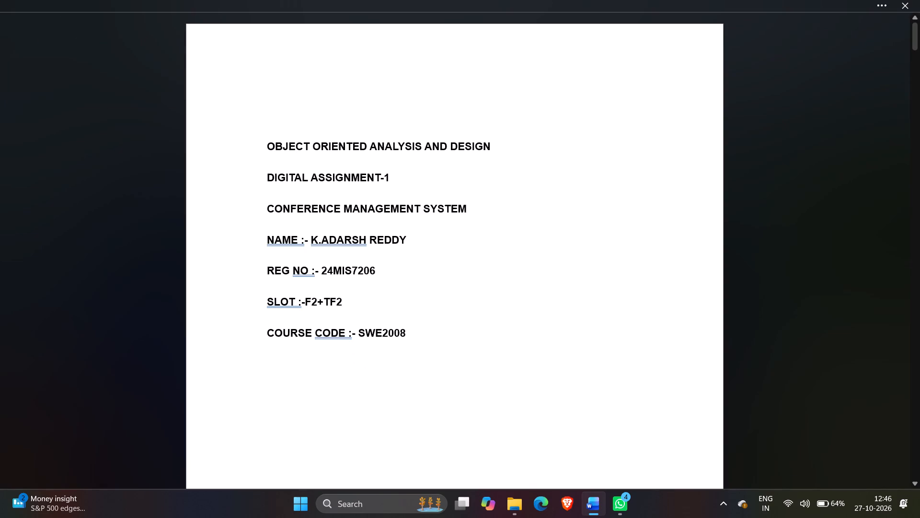
# Underline the "OBJECT ORIENTED ANALYSIS AND DESIGN" title and set its font size to 18.
pyautogui.doubleClick(269, 146)
pyautogui.moveTo(274, 146); pyautogui.dragTo(283, 147)
pyautogui.click(394, 143)
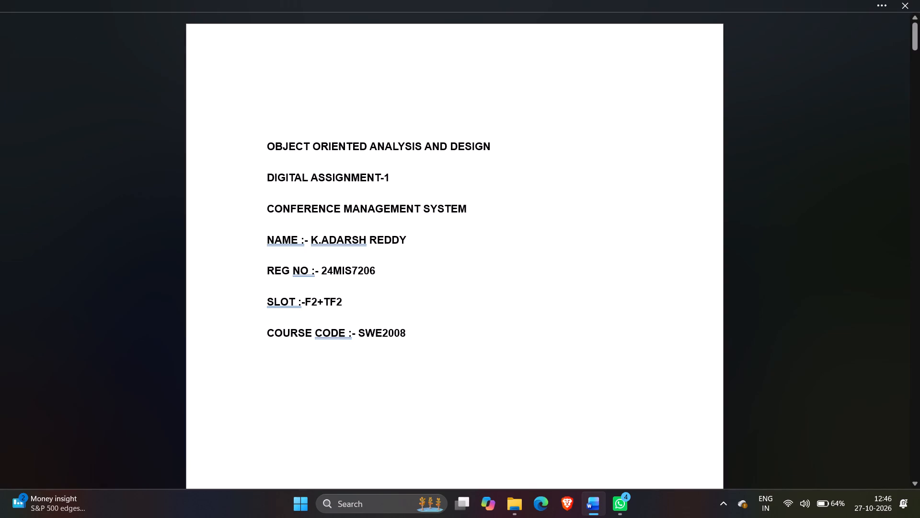
pyautogui.click(496, 145)
pyautogui.moveTo(490, 146); pyautogui.dragTo(367, 142)
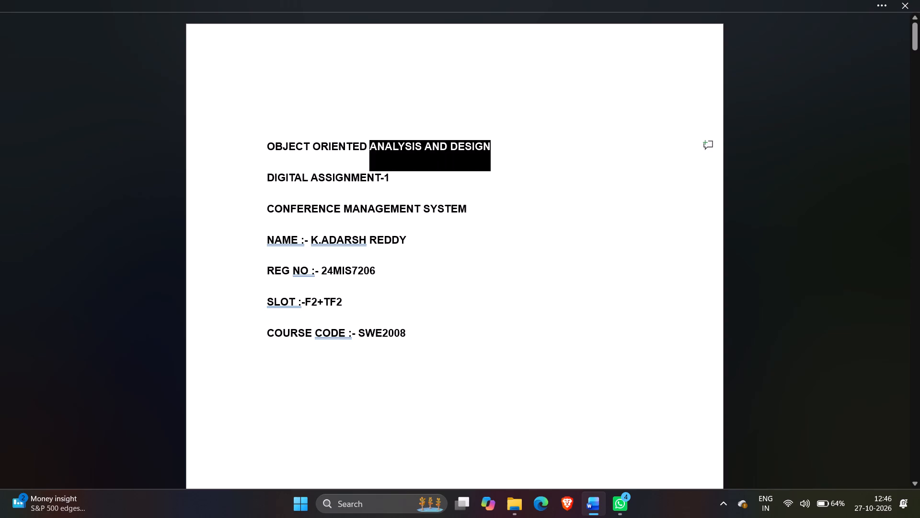
pyautogui.moveTo(367, 142); pyautogui.dragTo(325, 138)
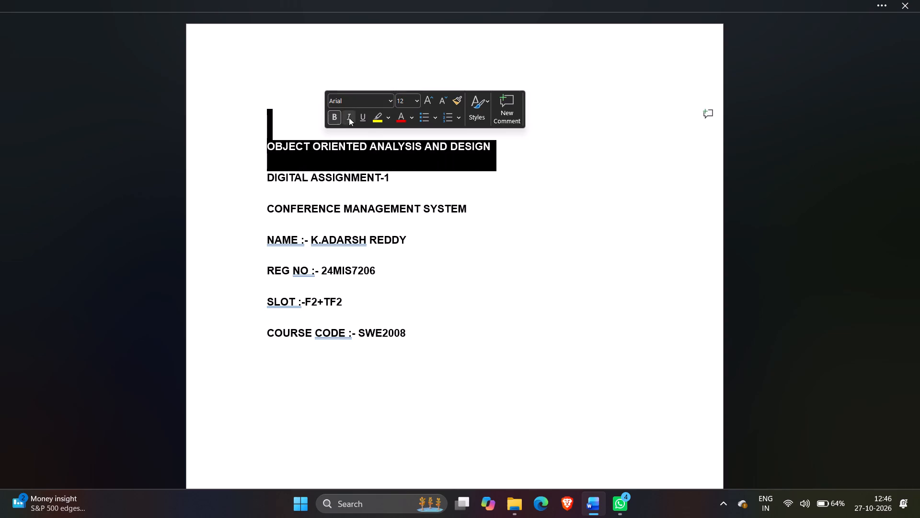
pyautogui.click(360, 118)
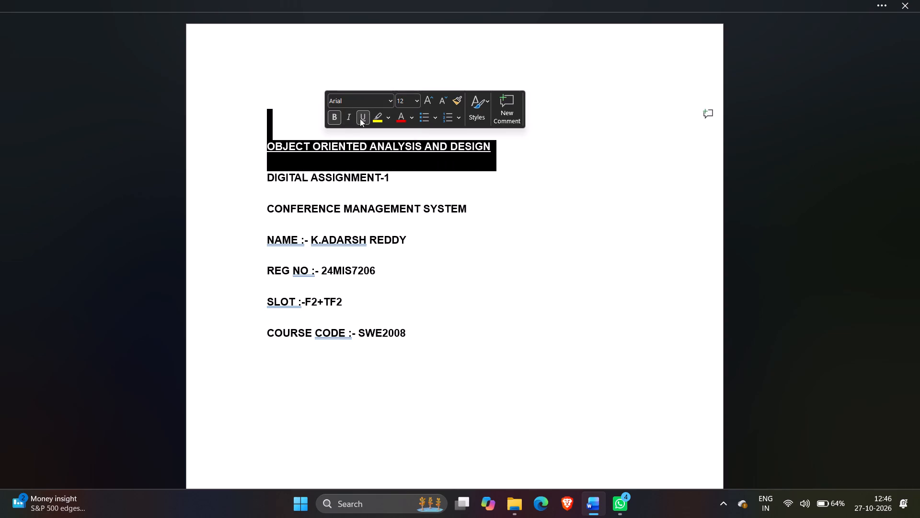
pyautogui.click(414, 103)
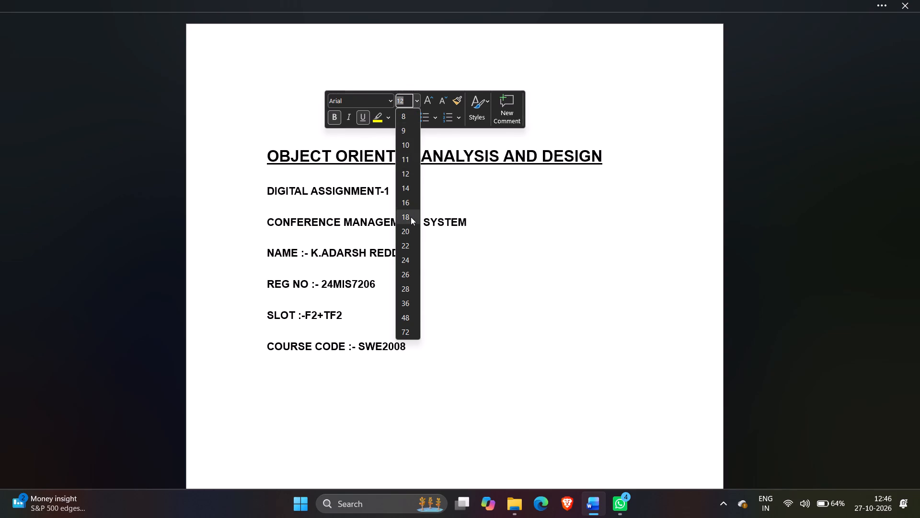
pyautogui.click(411, 217)
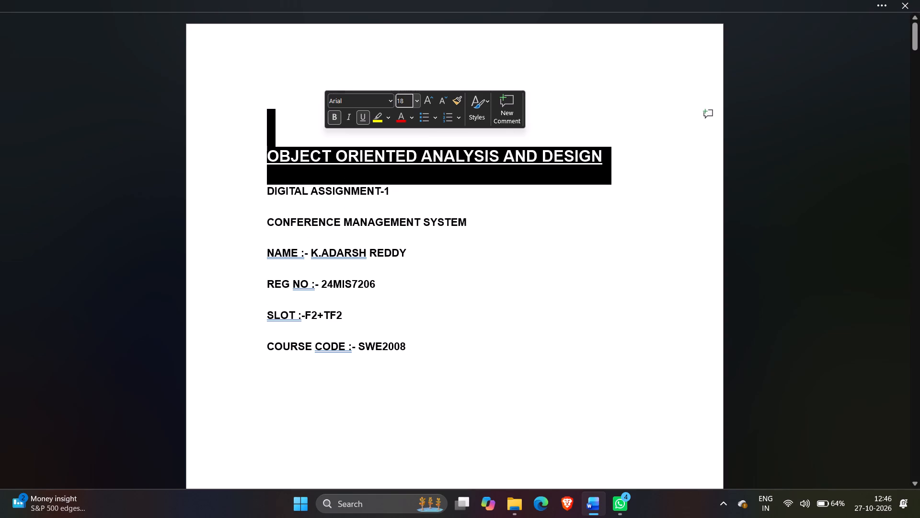
# Set the font size of the "DIGITAL ASSIGNMENT-1" line to 16.
pyautogui.moveTo(274, 190); pyautogui.dragTo(281, 190)
pyautogui.moveTo(284, 190); pyautogui.dragTo(338, 183)
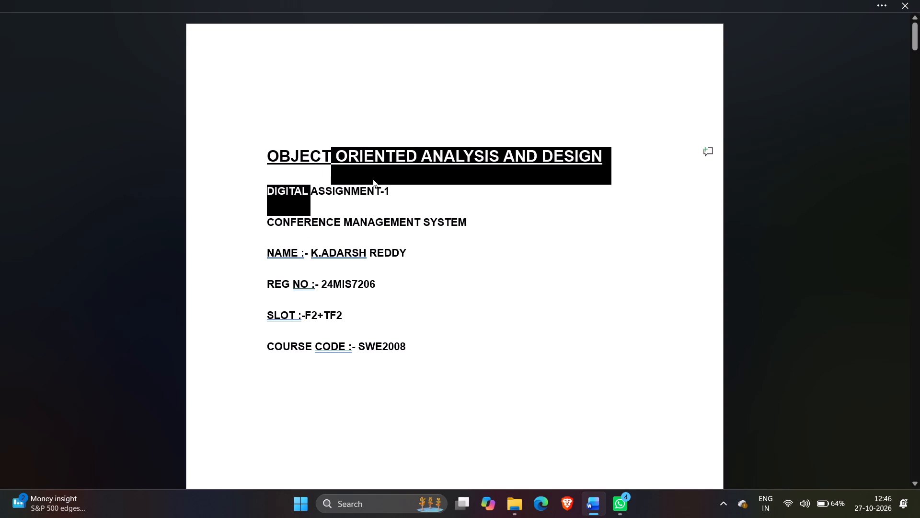
pyautogui.moveTo(402, 185); pyautogui.dragTo(402, 192)
pyautogui.click(395, 195)
pyautogui.moveTo(391, 195); pyautogui.dragTo(386, 195)
pyautogui.click(339, 196)
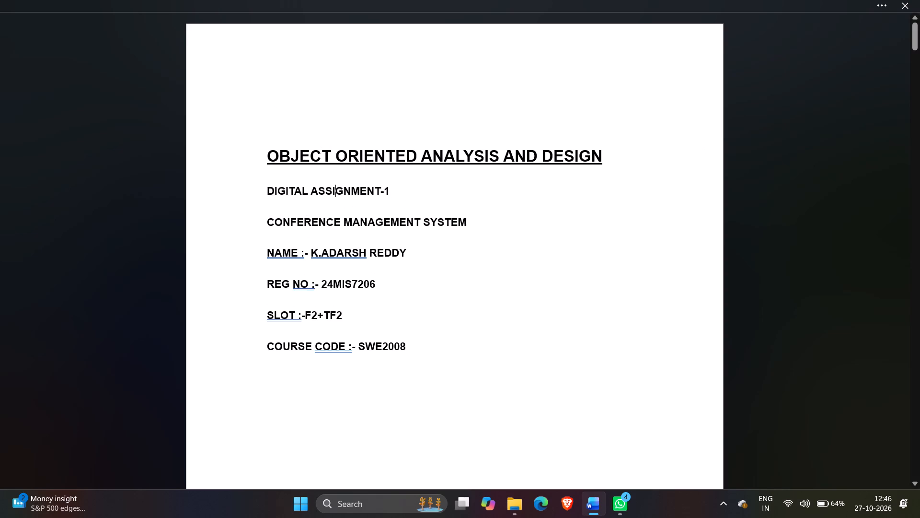
pyautogui.click(270, 194)
pyautogui.moveTo(270, 194); pyautogui.dragTo(325, 195)
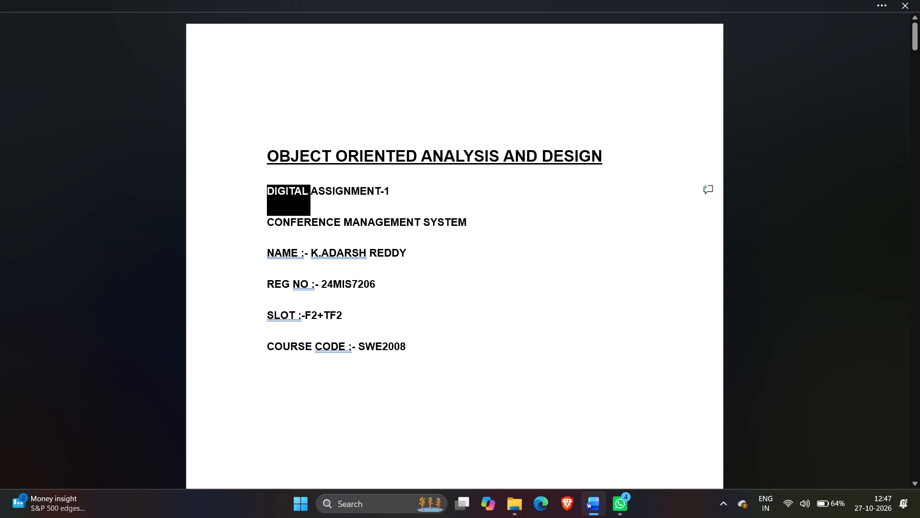
pyautogui.moveTo(325, 195); pyautogui.dragTo(398, 195)
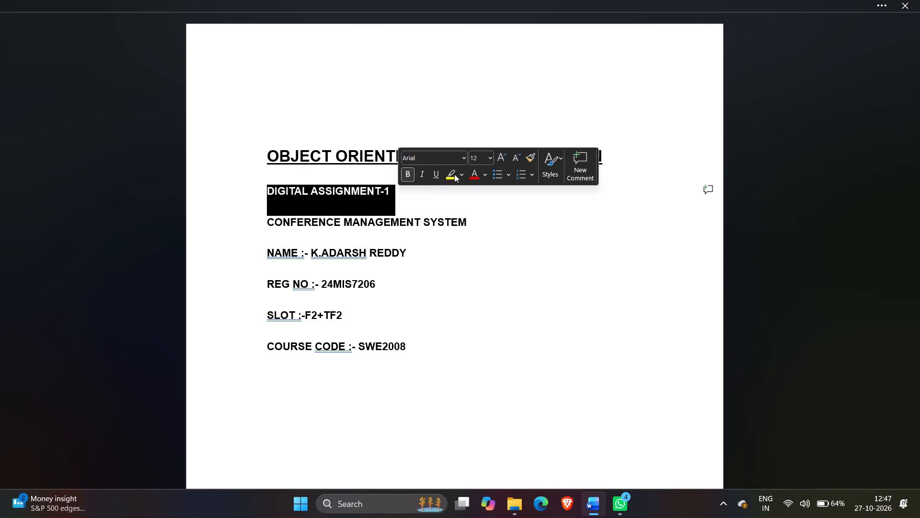
pyautogui.click(481, 161)
pyautogui.click(489, 161)
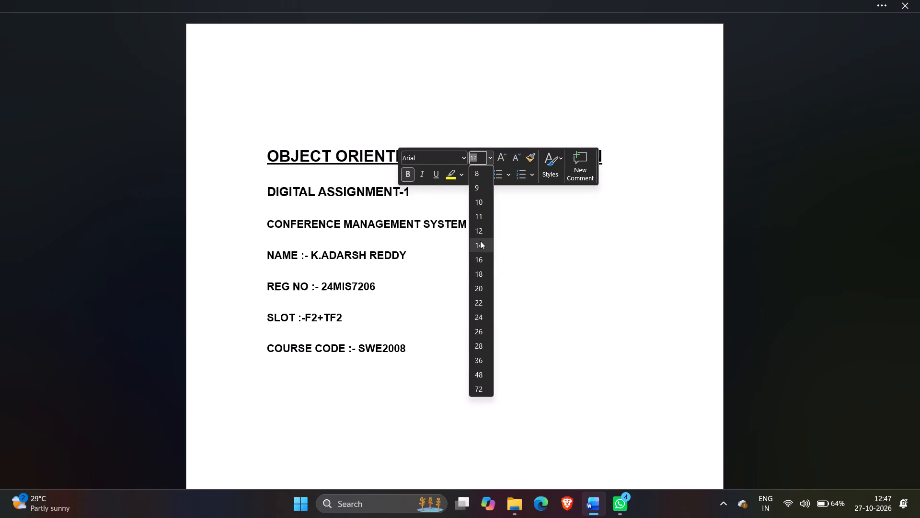
pyautogui.click(478, 259)
pyautogui.click(481, 271)
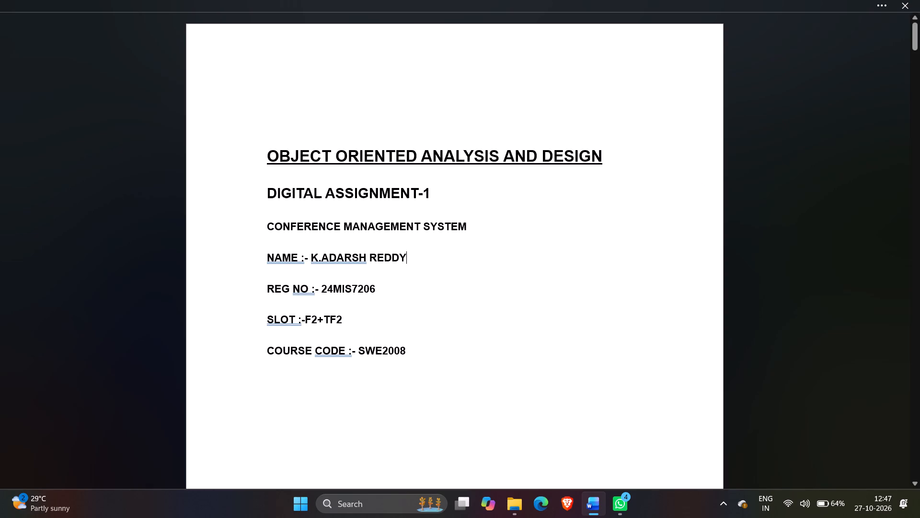
# Delete the words "CONFERENCE MANAGEMENT" from the system name line on the cover page, keeping "SYSTEM".
pyautogui.click(341, 227)
pyautogui.press('BackSpace')
pyautogui.press('BackSpace')
pyautogui.press('BackSpace')
pyautogui.press('BackSpace')
pyautogui.press('BackSpace')
pyautogui.press('BackSpace')
pyautogui.press('BackSpace')
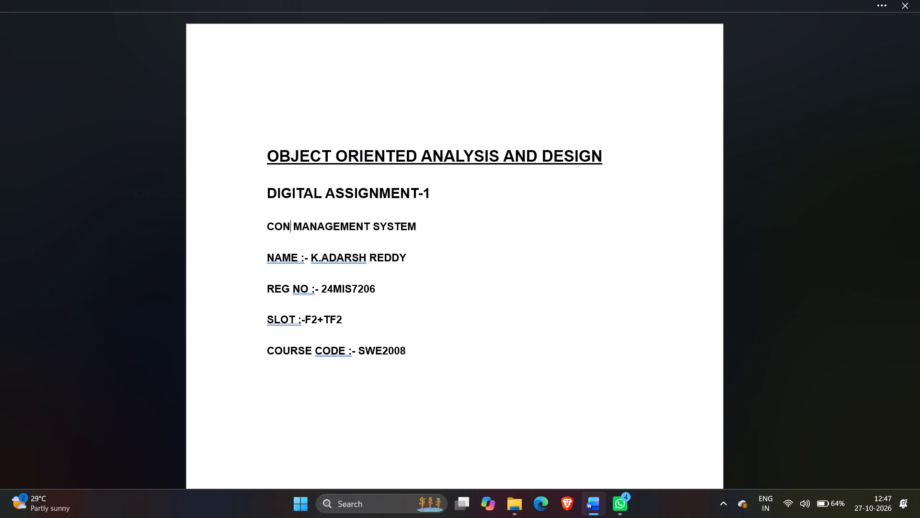
pyautogui.press('BackSpace')
pyautogui.press('BackSpace')
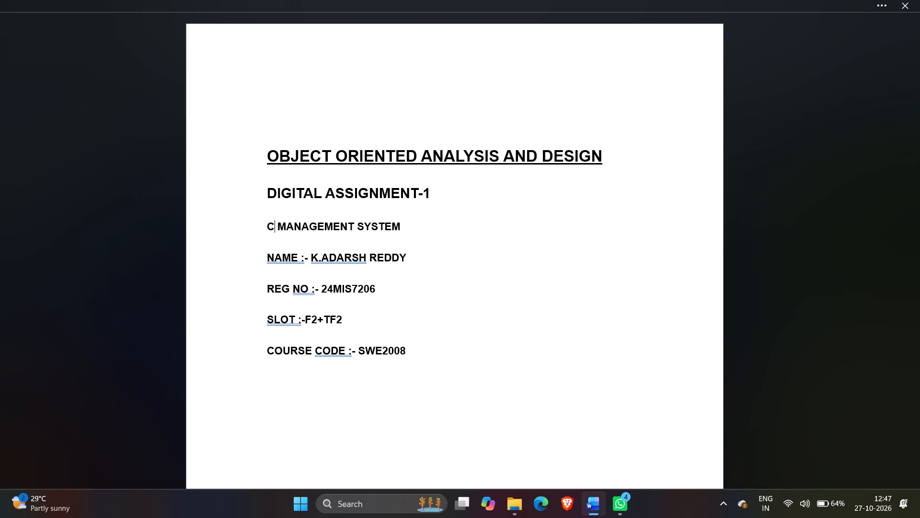
pyautogui.press('BackSpace')
pyautogui.press('Right')
pyautogui.press('Right')
pyautogui.press('Right')
pyautogui.press('Right')
pyautogui.press('Right')
pyautogui.press('Right')
pyautogui.press('Right')
pyautogui.press('Right')
pyautogui.press('Right')
pyautogui.press('Right')
pyautogui.press('Right')
pyautogui.press('Right')
pyautogui.press('Right')
pyautogui.press('Right')
pyautogui.press('Right')
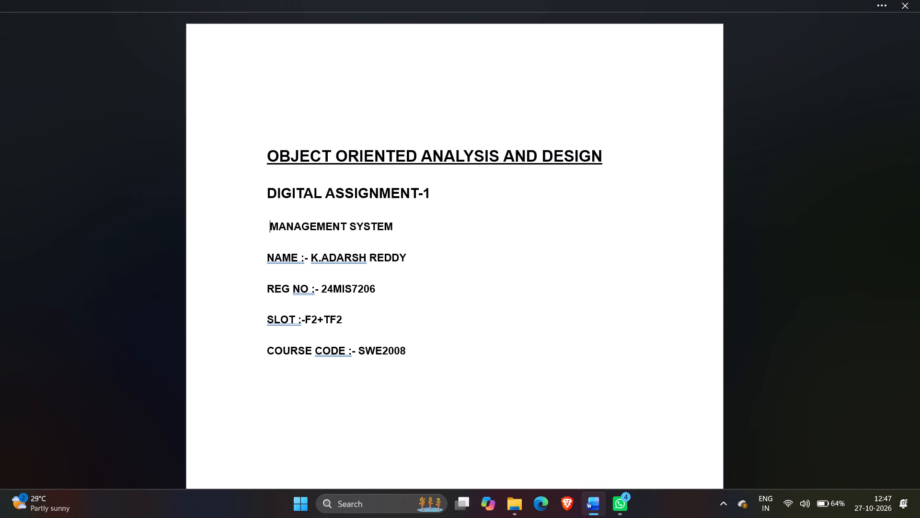
pyautogui.press('Left')
pyautogui.press('Left')
pyautogui.press('Left')
pyautogui.press('BackSpace')
pyautogui.press('BackSpace')
pyautogui.press('BackSpace')
pyautogui.press('BackSpace')
pyautogui.press('BackSpace')
pyautogui.press('BackSpace')
pyautogui.press('BackSpace')
pyautogui.press('BackSpace')
pyautogui.press('BackSpace')
pyautogui.press('BackSpace')
pyautogui.press('BackSpace')
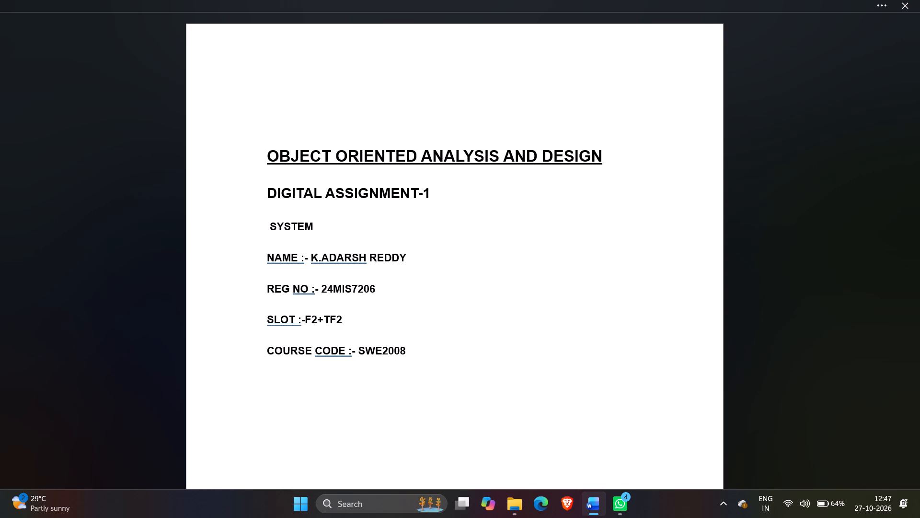
# Insert "Recruitment" and a space before "SYSTEM" on the cover page.
pyautogui.write('Rec')
pyautogui.press('r')
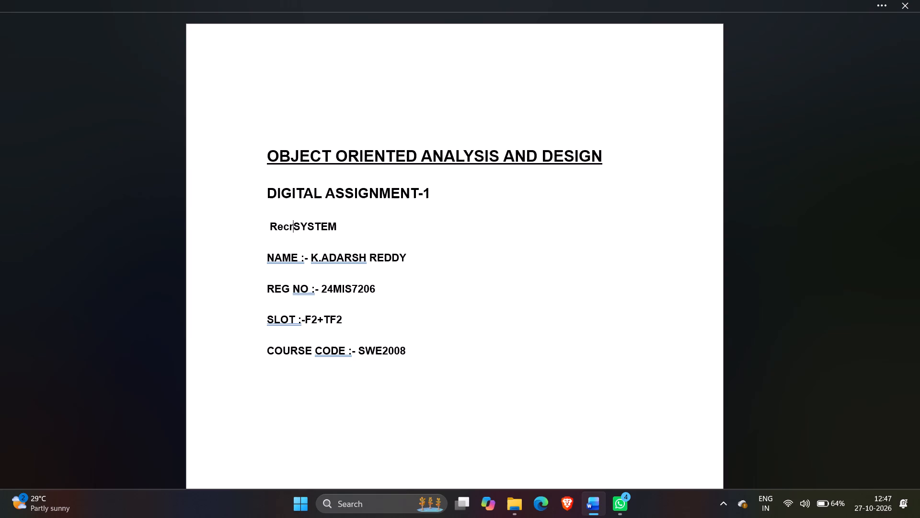
pyautogui.write('uit')
pyautogui.write('ment')
pyautogui.press('space')
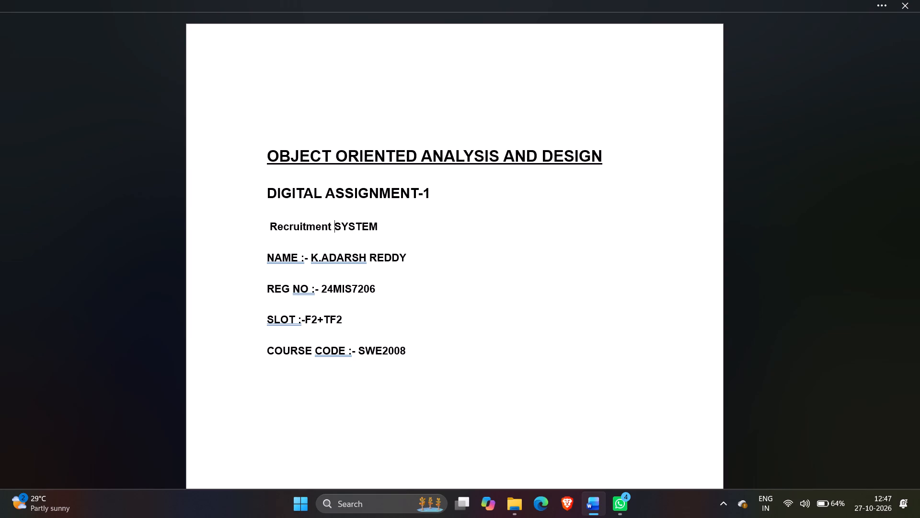
# Rewrite "Recruitment" in capitals so the system name line reads "RECRUITMENT SYSTEM".
pyautogui.press('Left')
pyautogui.press('BackSpace')
pyautogui.press('BackSpace')
pyautogui.press('BackSpace')
pyautogui.press('BackSpace')
pyautogui.press('BackSpace')
pyautogui.press('BackSpace')
pyautogui.press('BackSpace')
pyautogui.press('BackSpace')
pyautogui.press('BackSpace')
pyautogui.press('BackSpace')
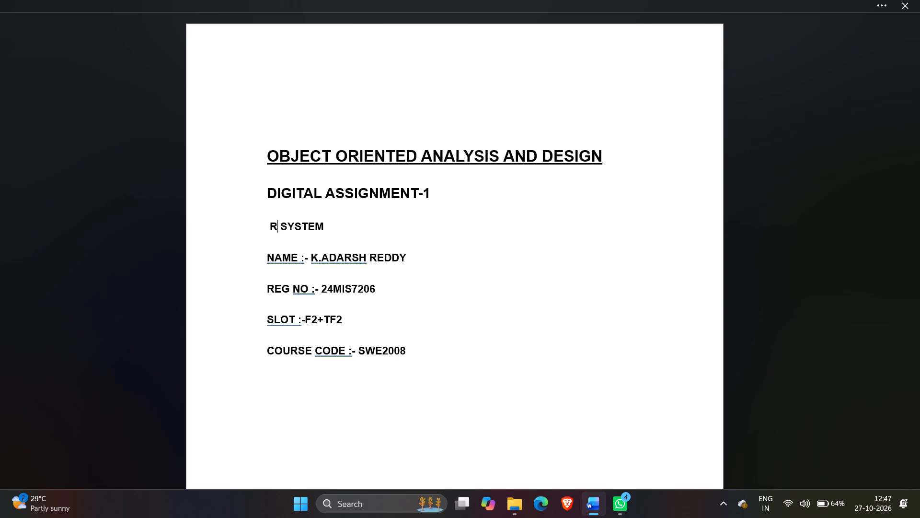
pyautogui.write('EX')
pyautogui.press('BackSpace')
pyautogui.write('CRUIOT')
pyautogui.press('BackSpace')
pyautogui.press('\\')
pyautogui.press('BackSpace')
pyautogui.press('\\')
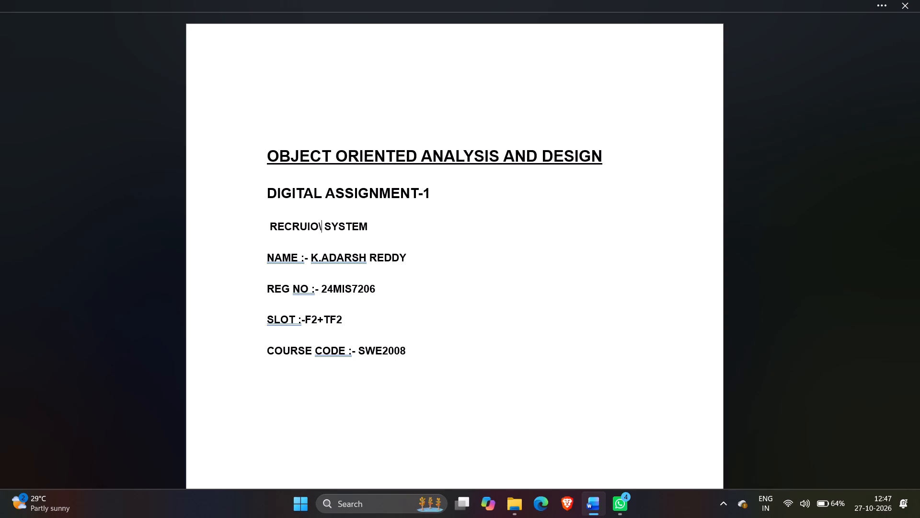
pyautogui.press('BackSpace')
pyautogui.press('BackSpace')
pyautogui.write('TMET')
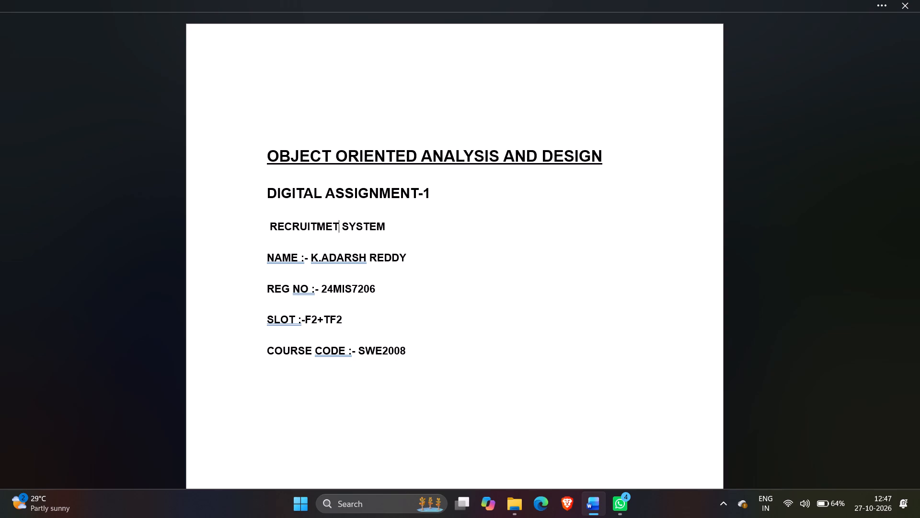
pyautogui.press('Left')
pyautogui.press('n')
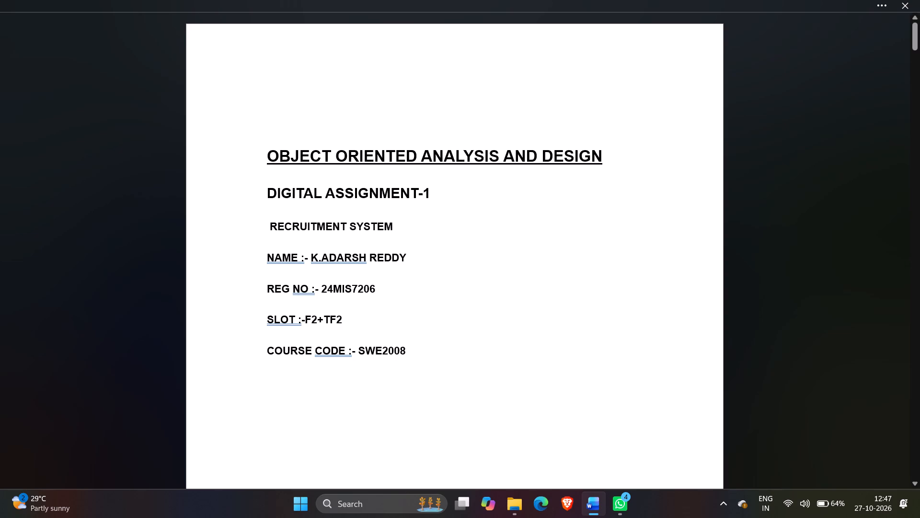
# Underline the whole "DIGITAL ASSIGNMENT-1" line on the cover page.
pyautogui.click(270, 225)
pyautogui.moveTo(268, 197); pyautogui.dragTo(365, 159)
pyautogui.click(425, 190)
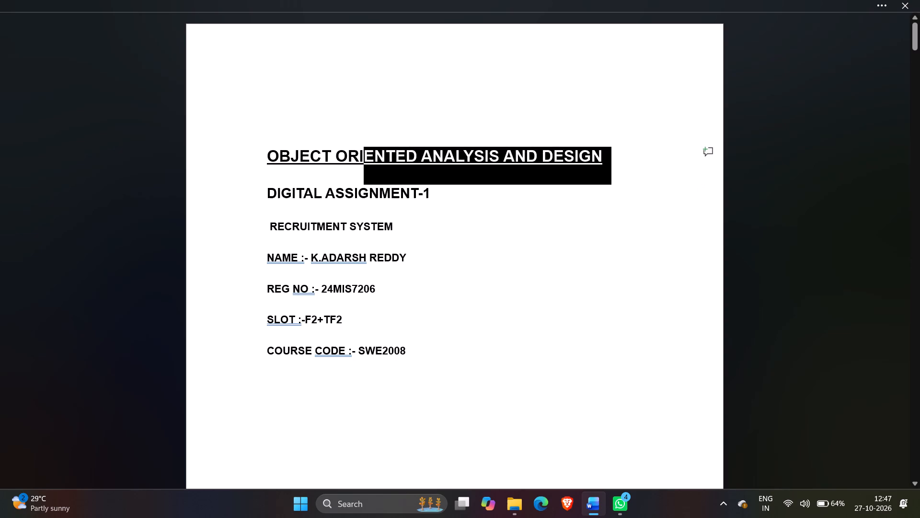
pyautogui.moveTo(433, 194); pyautogui.dragTo(365, 196)
pyautogui.moveTo(342, 196); pyautogui.dragTo(335, 196)
pyautogui.moveTo(331, 196); pyautogui.dragTo(296, 196)
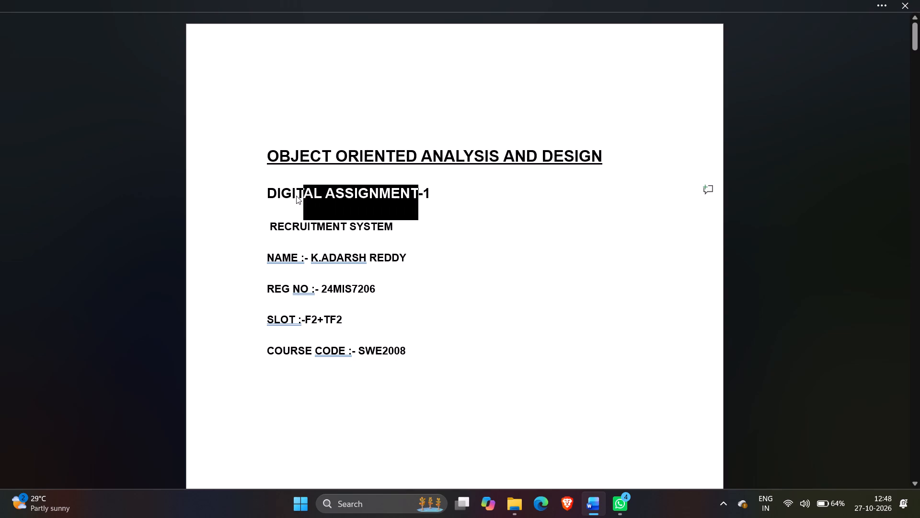
pyautogui.moveTo(296, 196); pyautogui.dragTo(269, 196)
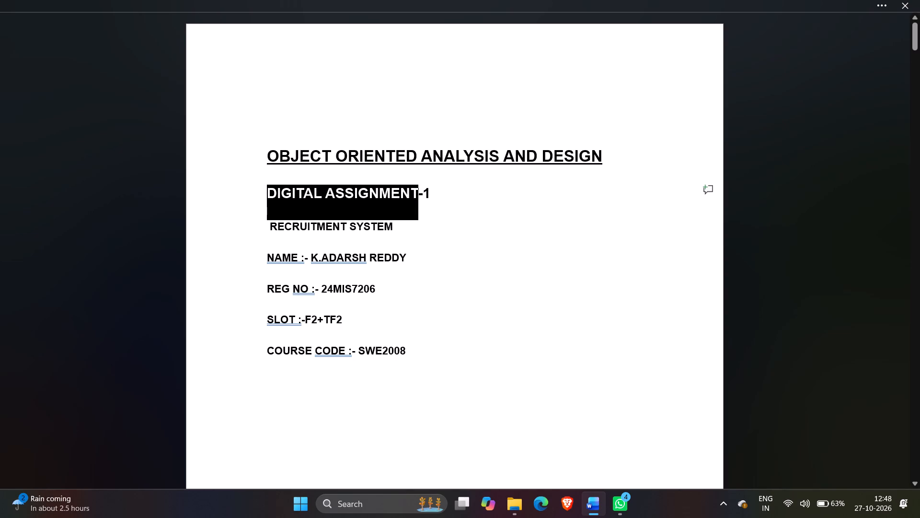
pyautogui.click(443, 356)
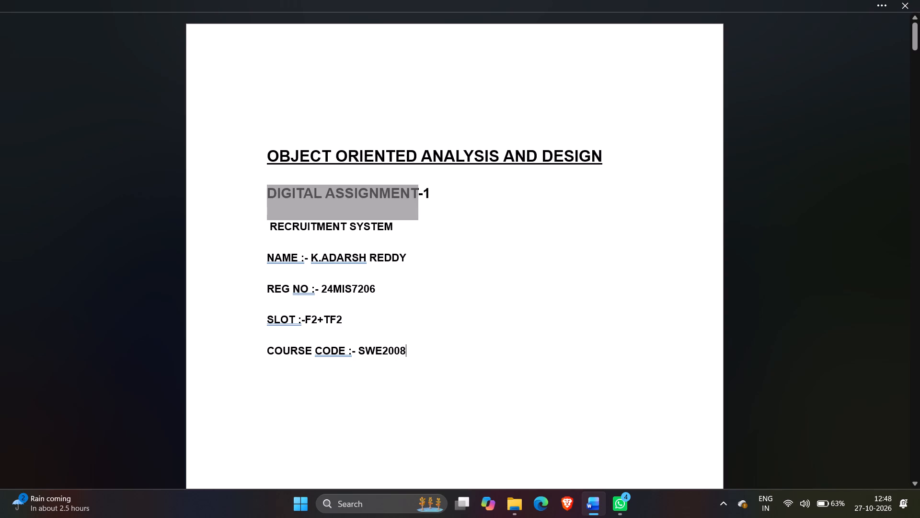
pyautogui.moveTo(263, 195); pyautogui.dragTo(356, 184)
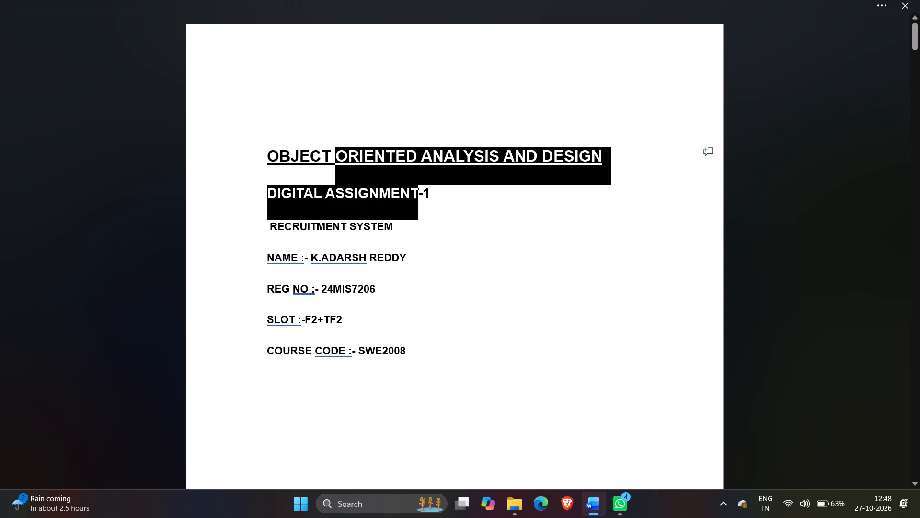
pyautogui.moveTo(356, 184); pyautogui.dragTo(441, 188)
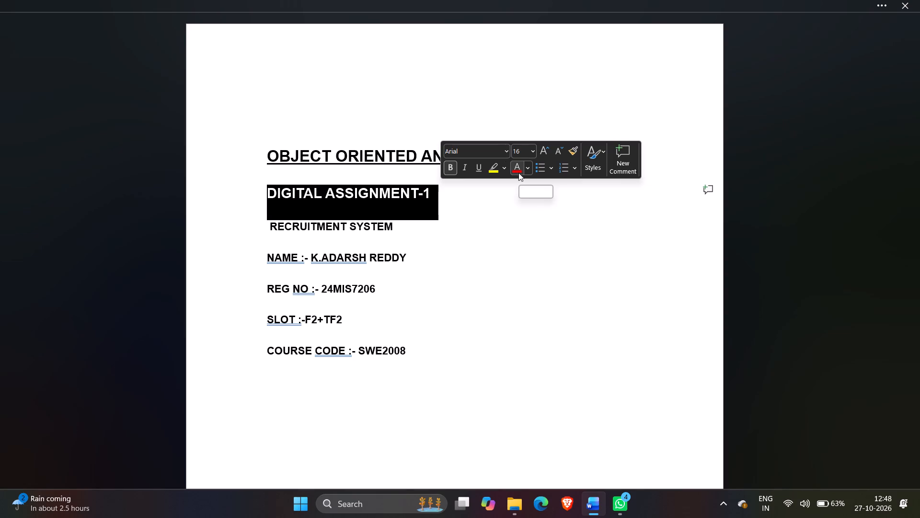
pyautogui.click(482, 169)
pyautogui.click(478, 236)
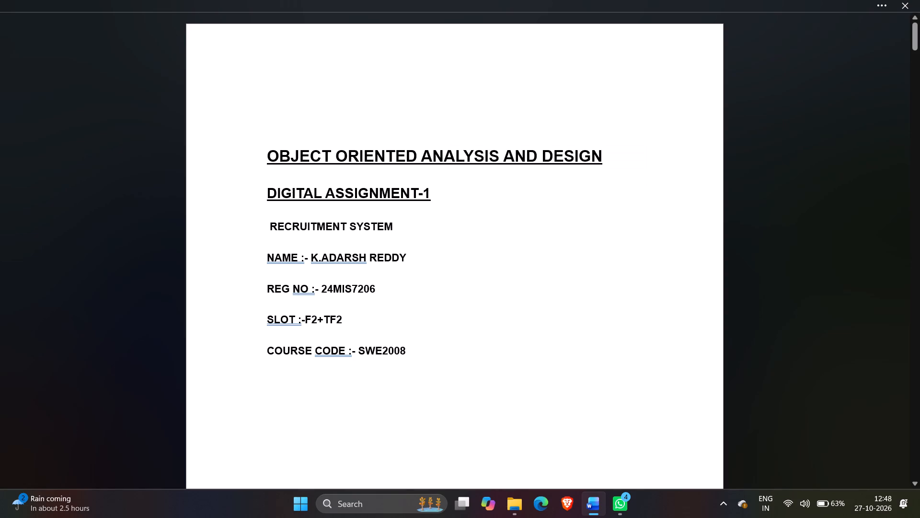
# Insert the label "PROJECT TITLE:" directly before "RECRUITMENT SYSTEM" on the cover page.
pyautogui.click(269, 229)
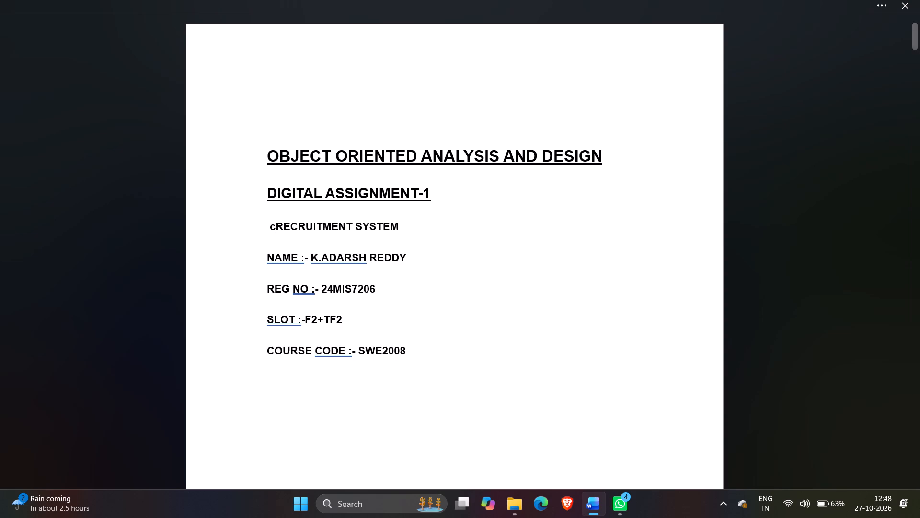
pyautogui.press('BackSpace')
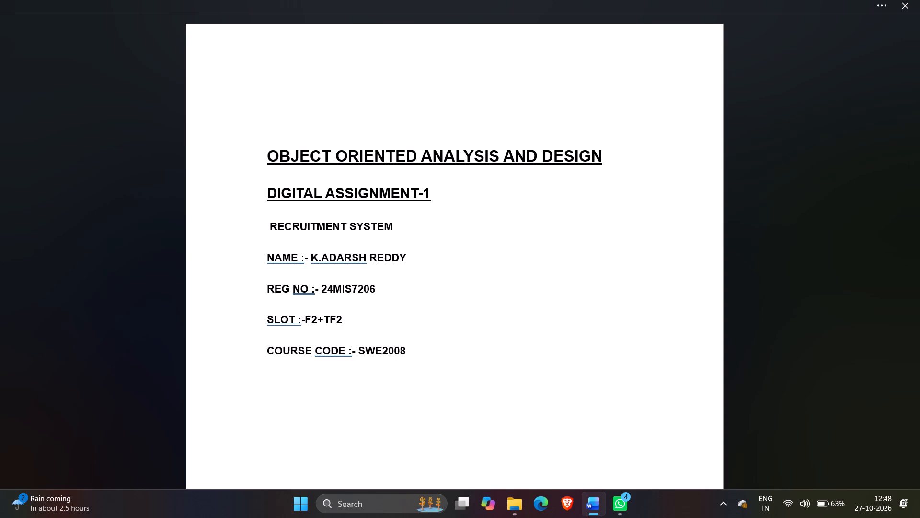
pyautogui.write('CO')
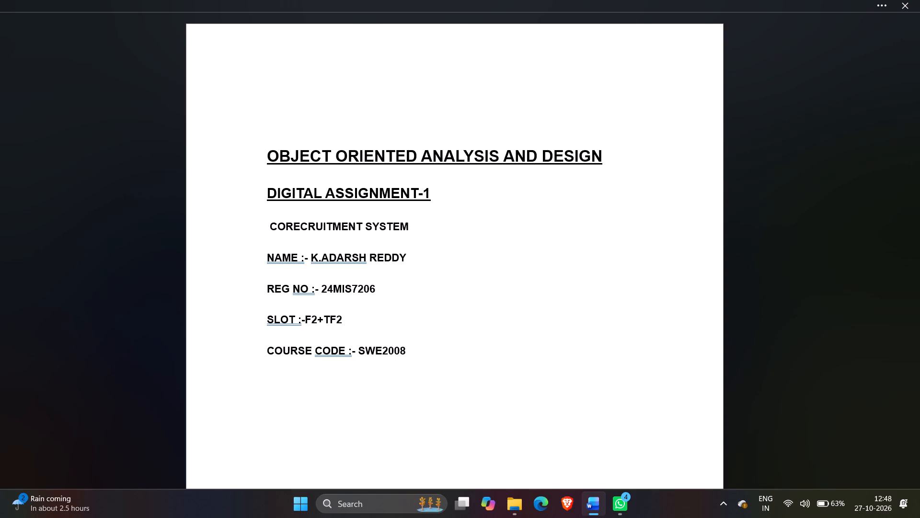
pyautogui.press('BackSpace')
pyautogui.press('BackSpace')
pyautogui.write('PROJECT TITLE')
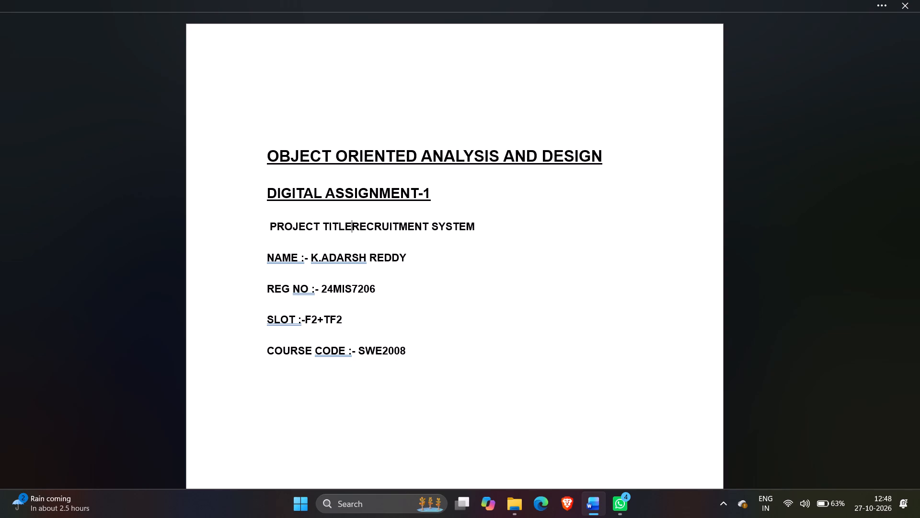
pyautogui.hotkey('shift', ':')
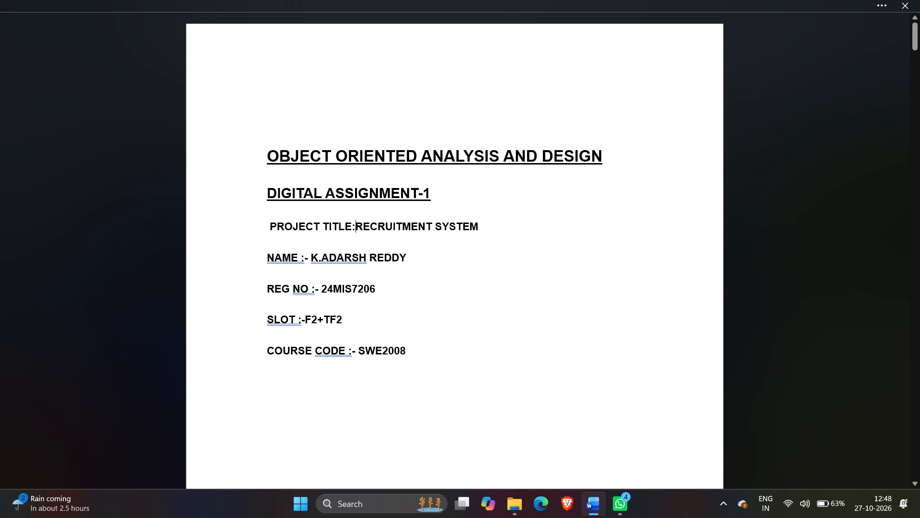
# Underline the words "PROJECT TITLE" on the cover page, leaving out the colon and the system name.
pyautogui.click(267, 227)
pyautogui.moveTo(267, 227); pyautogui.dragTo(273, 229)
pyautogui.moveTo(273, 229); pyautogui.dragTo(335, 226)
pyautogui.click(349, 223)
pyautogui.click(350, 223)
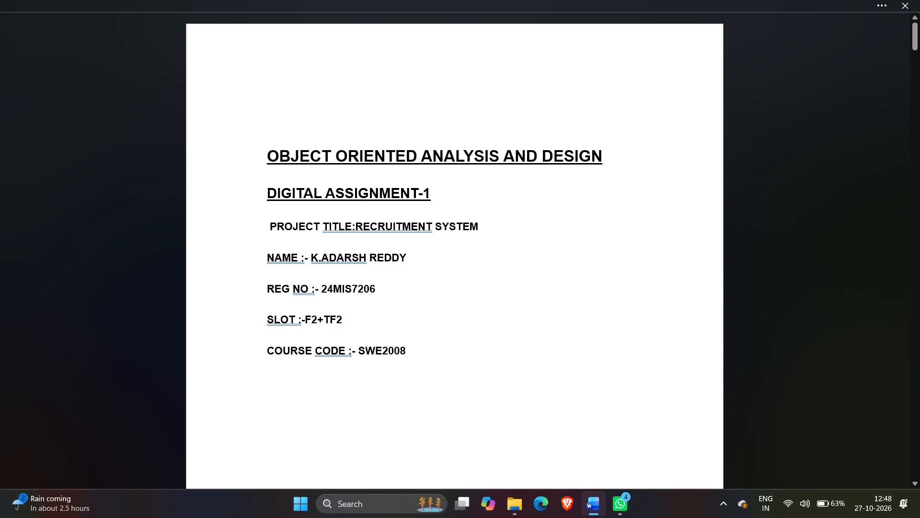
pyautogui.click(347, 226)
pyautogui.moveTo(345, 226); pyautogui.dragTo(284, 226)
pyautogui.click(284, 226)
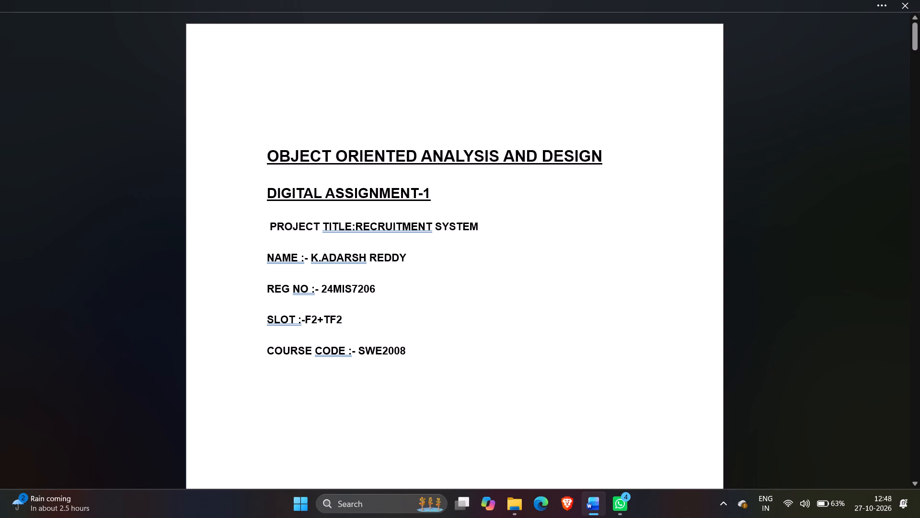
pyautogui.click(272, 224)
pyautogui.moveTo(272, 224); pyautogui.dragTo(333, 225)
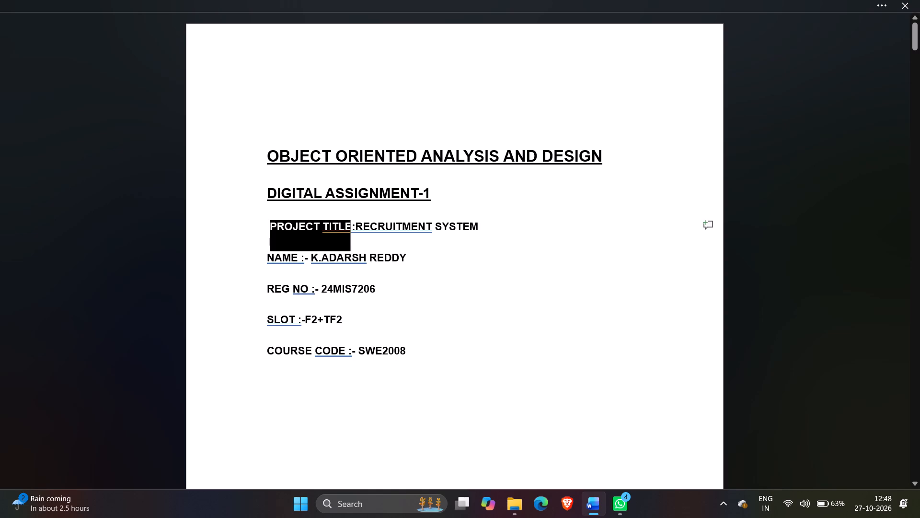
pyautogui.moveTo(333, 225); pyautogui.dragTo(333, 225)
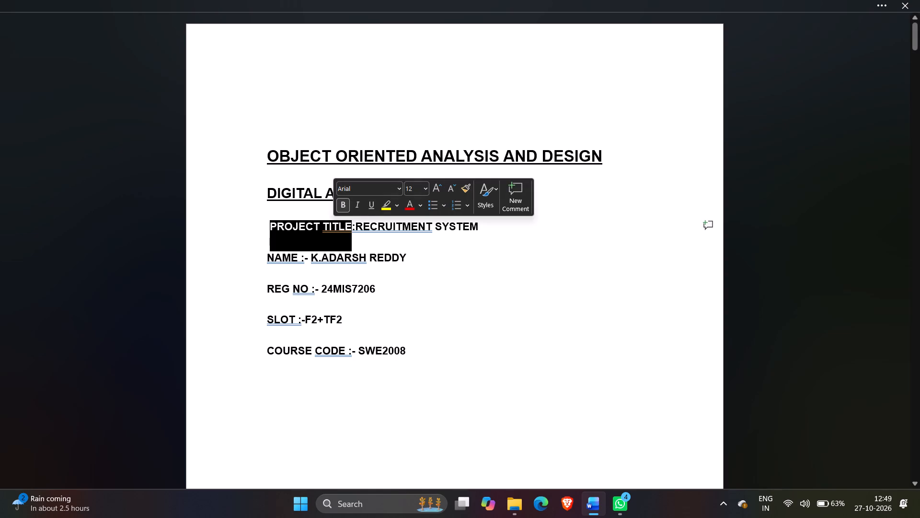
pyautogui.click(371, 203)
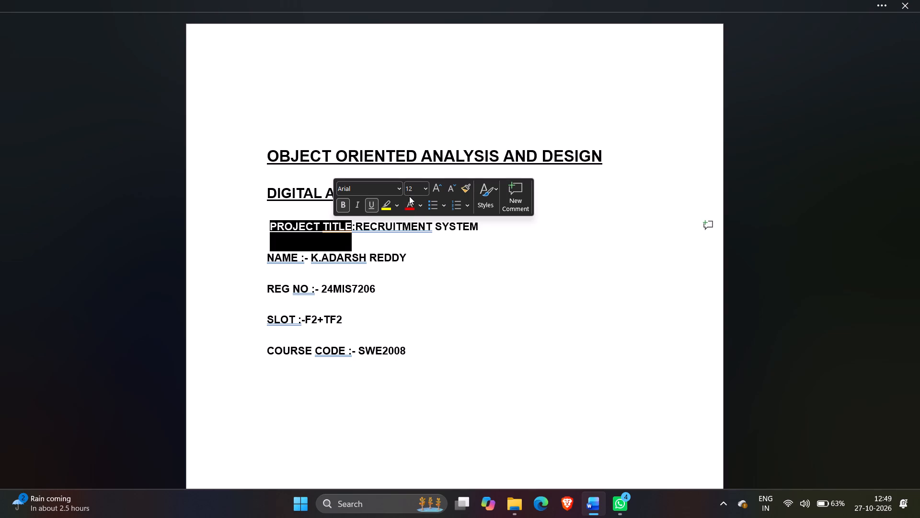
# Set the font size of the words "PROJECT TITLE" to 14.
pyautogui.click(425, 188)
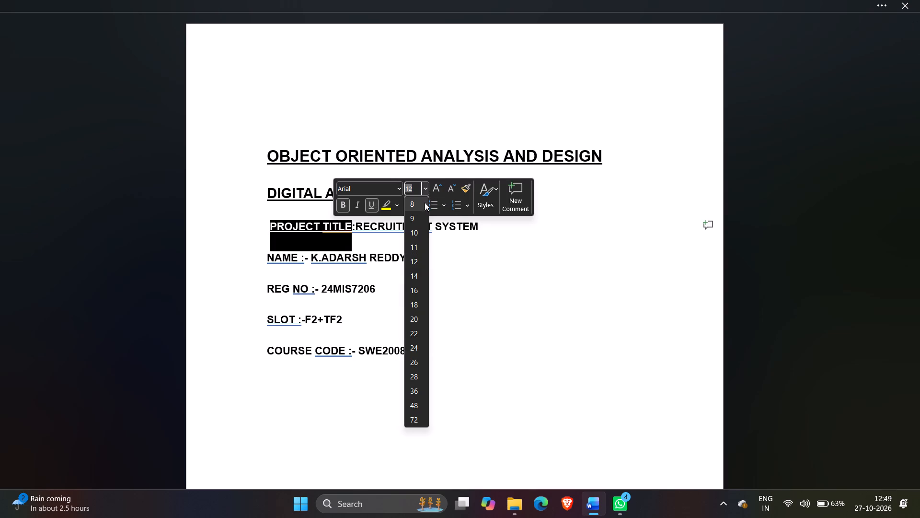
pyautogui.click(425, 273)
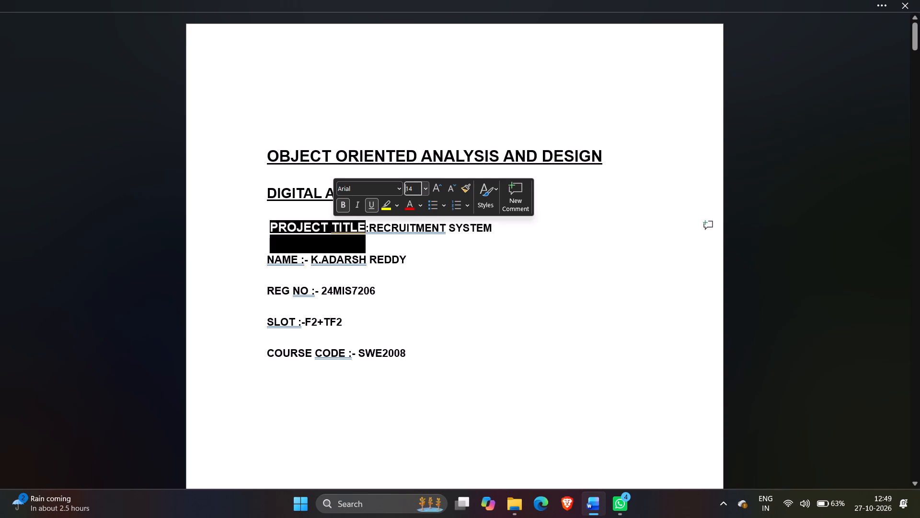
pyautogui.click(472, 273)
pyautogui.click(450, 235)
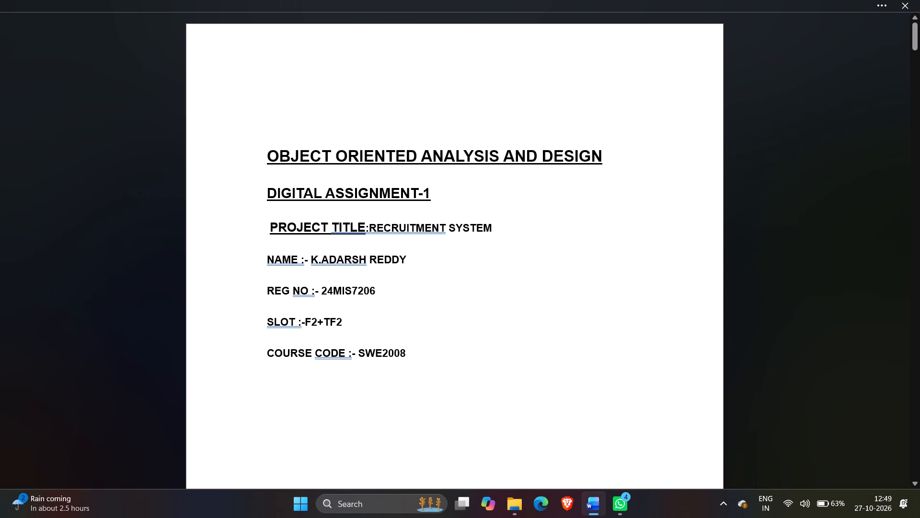
# Replace the student's name on the NAME line with the new one in capitals, keeping REG NO on its own line.
pyautogui.click(412, 258)
pyautogui.press('BackSpace')
pyautogui.press('Delete')
pyautogui.press('BackSpace')
pyautogui.press('BackSpace')
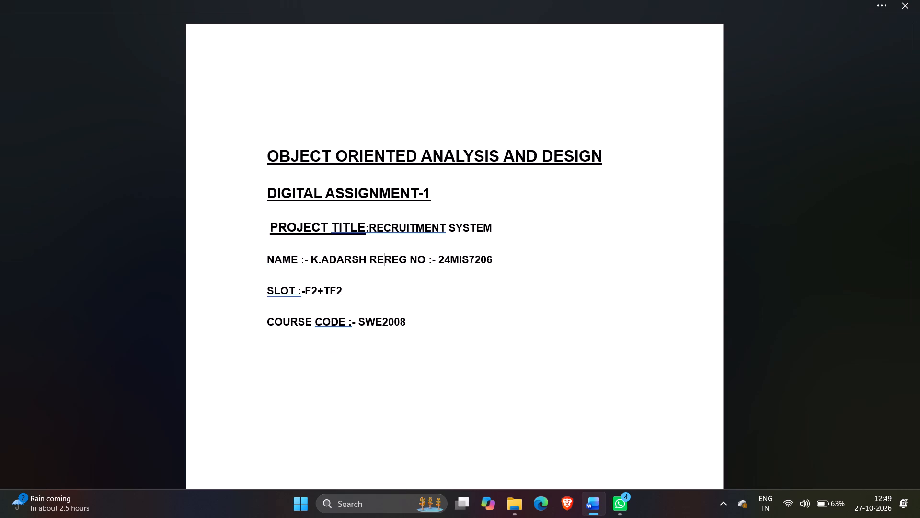
pyautogui.press('BackSpace')
pyautogui.press('BackSpace')
pyautogui.press('BackSpace')
pyautogui.press('BackSpace')
pyautogui.press('BackSpace')
pyautogui.press('BackSpace')
pyautogui.press('BackSpace')
pyautogui.press('BackSpace')
pyautogui.press('BackSpace')
pyautogui.press('BackSpace')
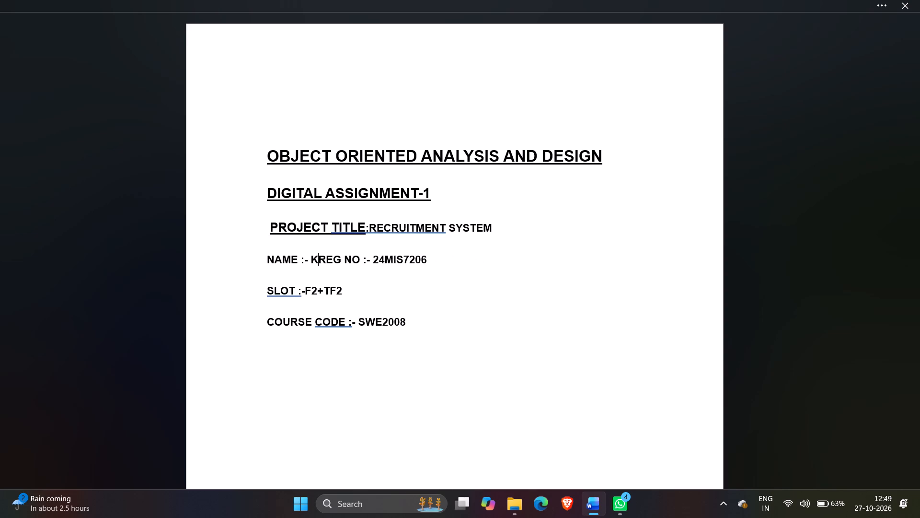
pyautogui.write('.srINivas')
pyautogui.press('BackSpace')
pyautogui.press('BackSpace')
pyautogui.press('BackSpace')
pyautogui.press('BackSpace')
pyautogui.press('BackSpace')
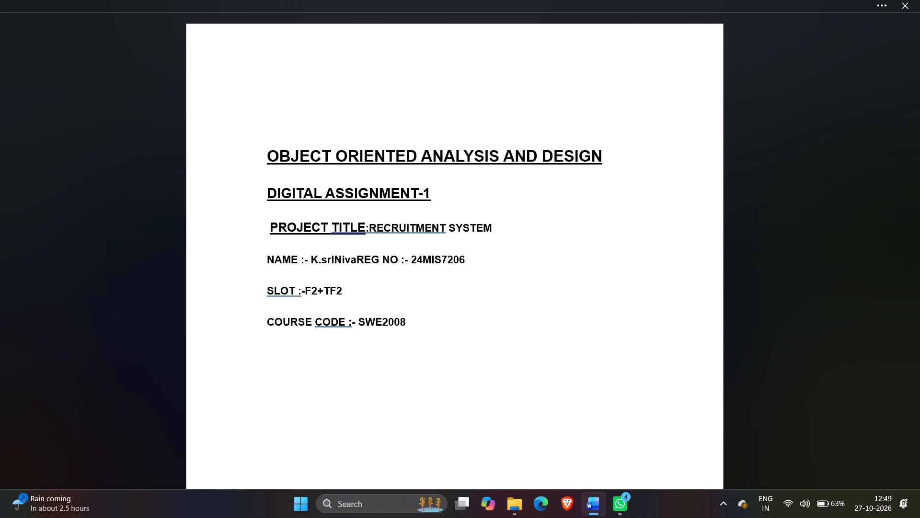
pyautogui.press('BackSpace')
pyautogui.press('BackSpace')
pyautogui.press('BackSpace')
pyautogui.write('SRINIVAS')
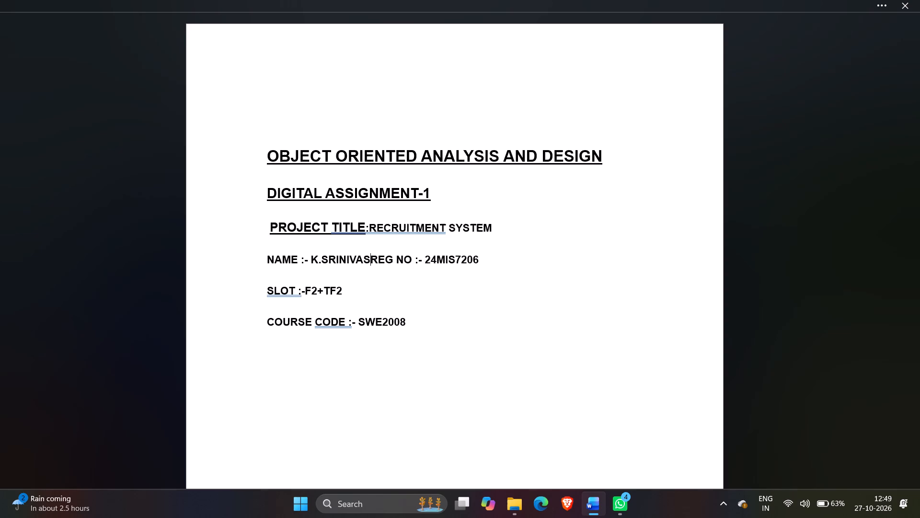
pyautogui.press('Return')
pyautogui.click(523, 402)
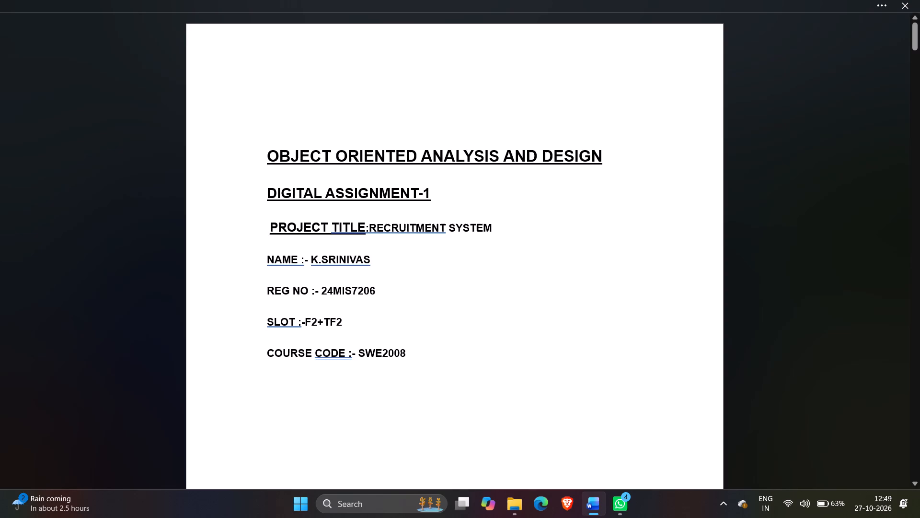
# Set the font size of the words "PROJECT TITLE" to 12.
pyautogui.moveTo(368, 223); pyautogui.dragTo(460, 221)
pyautogui.click(462, 224)
pyautogui.moveTo(462, 224); pyautogui.dragTo(464, 233)
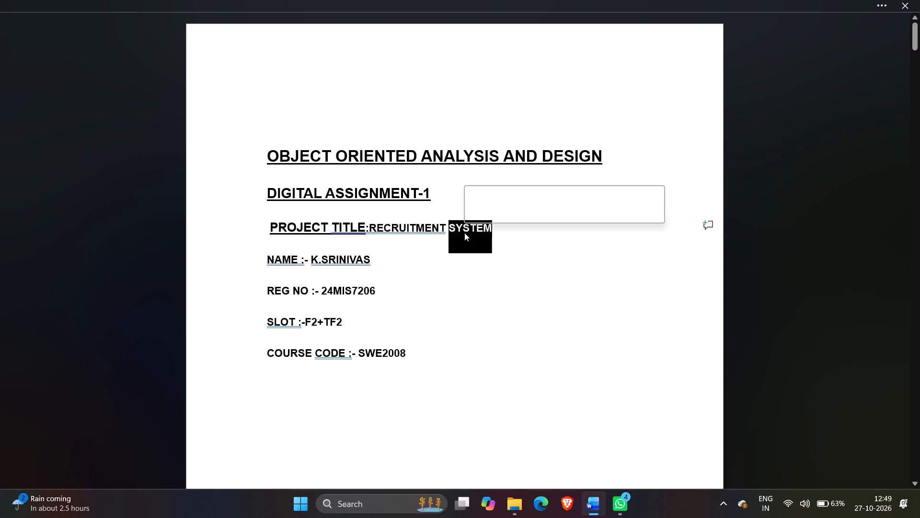
pyautogui.click(364, 227)
pyautogui.moveTo(364, 227); pyautogui.dragTo(314, 228)
pyautogui.click(303, 230)
pyautogui.click(263, 230)
pyautogui.moveTo(267, 227); pyautogui.dragTo(347, 226)
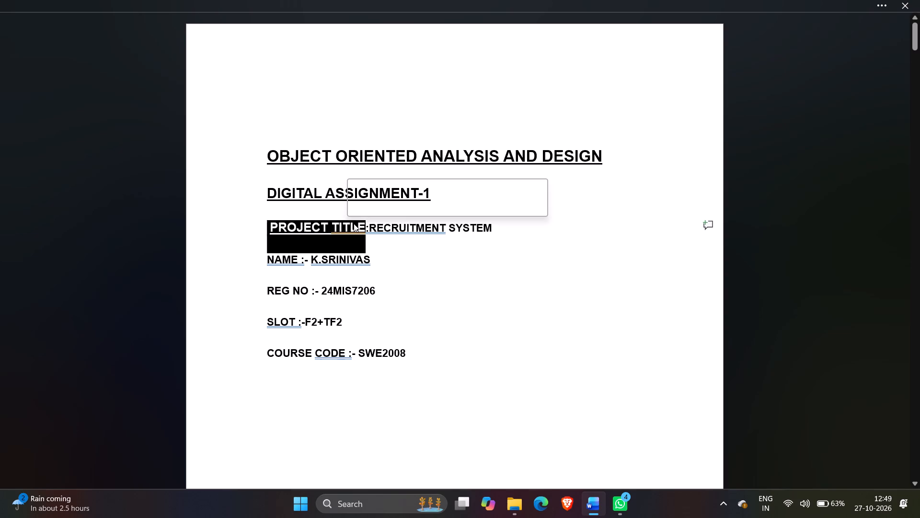
pyautogui.click(426, 192)
pyautogui.click(437, 193)
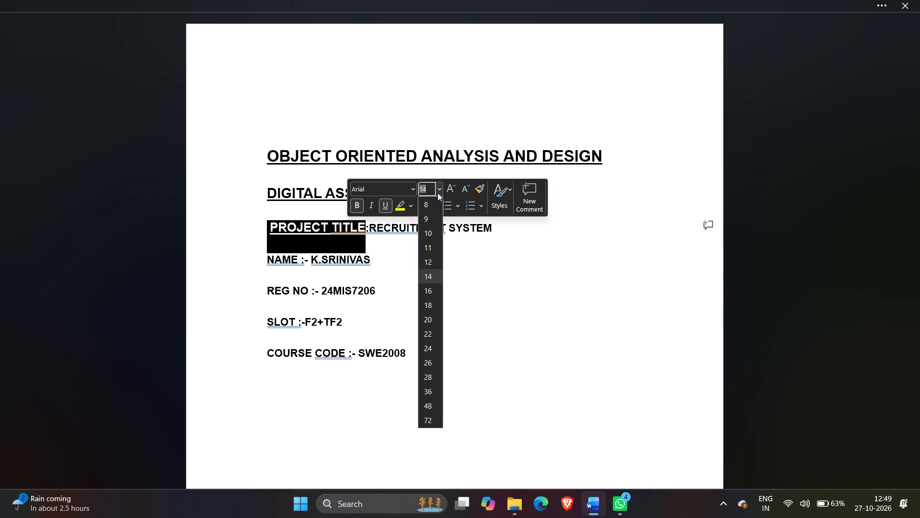
pyautogui.click(433, 257)
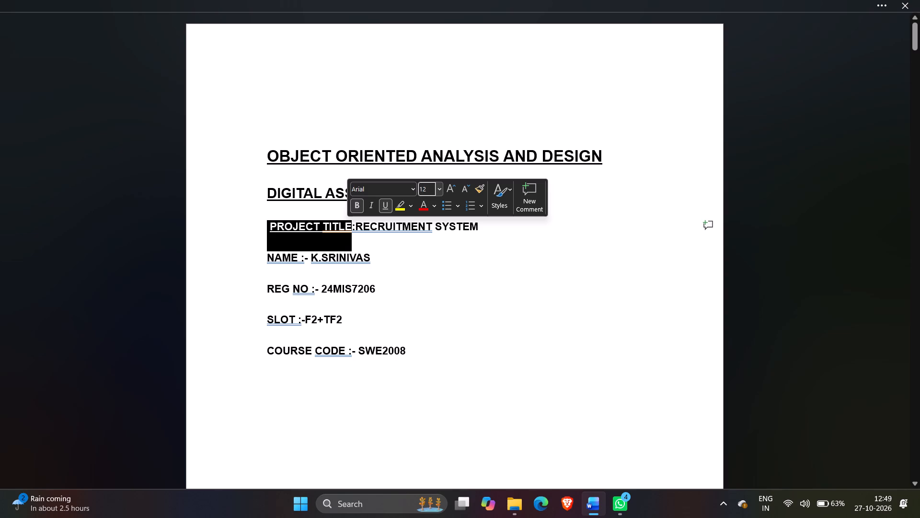
pyautogui.click(439, 274)
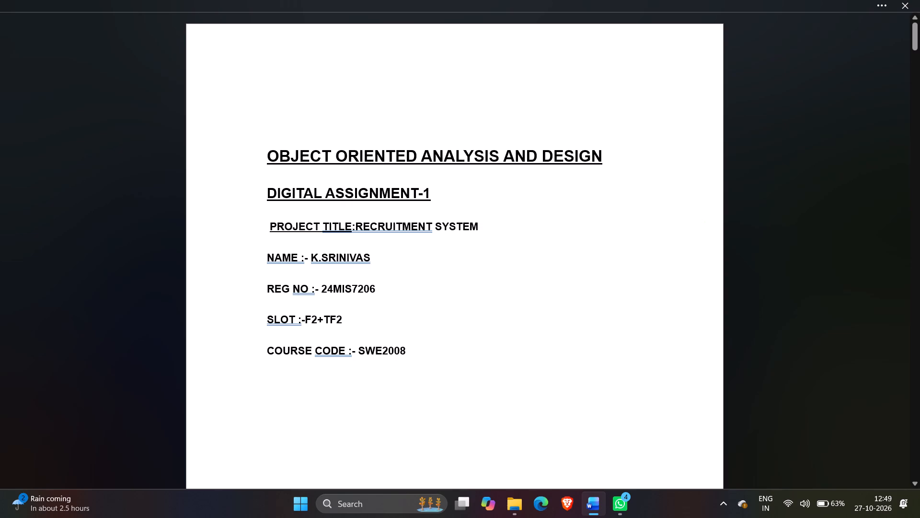
# Replace the last three digits of the registration number on the REG NO line with the new student's digits.
pyautogui.click(375, 291)
pyautogui.press('BackSpace')
pyautogui.press('BackSpace')
pyautogui.press('BackSpace')
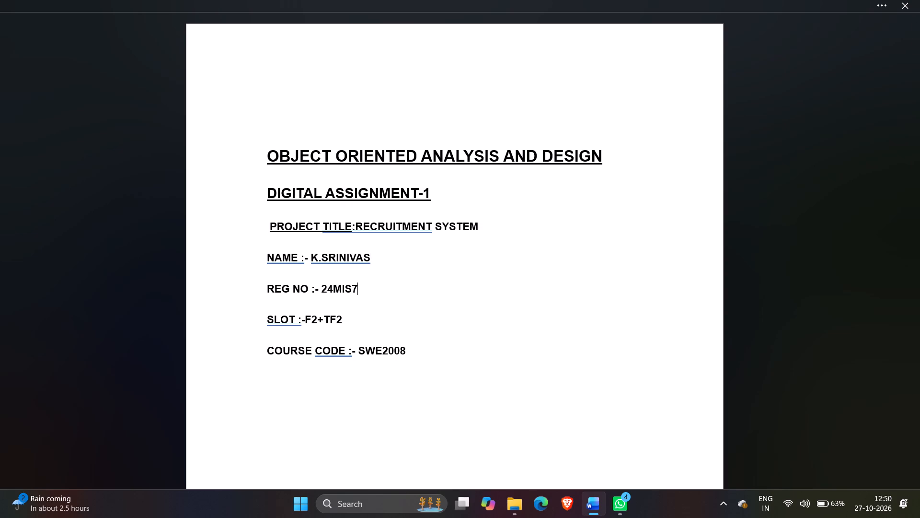
pyautogui.write('185')
# Indent the "DIGITAL ASSIGNMENT-1" line with leading spaces so it sits roughly centred beneath the cover page title.
pyautogui.click(262, 195)
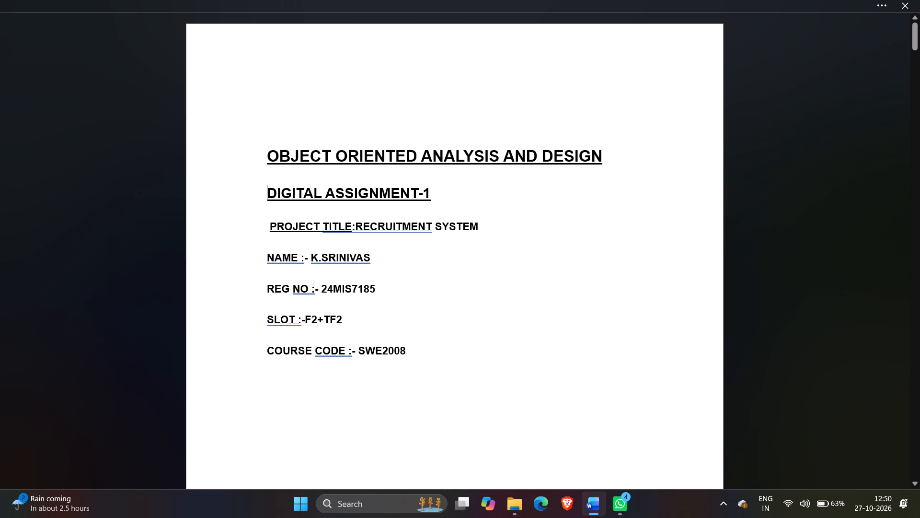
pyautogui.press('space')
pyautogui.press('space')
pyautogui.press('space')
pyautogui.press('space')
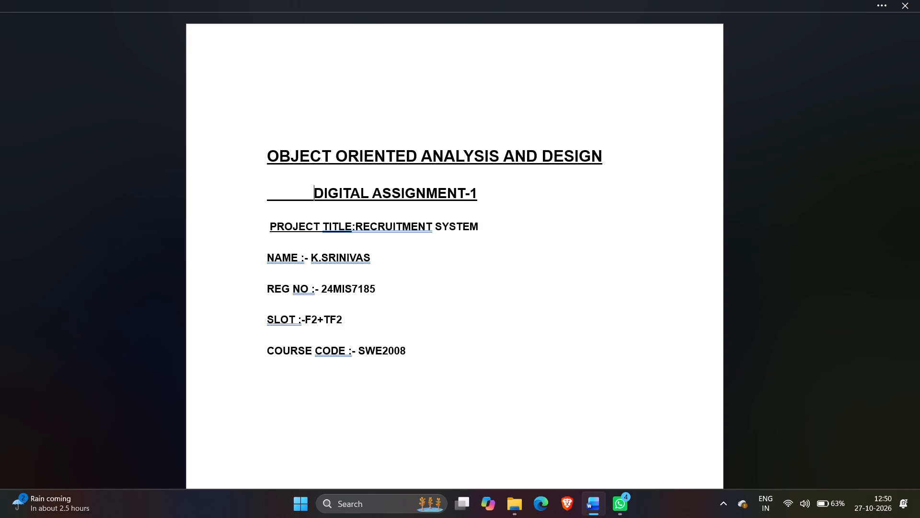
pyautogui.press('space')
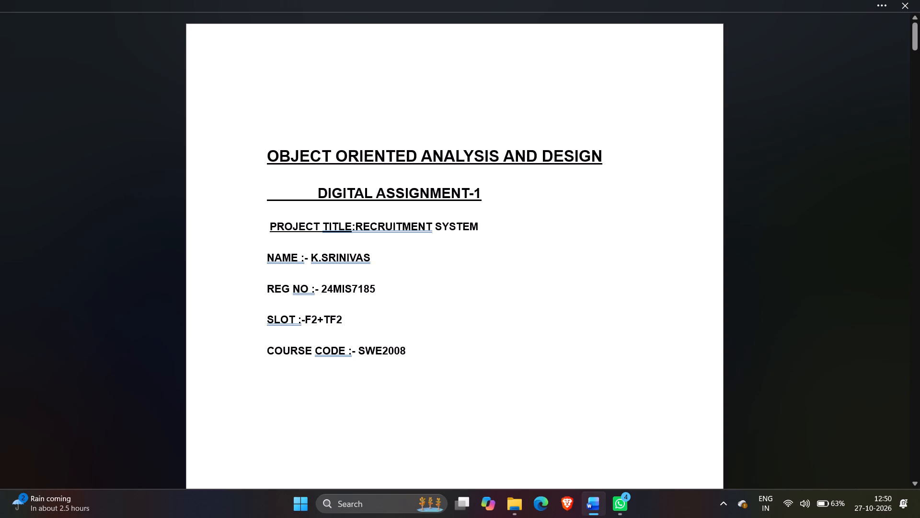
pyautogui.press('space')
pyautogui.press('space')
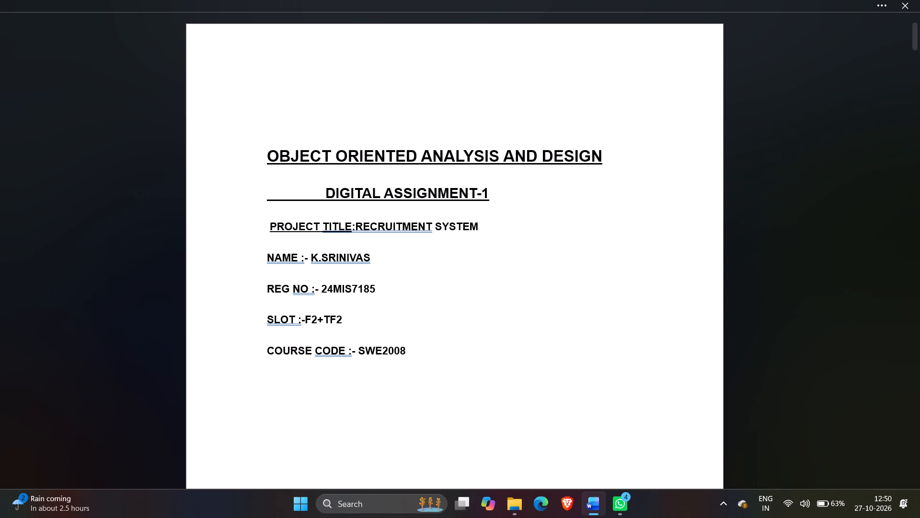
pyautogui.press('space')
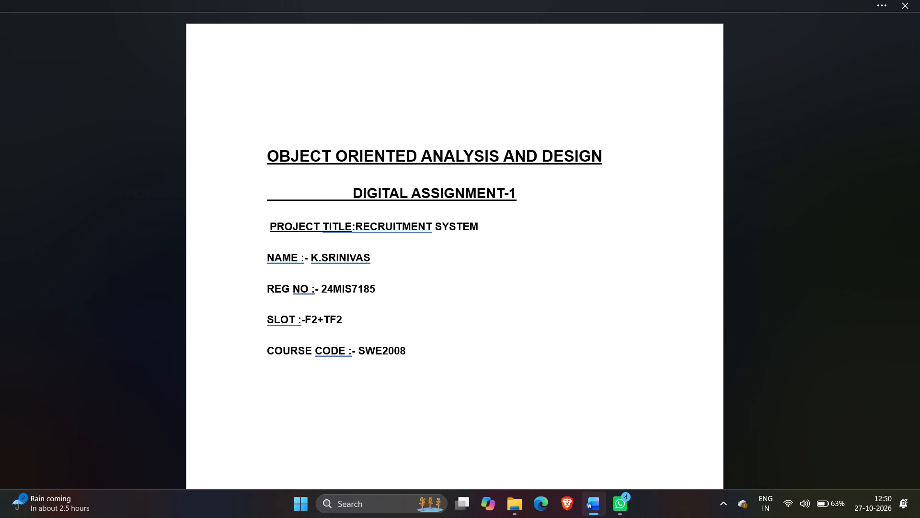
# Remove the underline from the whole "DIGITAL ASSIGNMENT-1" line, including its leading spaces.
pyautogui.click(348, 194)
pyautogui.moveTo(348, 194); pyautogui.dragTo(508, 193)
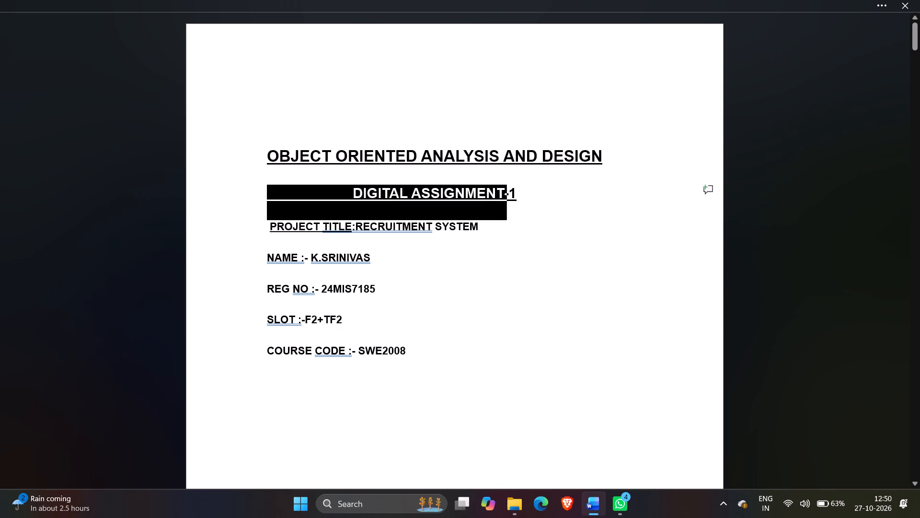
pyautogui.moveTo(508, 193); pyautogui.dragTo(529, 193)
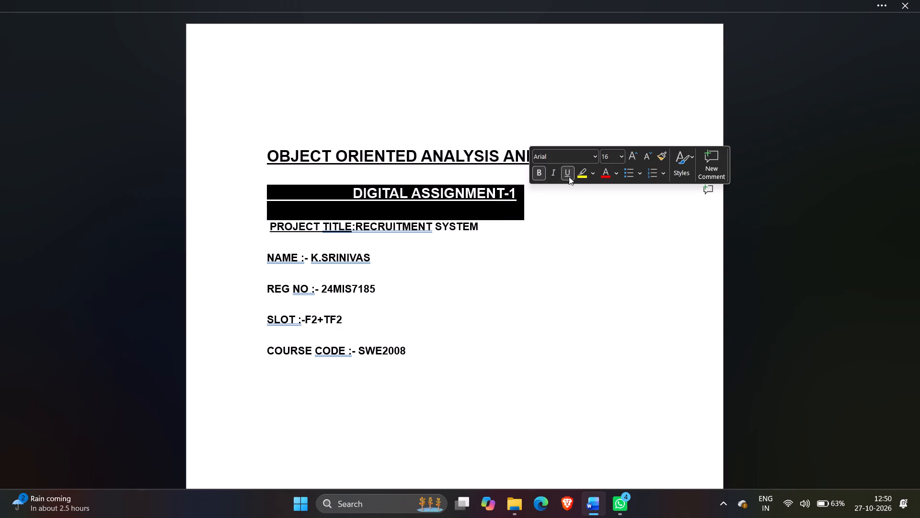
pyautogui.click(569, 177)
pyautogui.click(569, 177)
pyautogui.click(568, 174)
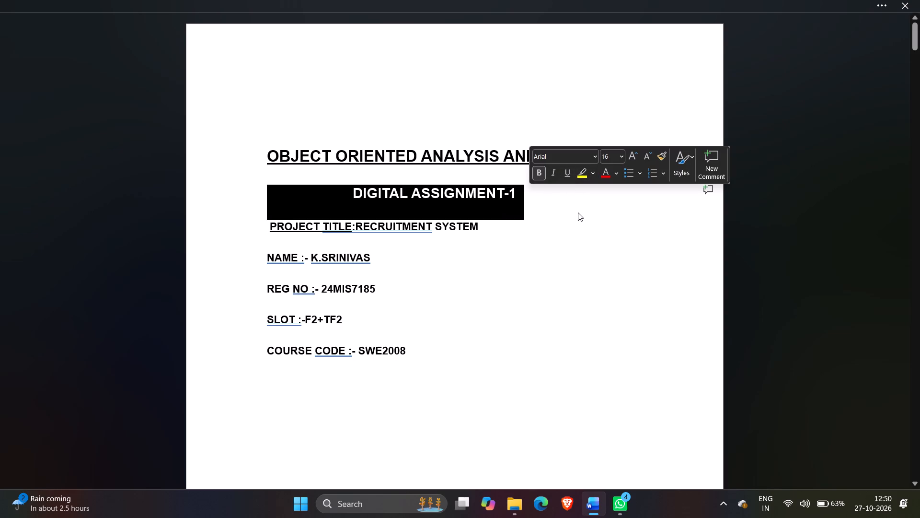
pyautogui.click(578, 212)
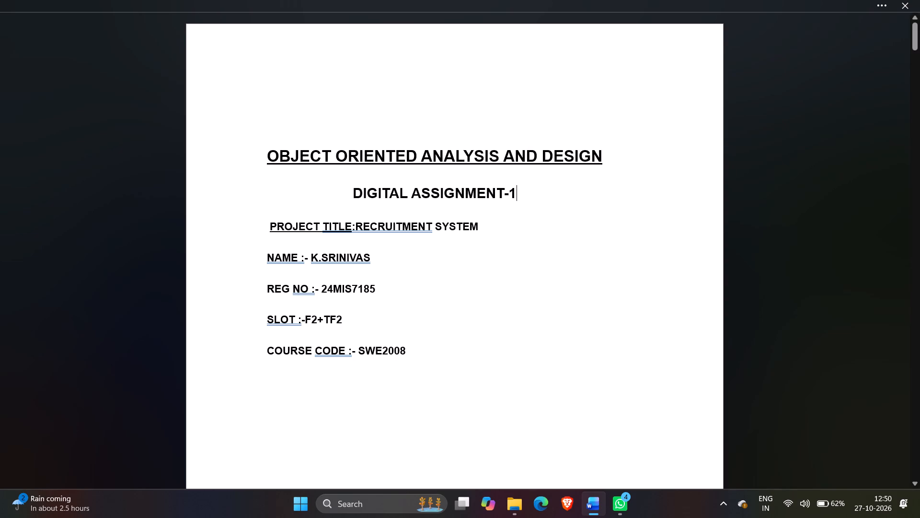
# Underline only the words "DIGITAL ASSIGNMENT-1", leaving out the leading spaces.
pyautogui.click(351, 194)
pyautogui.moveTo(352, 194); pyautogui.dragTo(520, 184)
pyautogui.click(532, 220)
pyautogui.moveTo(517, 197); pyautogui.dragTo(411, 202)
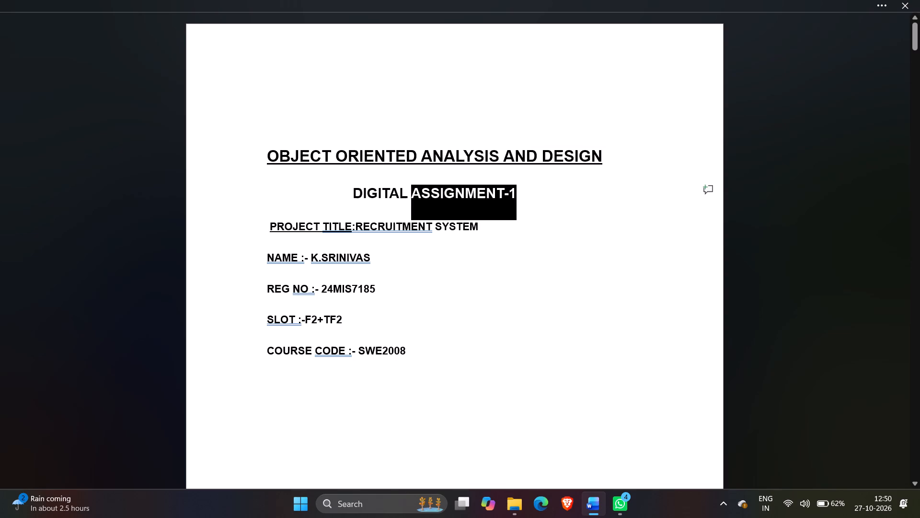
pyautogui.moveTo(411, 202); pyautogui.dragTo(378, 205)
pyautogui.click(416, 186)
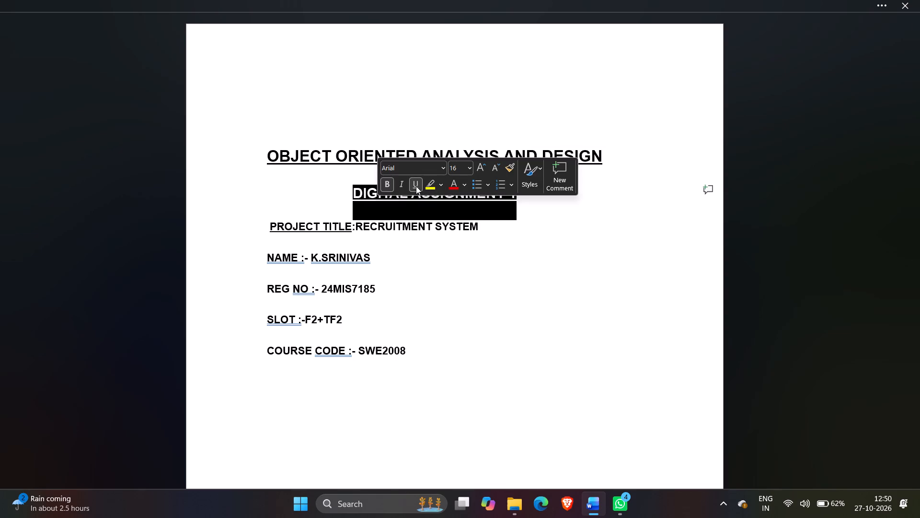
pyautogui.click(487, 226)
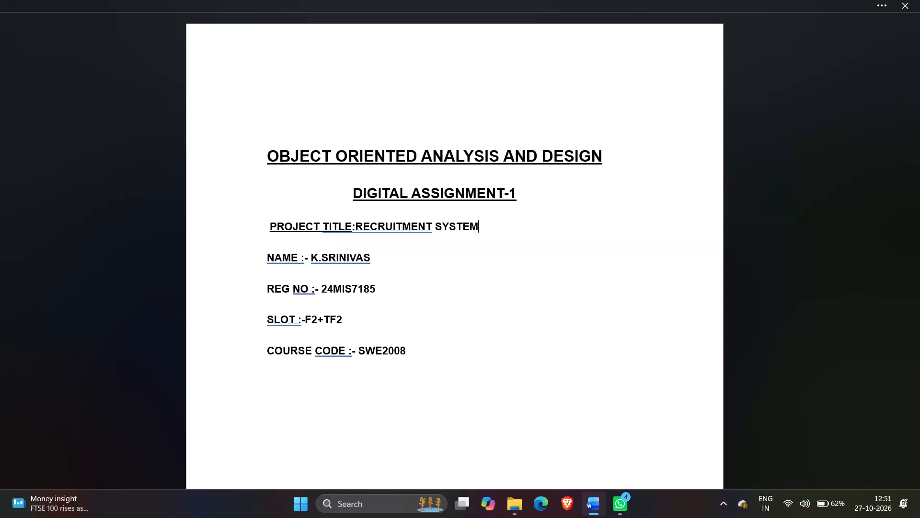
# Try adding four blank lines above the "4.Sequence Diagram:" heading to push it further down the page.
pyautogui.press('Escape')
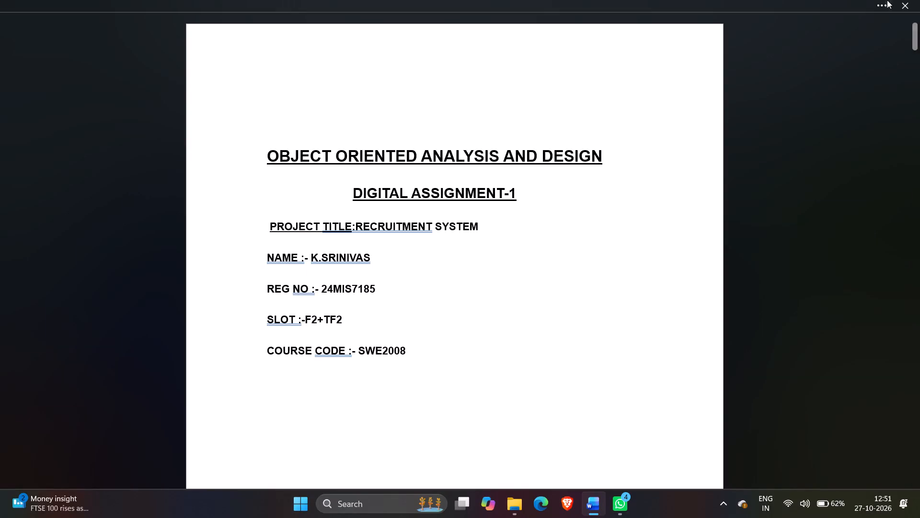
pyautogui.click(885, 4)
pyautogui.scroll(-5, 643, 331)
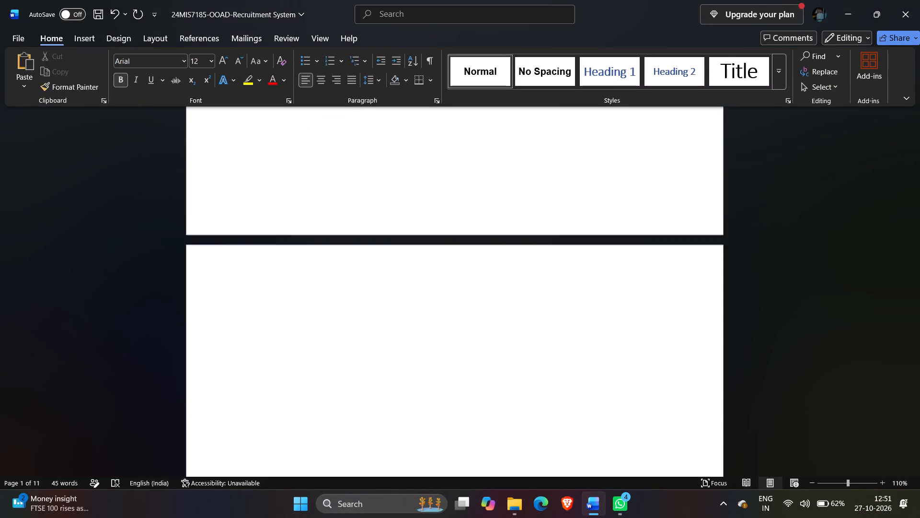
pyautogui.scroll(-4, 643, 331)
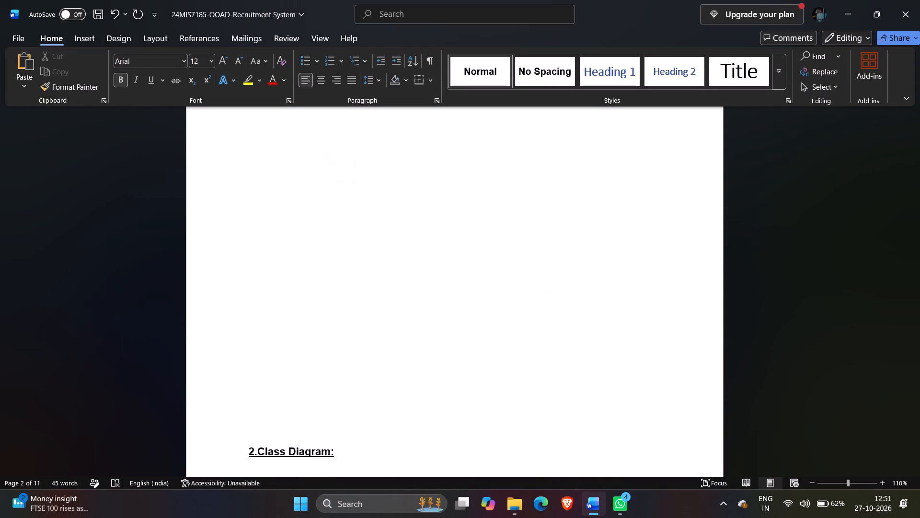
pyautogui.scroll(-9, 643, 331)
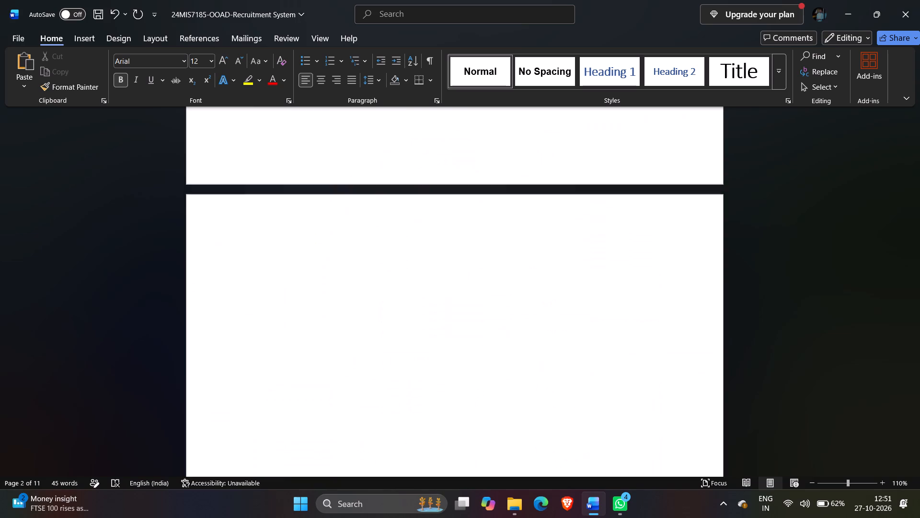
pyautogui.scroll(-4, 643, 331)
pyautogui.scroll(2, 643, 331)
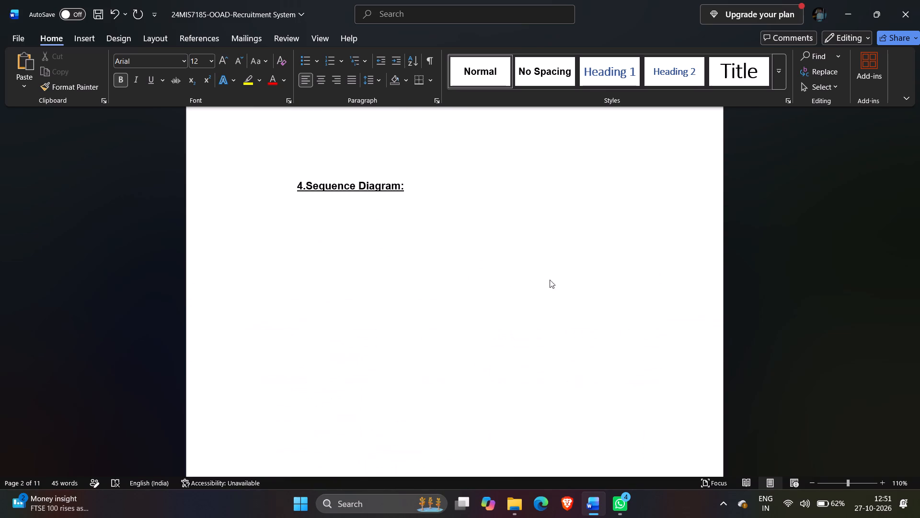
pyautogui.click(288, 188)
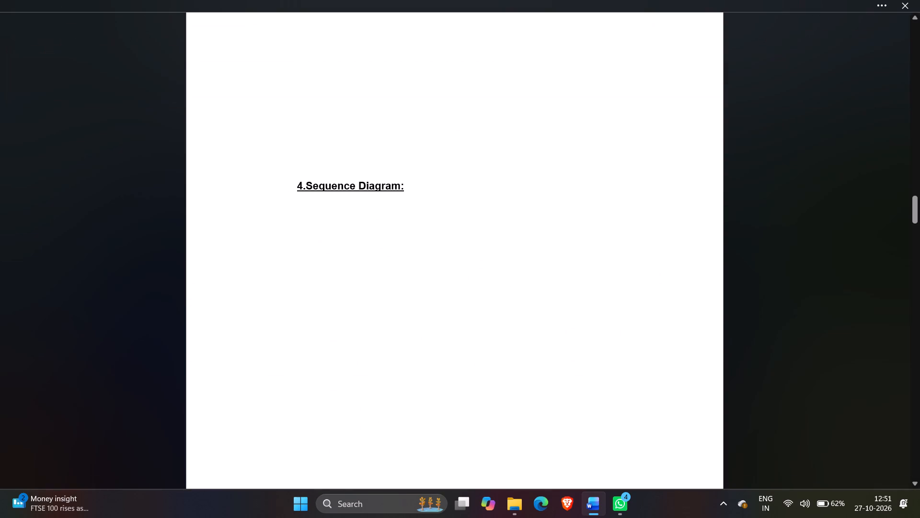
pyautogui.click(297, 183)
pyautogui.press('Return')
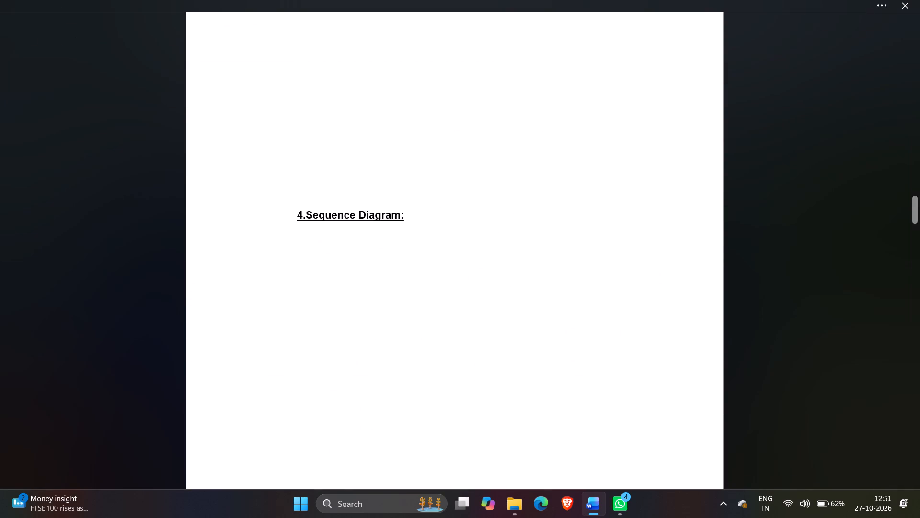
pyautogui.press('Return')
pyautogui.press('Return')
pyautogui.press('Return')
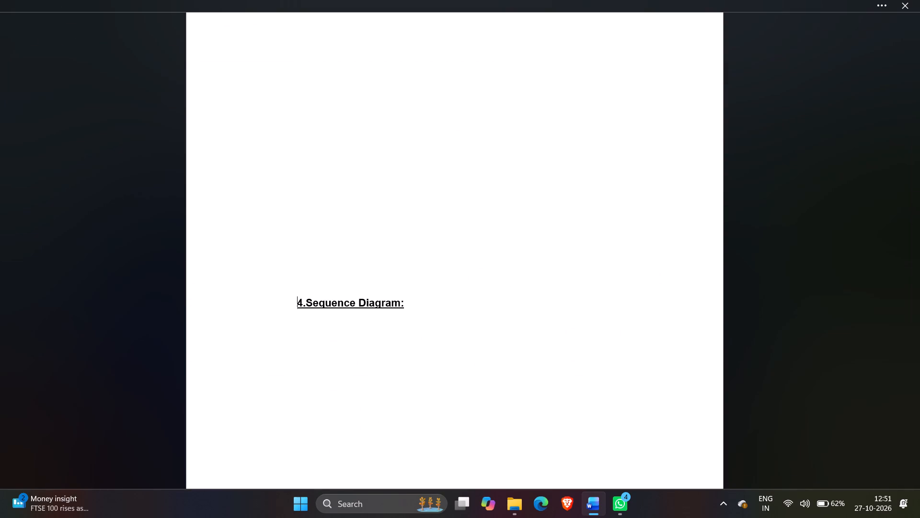
# Delete the blank lines above the "4.Sequence Diagram:" heading so it moves to the top of the page with its diagram.
pyautogui.press('BackSpace')
pyautogui.press('BackSpace')
pyautogui.press('BackSpace')
pyautogui.press('BackSpace')
pyautogui.press('BackSpace')
pyautogui.press('BackSpace')
pyautogui.press('BackSpace')
pyautogui.press('BackSpace')
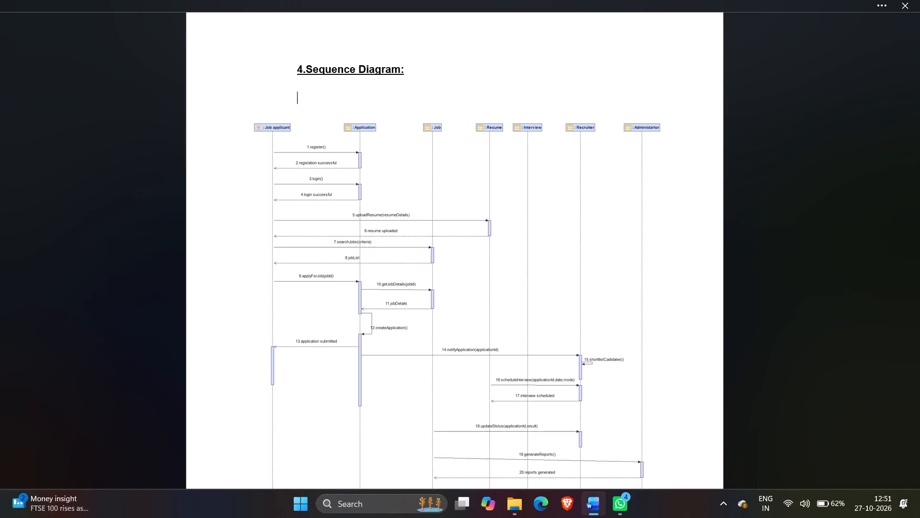
# Delete blank lines above the "5.Communication Diagram:" heading to move it and its diagram up the page.
pyautogui.scroll(4, 297, 182)
pyautogui.scroll(-1, 297, 182)
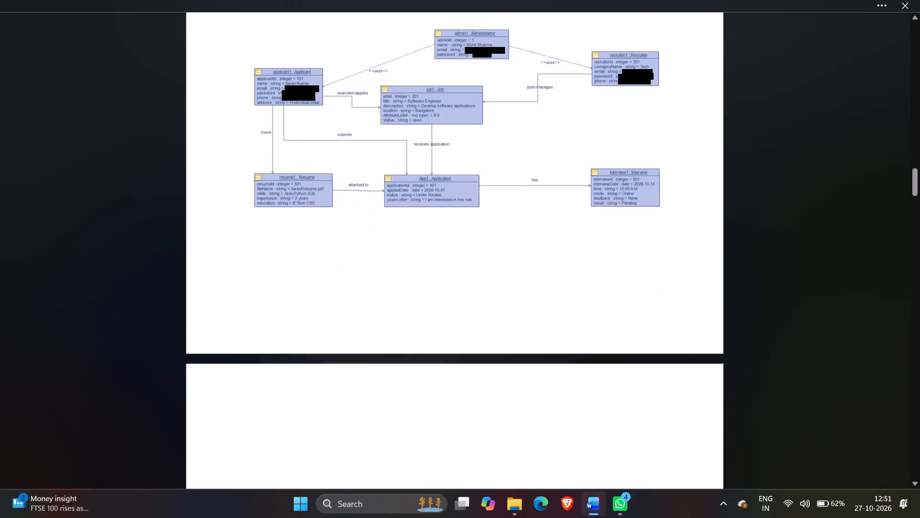
pyautogui.scroll(-3, 297, 182)
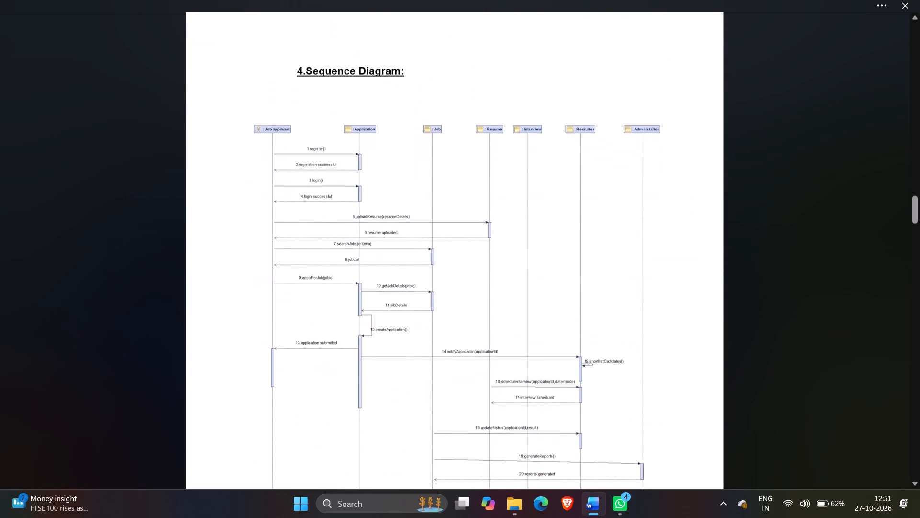
pyautogui.scroll(-4, 297, 182)
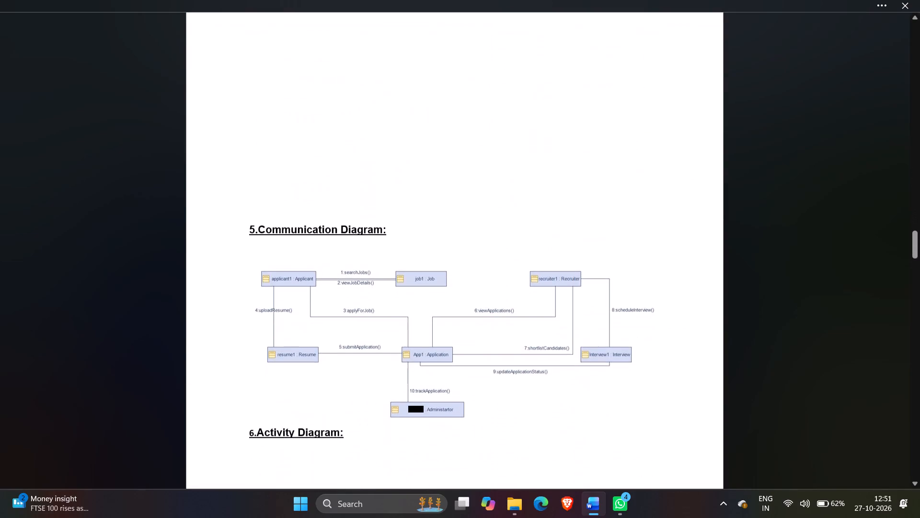
pyautogui.click(243, 224)
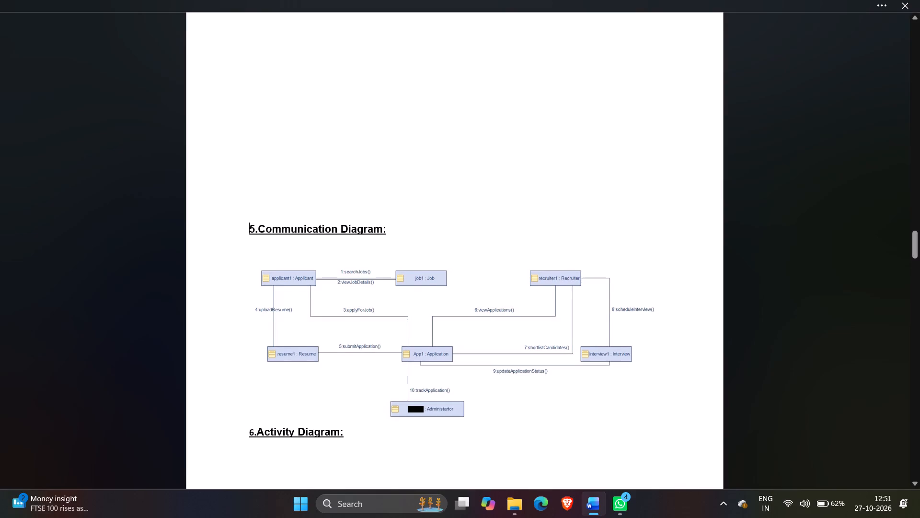
pyautogui.press('BackSpace')
pyautogui.press('BackSpace')
pyautogui.press('BackSpace')
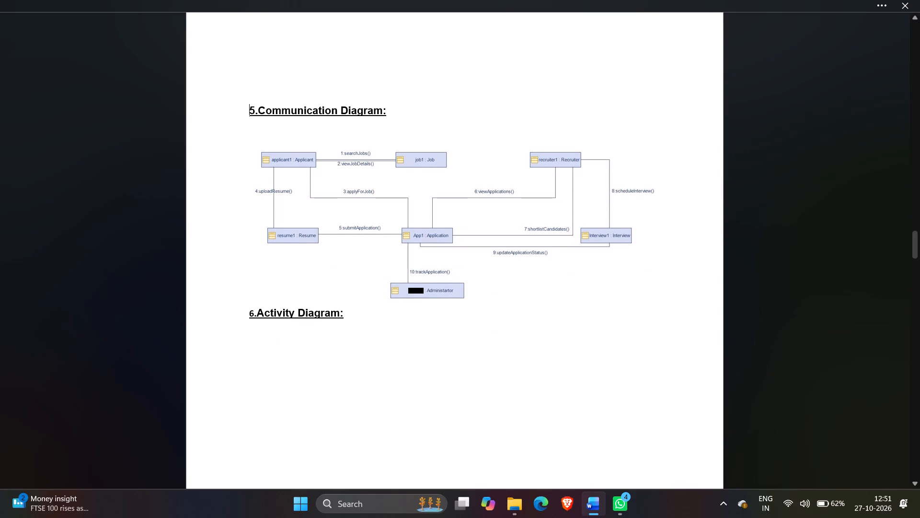
# Insert blank lines above the "6.Activity Diagram:" heading to push it to the top of the following page.
pyautogui.click(243, 316)
pyautogui.press('Return')
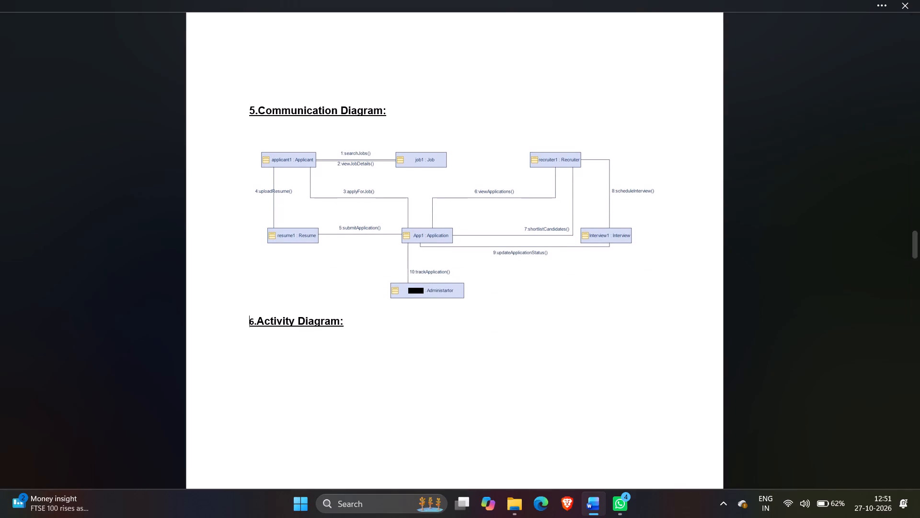
pyautogui.press('Return')
pyautogui.press('Return')
pyautogui.press('Return')
pyautogui.press('Return')
pyautogui.press('Return')
pyautogui.press('Return')
pyautogui.press('Return')
pyautogui.press('Return')
pyautogui.press('Return')
pyautogui.press('Return')
pyautogui.press('Return')
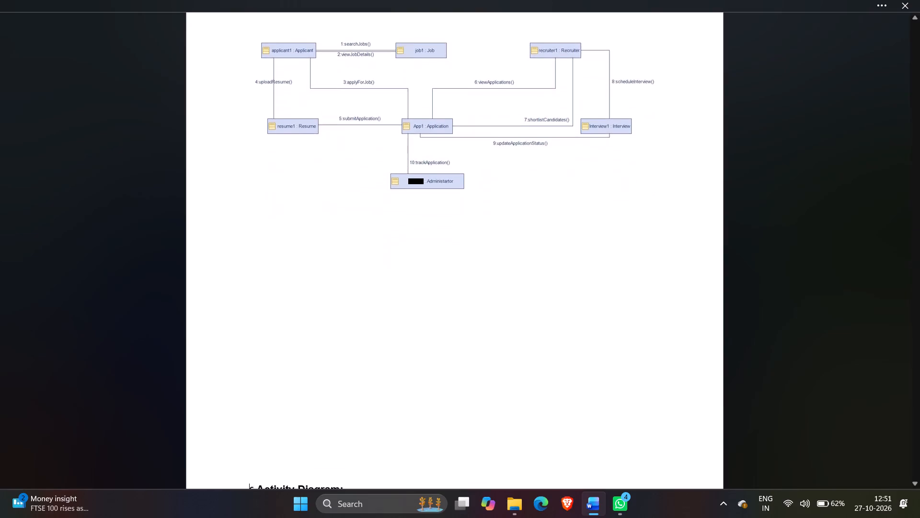
pyautogui.press('Return')
pyautogui.press('Return')
pyautogui.press('Return')
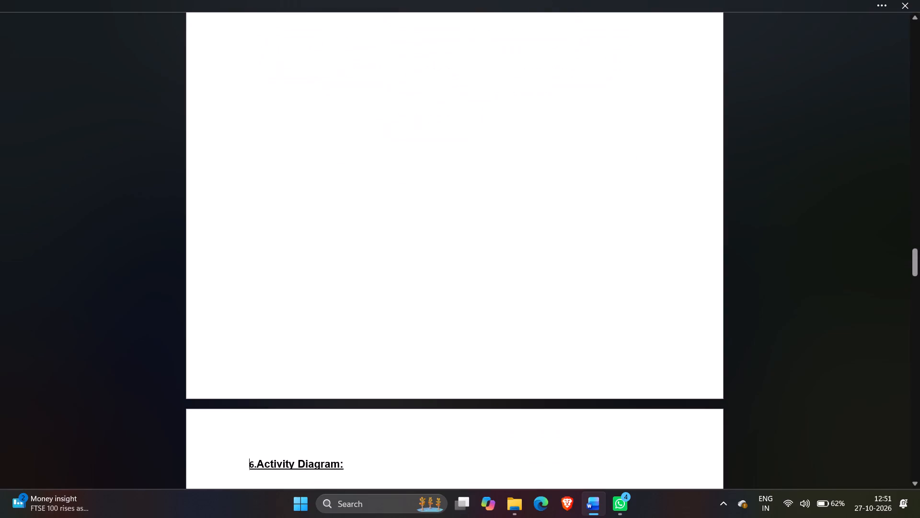
# Insert five blank lines above the "7.State Machine Diagram:" heading to push it down towards its diagram on the following page.
pyautogui.scroll(-2, 248, 312)
pyautogui.scroll(-3, 331, 307)
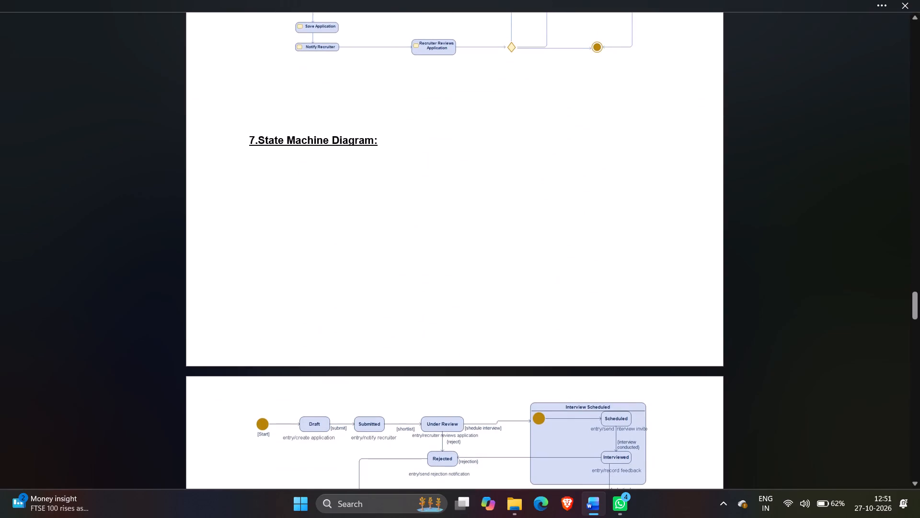
pyautogui.click(248, 141)
pyautogui.press('Return')
pyautogui.press('Return')
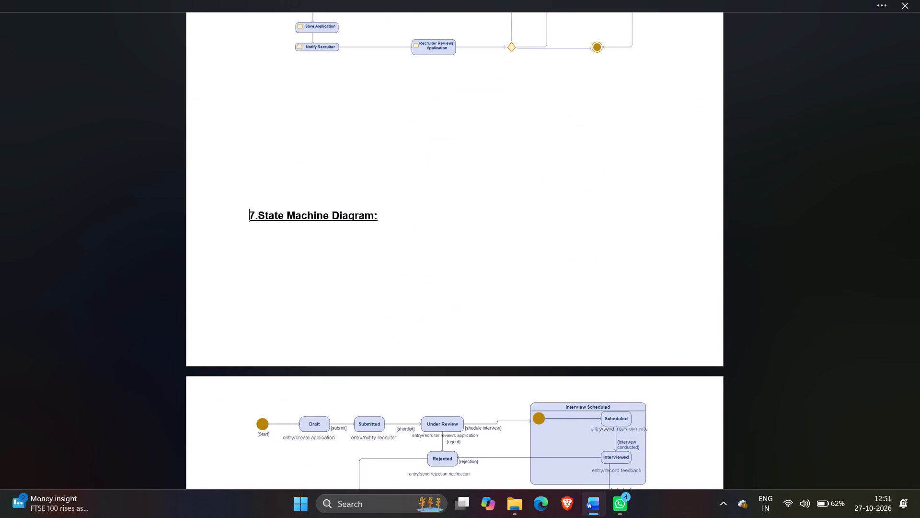
pyautogui.press('Return')
pyautogui.press('Return')
pyautogui.press('Return')
# Look through the diagram pages to check where the headings sit relative to their diagrams.
pyautogui.scroll(-6, 298, 170)
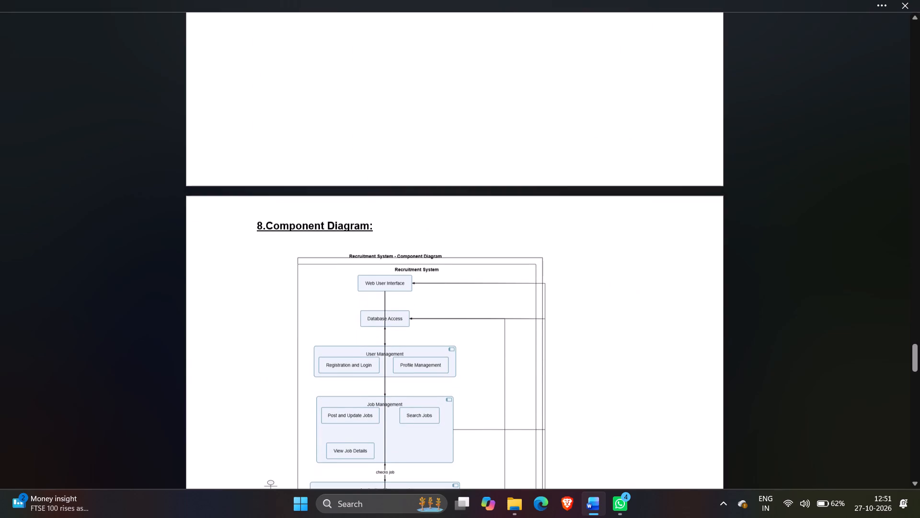
pyautogui.click(298, 182)
pyautogui.scroll(-15, 299, 185)
pyautogui.scroll(20, 299, 185)
pyautogui.scroll(6, 299, 185)
pyautogui.scroll(-4, 299, 185)
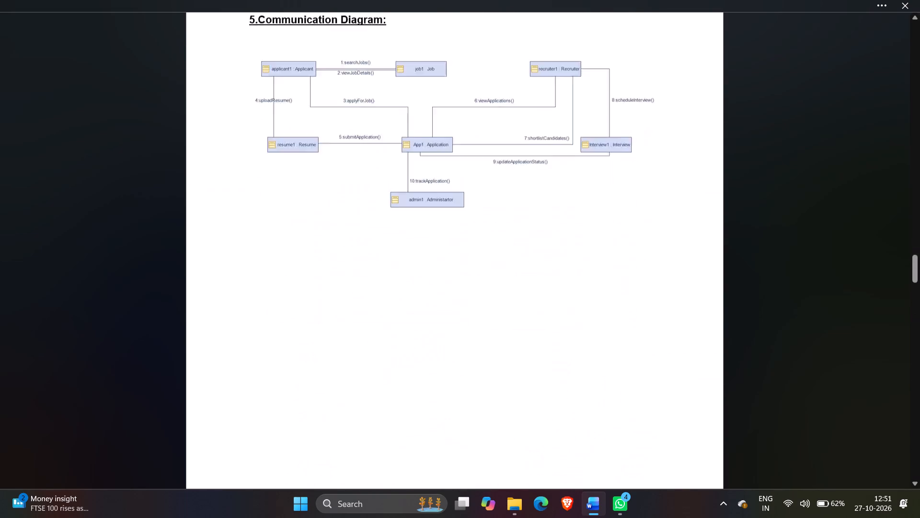
pyautogui.scroll(-3, 299, 185)
pyautogui.scroll(2, 299, 185)
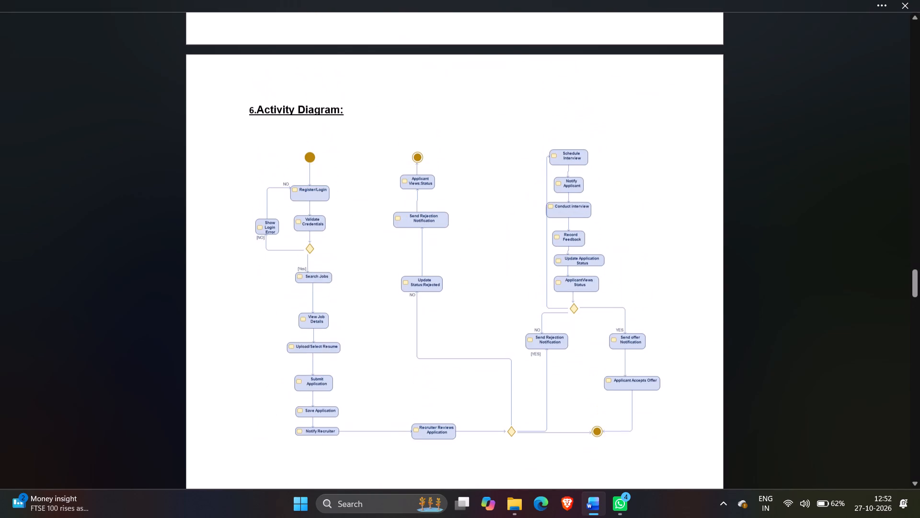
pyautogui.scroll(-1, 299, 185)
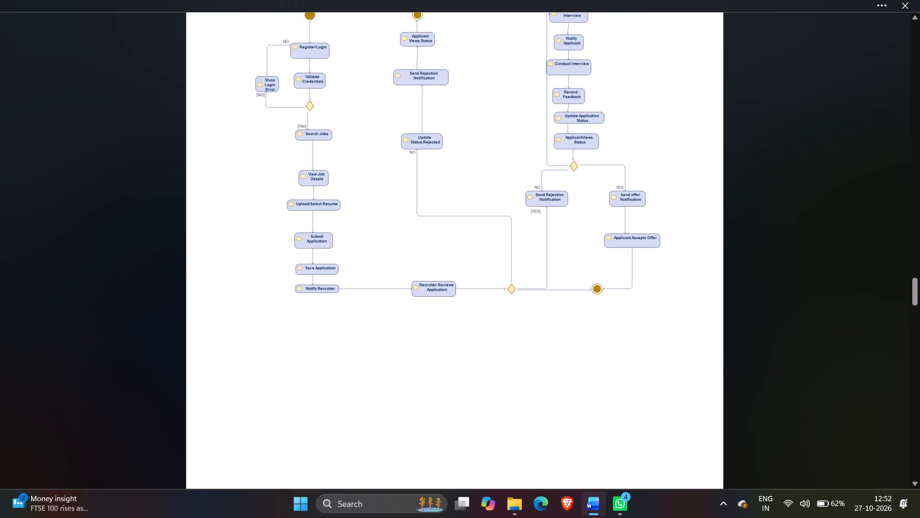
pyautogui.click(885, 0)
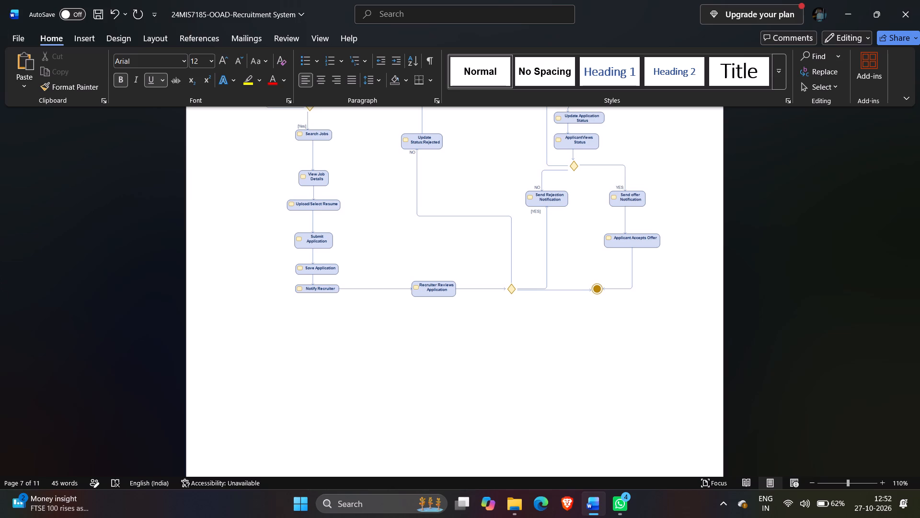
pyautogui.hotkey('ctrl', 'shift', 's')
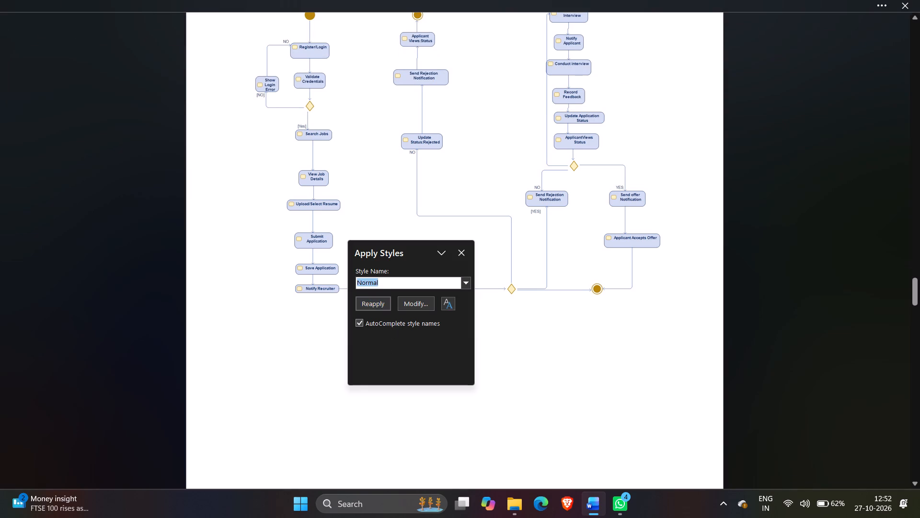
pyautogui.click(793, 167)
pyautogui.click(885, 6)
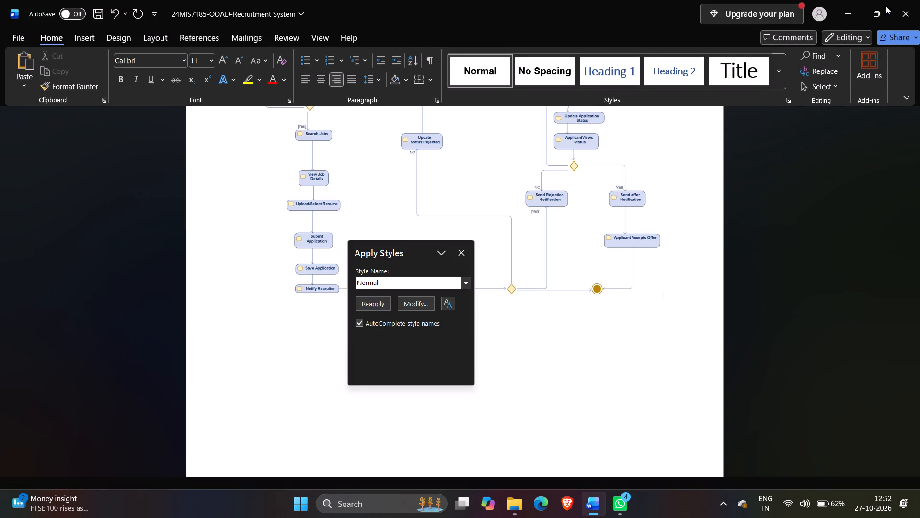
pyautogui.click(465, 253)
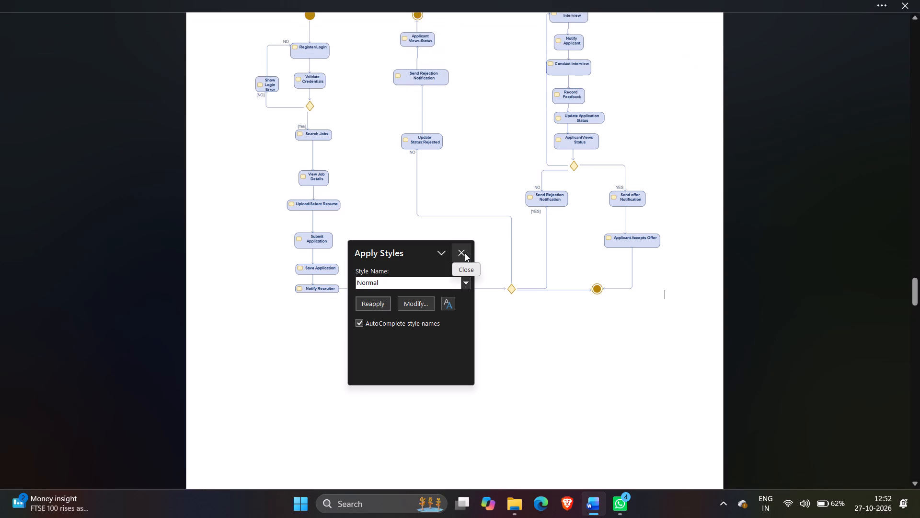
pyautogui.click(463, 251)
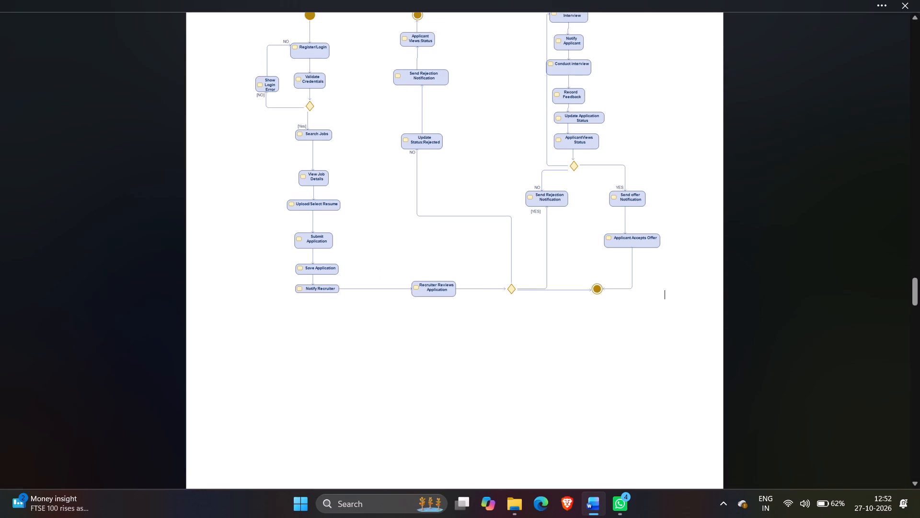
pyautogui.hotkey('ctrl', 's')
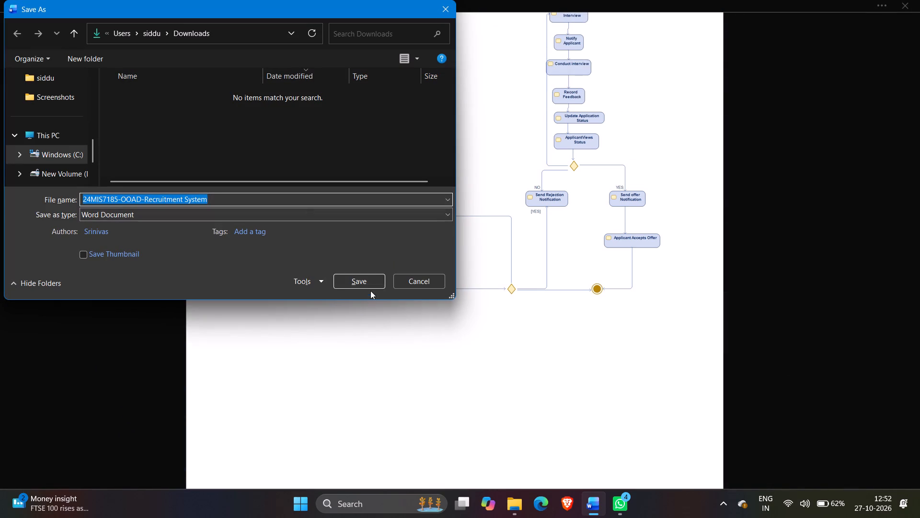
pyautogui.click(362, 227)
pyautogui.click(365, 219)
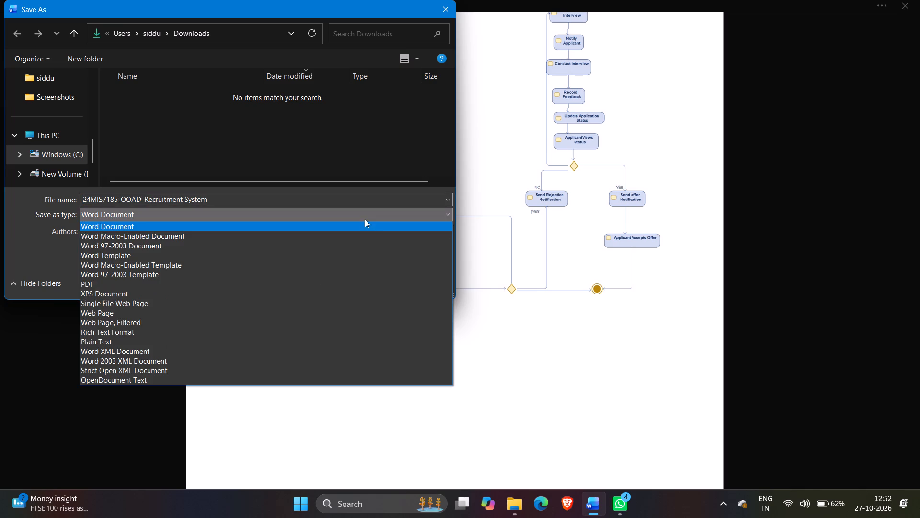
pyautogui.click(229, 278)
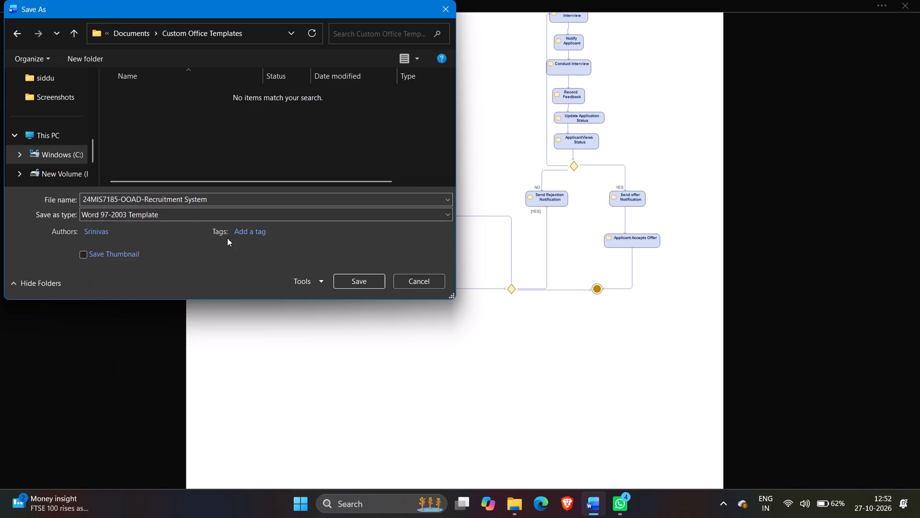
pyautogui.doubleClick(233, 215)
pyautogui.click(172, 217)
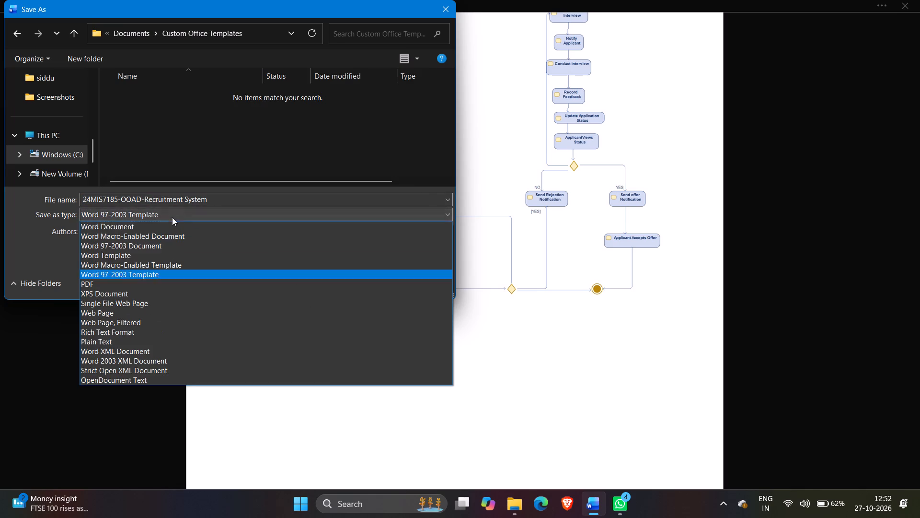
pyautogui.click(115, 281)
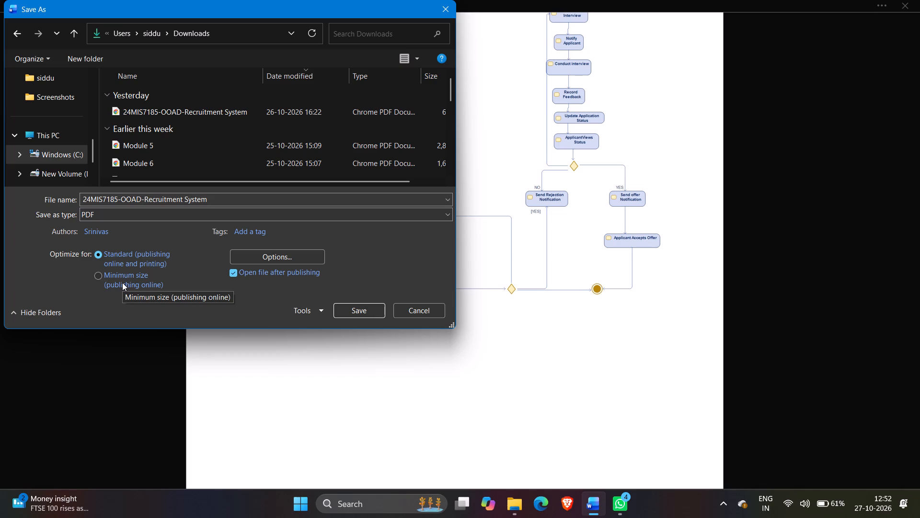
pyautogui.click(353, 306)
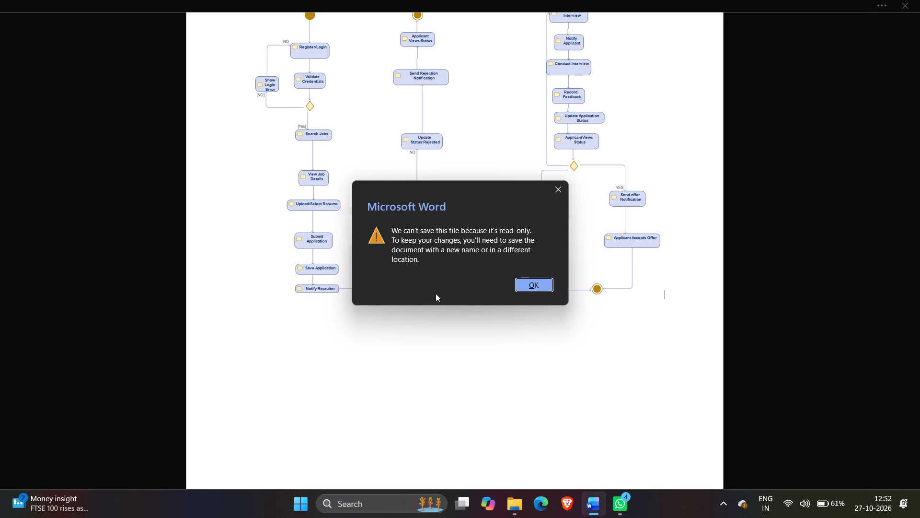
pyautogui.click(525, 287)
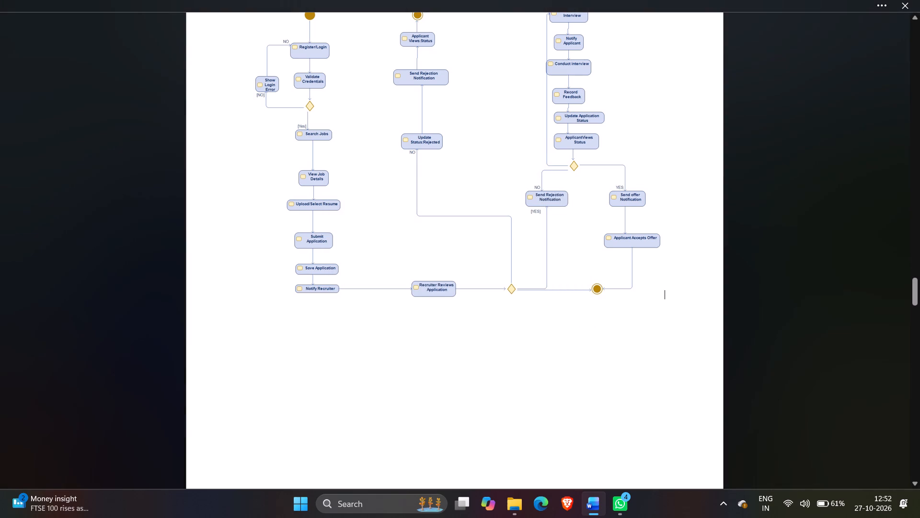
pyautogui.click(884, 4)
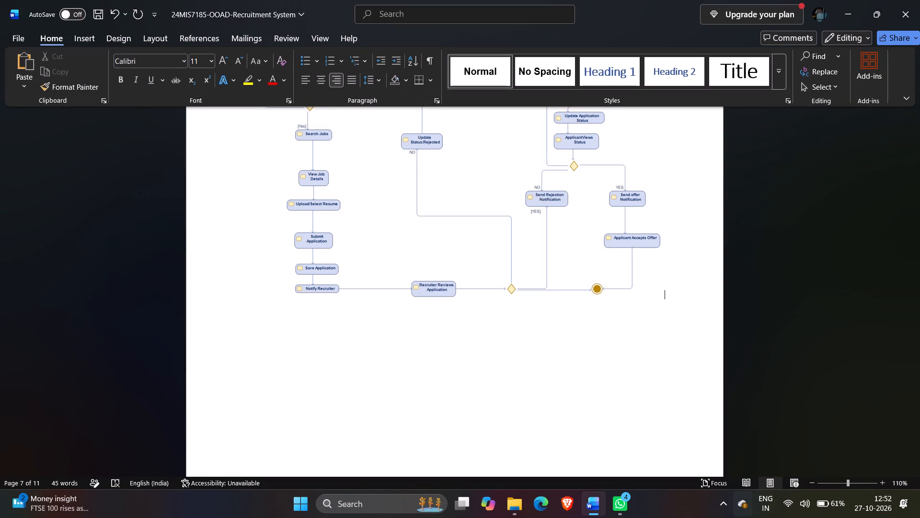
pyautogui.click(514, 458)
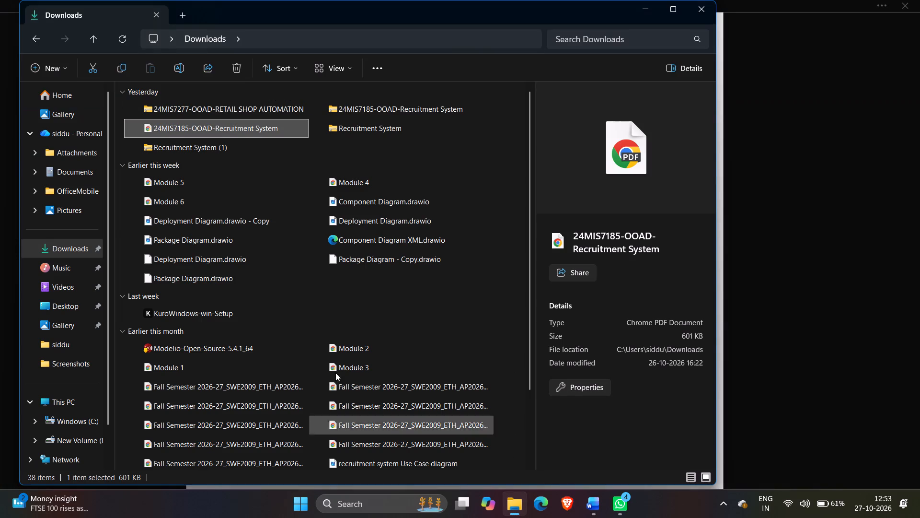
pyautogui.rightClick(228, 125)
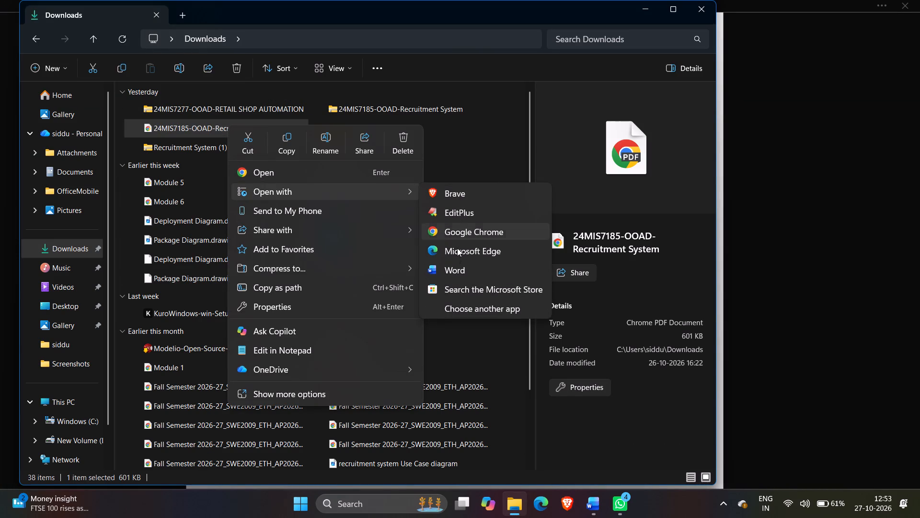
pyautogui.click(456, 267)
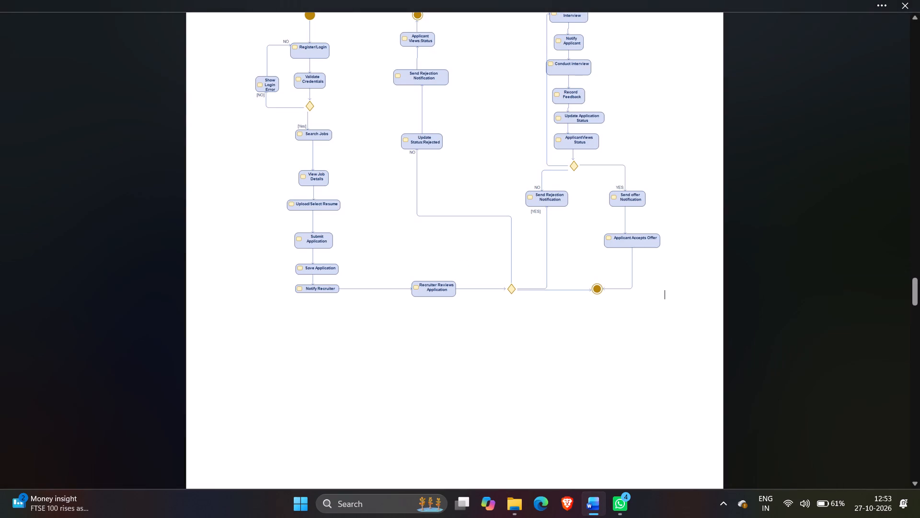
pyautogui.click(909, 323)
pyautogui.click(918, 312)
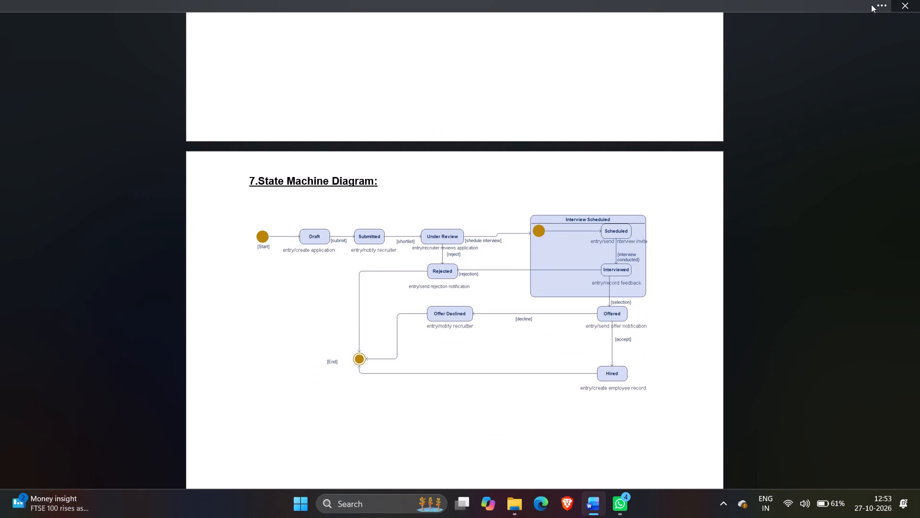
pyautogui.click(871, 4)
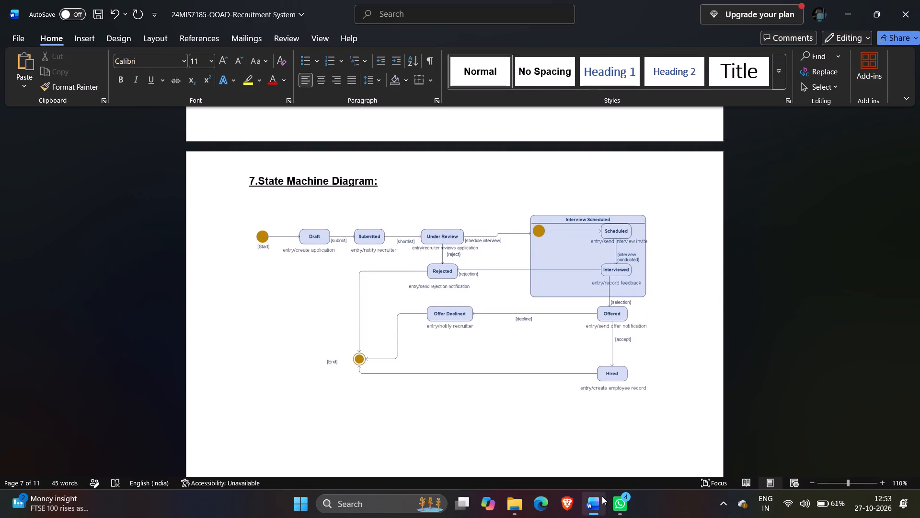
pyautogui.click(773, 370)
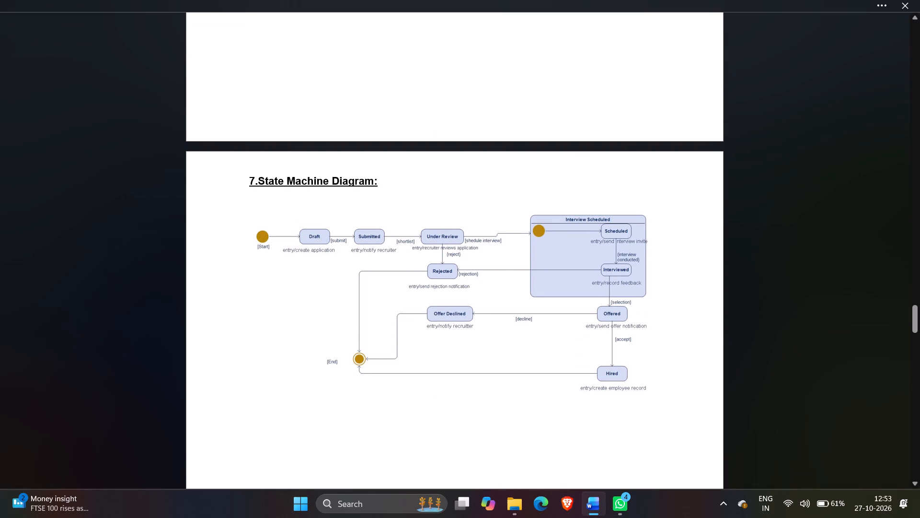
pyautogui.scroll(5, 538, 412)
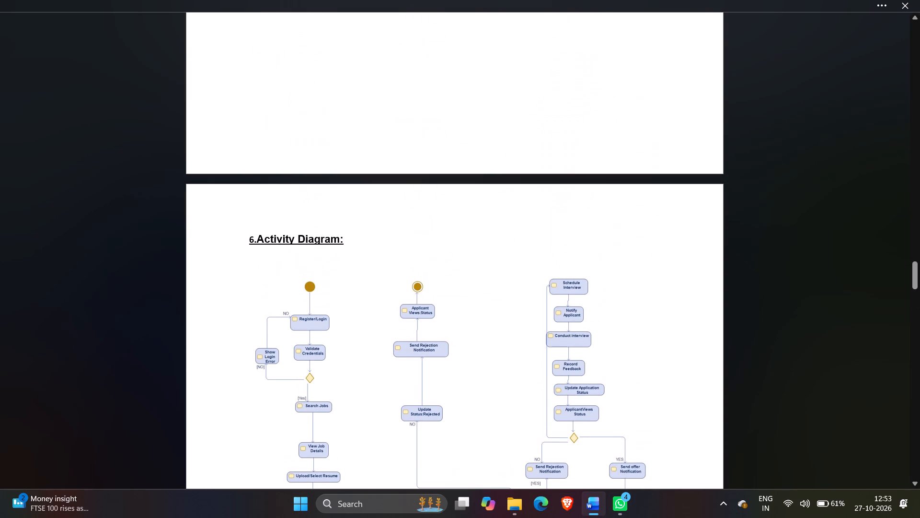
# Launch Modelio Open Source 5.4 and open the Recruitment System project from its workspace.
pyautogui.click(376, 499)
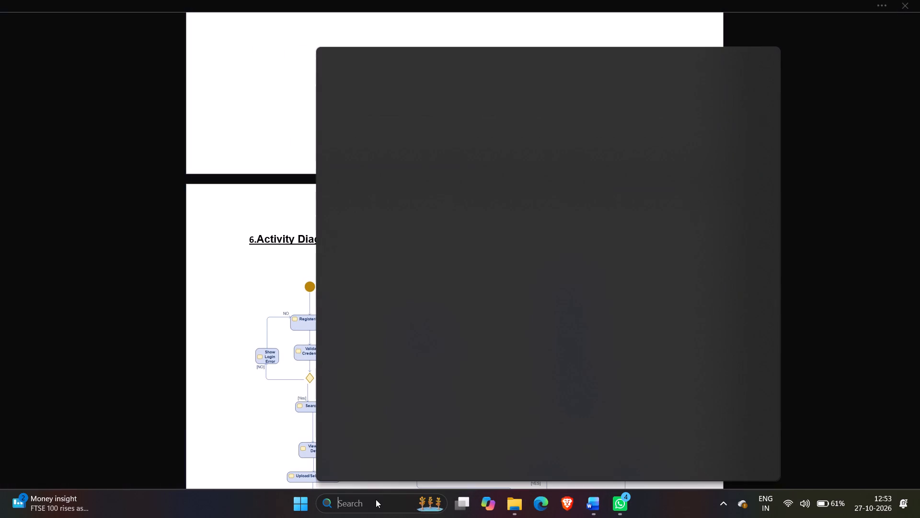
pyautogui.write('modelio')
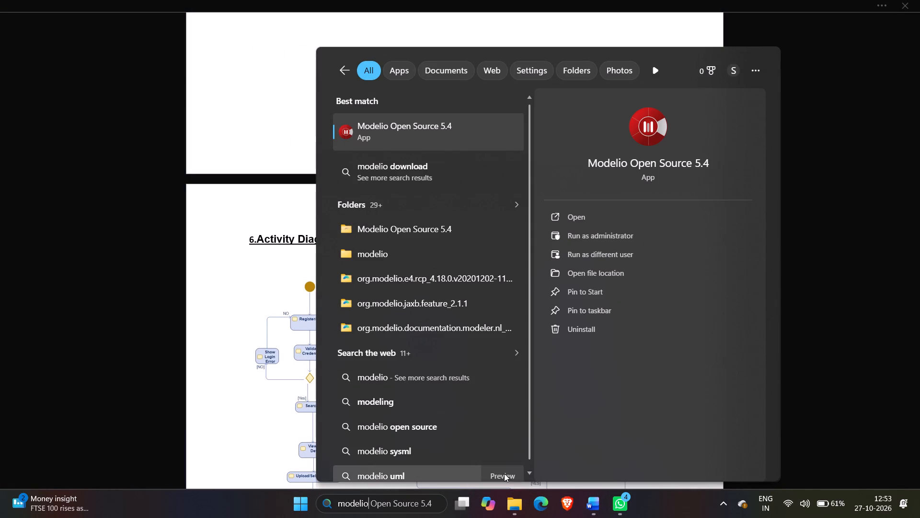
pyautogui.click(718, 217)
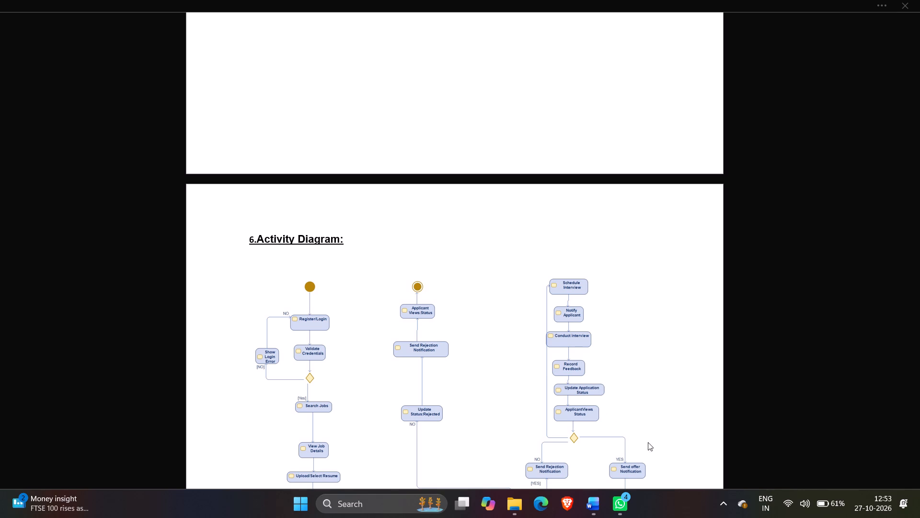
pyautogui.click(368, 509)
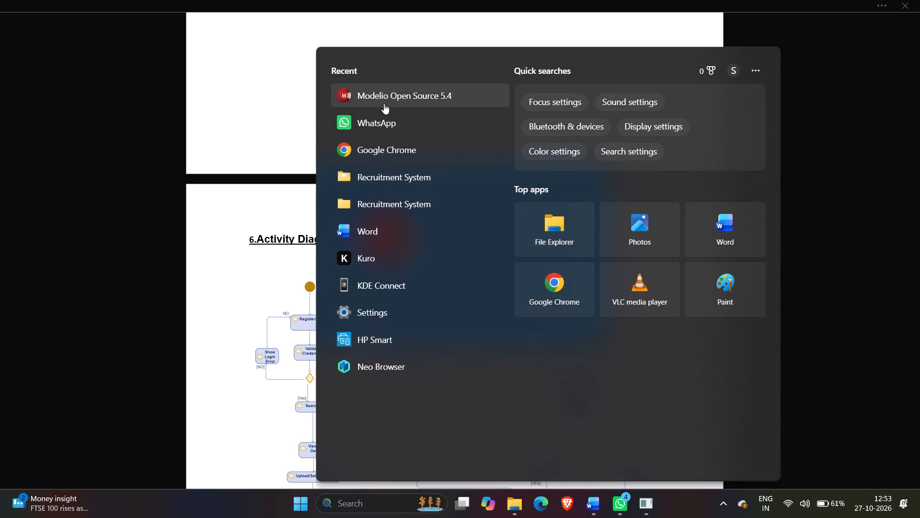
pyautogui.doubleClick(387, 100)
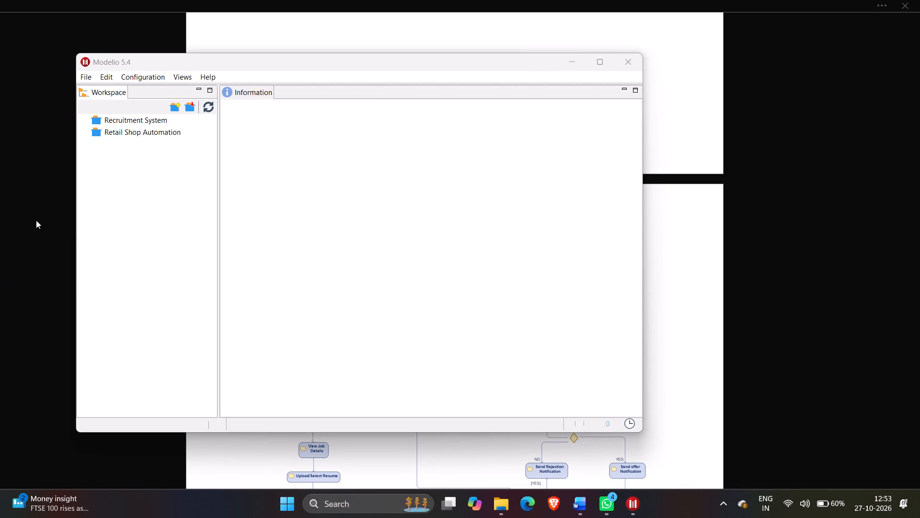
pyautogui.doubleClick(136, 123)
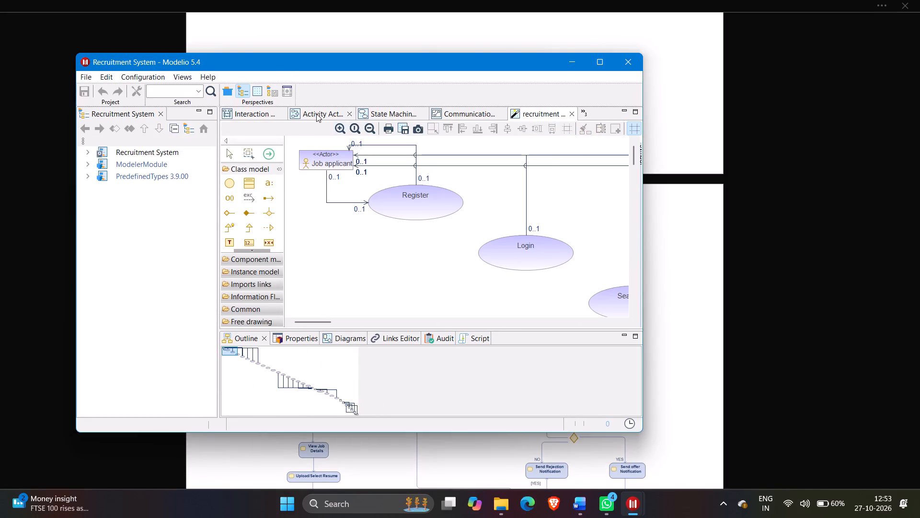
# Bring up the activity diagram in a maximised window and select the decision node between Validate Credentials and Search Jobs.
pyautogui.click(316, 114)
pyautogui.click(606, 59)
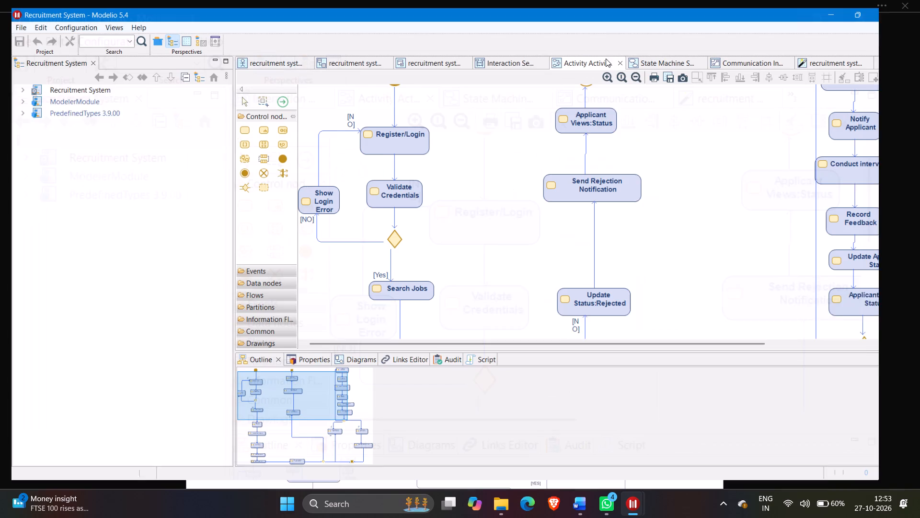
pyautogui.scroll(1, 491, 232)
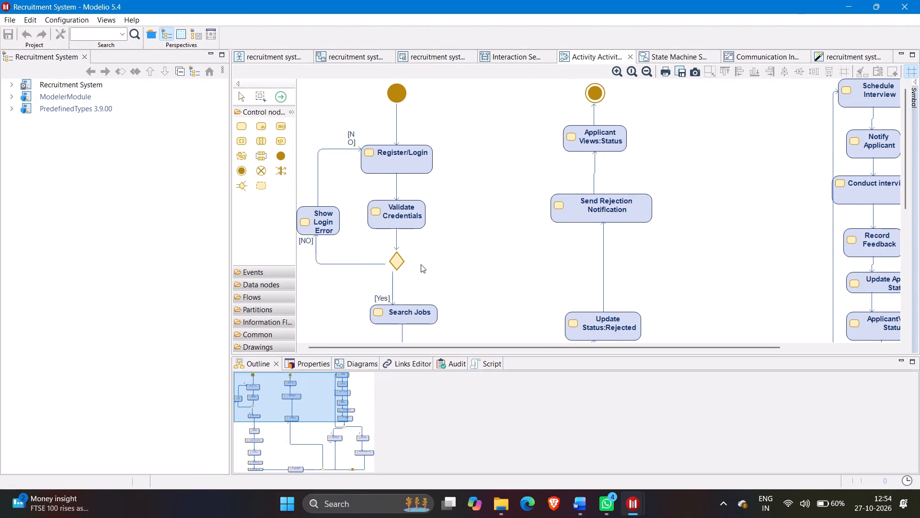
pyautogui.click(398, 256)
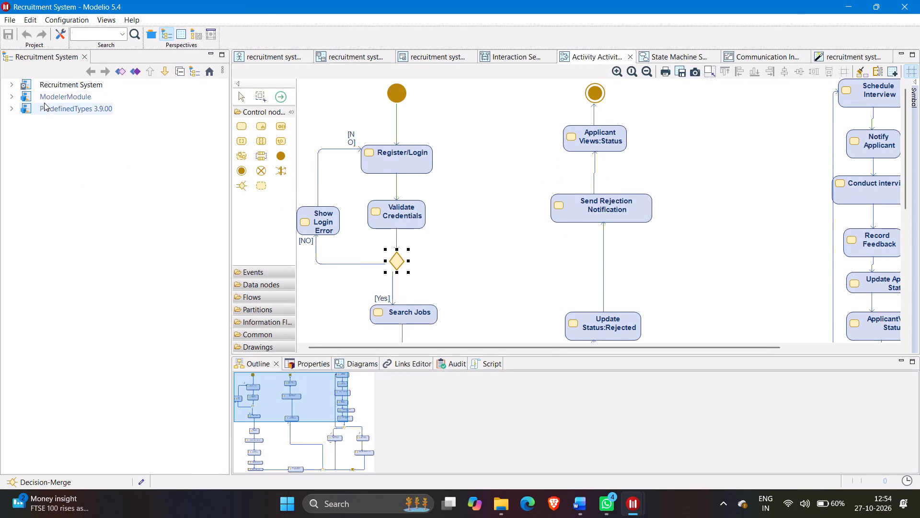
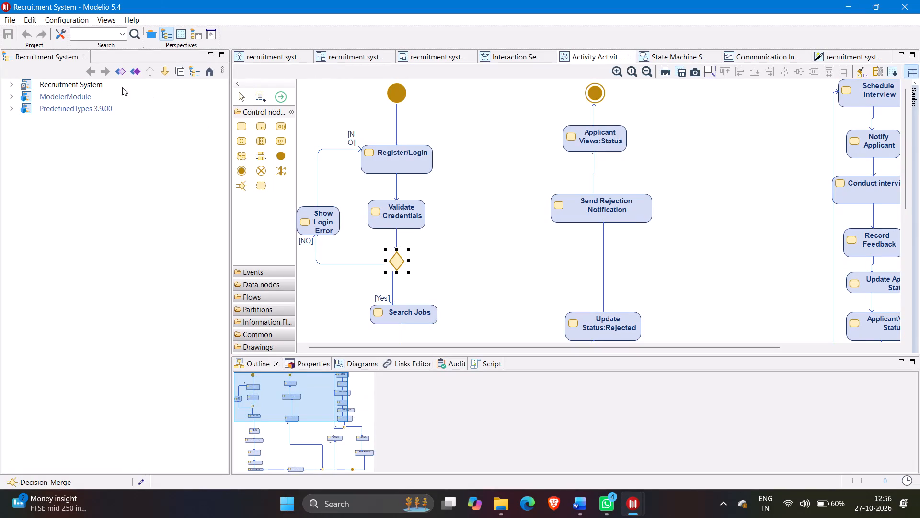
# Add a text annotation reading "Valid?" beside the decision node between Validate Credentials and Search Jobs.
pyautogui.click(12, 112)
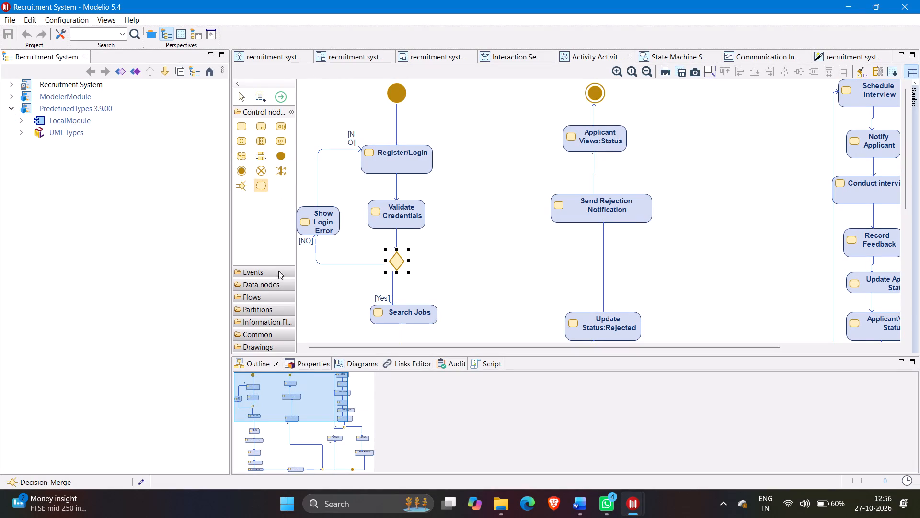
pyautogui.click(266, 264)
pyautogui.click(266, 272)
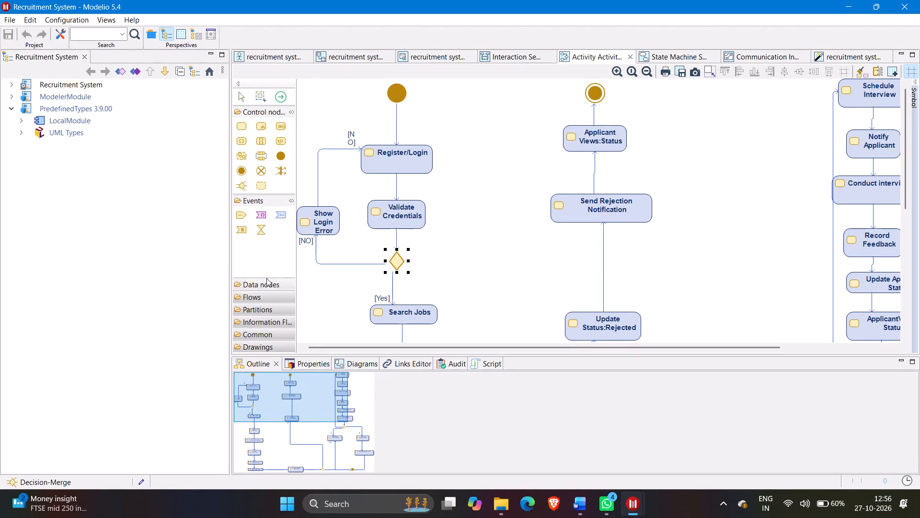
pyautogui.click(266, 282)
pyautogui.click(266, 294)
pyautogui.click(265, 304)
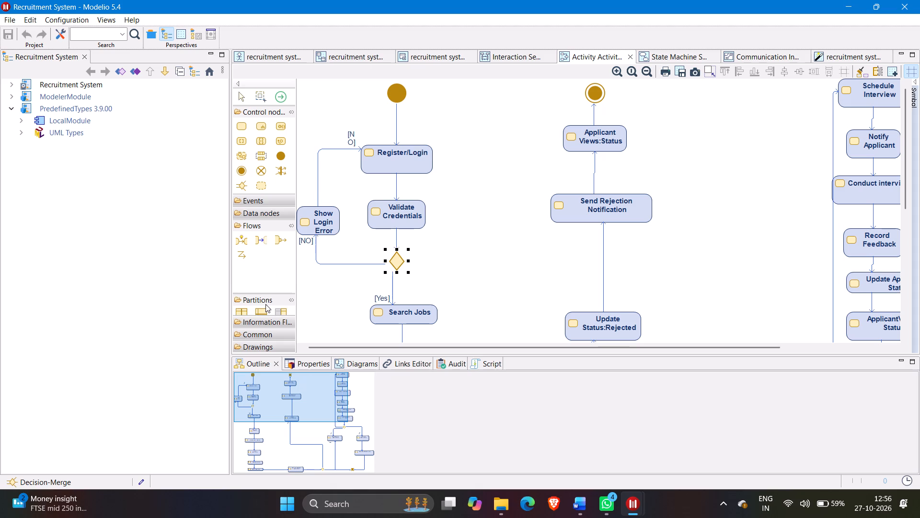
pyautogui.click(264, 325)
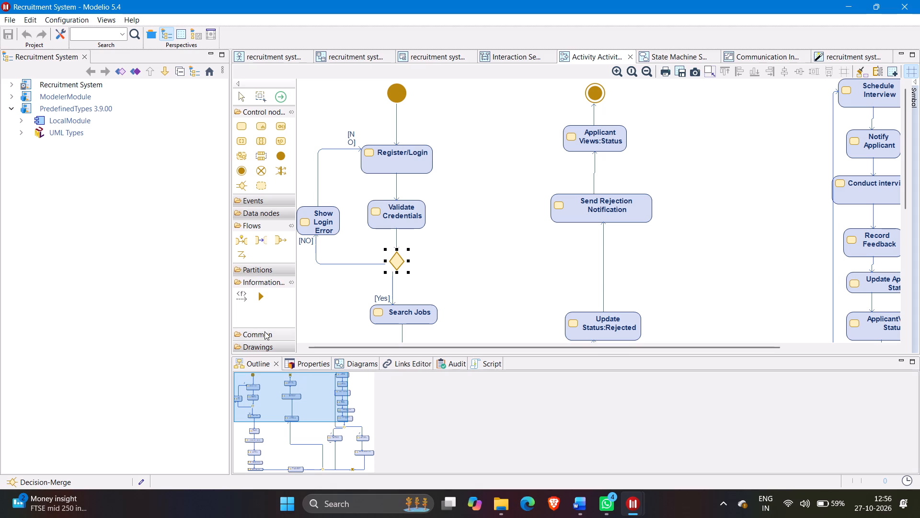
pyautogui.click(264, 331)
pyautogui.click(264, 346)
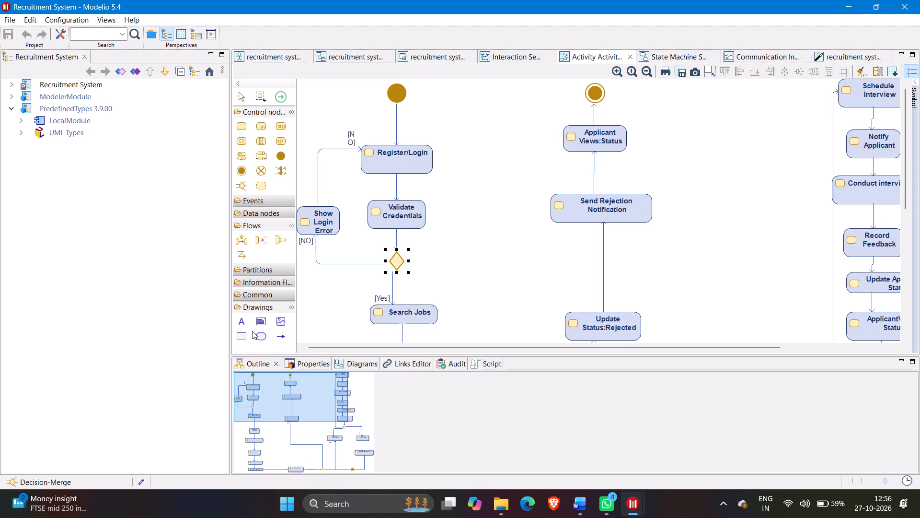
pyautogui.click(244, 325)
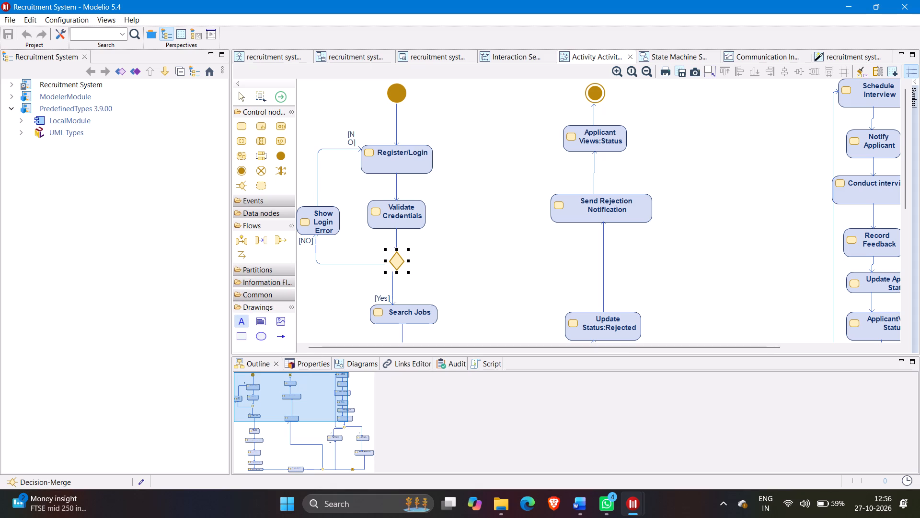
pyautogui.click(413, 246)
pyautogui.click(433, 250)
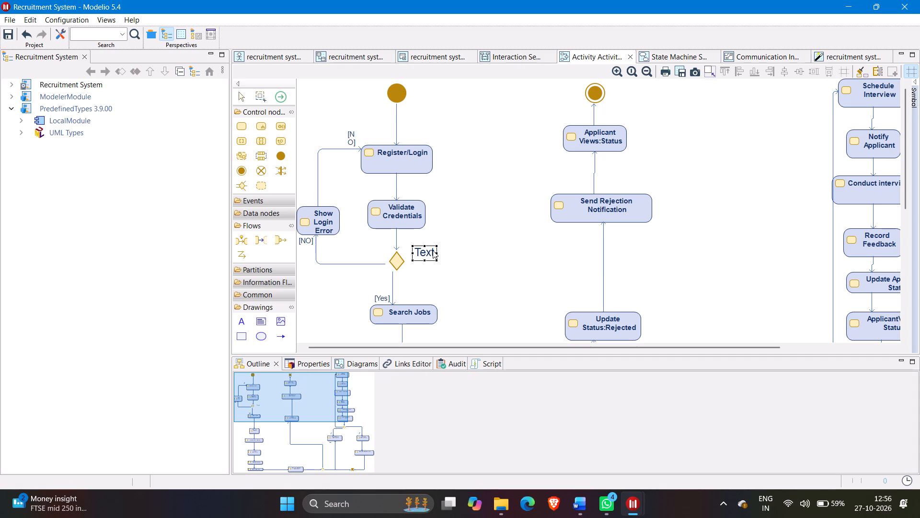
pyautogui.doubleClick(433, 250)
pyautogui.hotkey('shift', 'v')
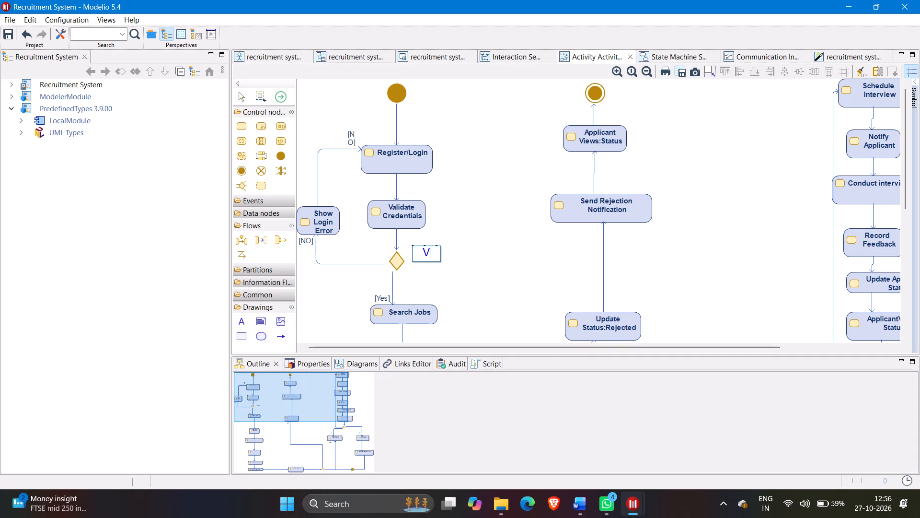
pyautogui.write('alid')
pyautogui.hotkey('shift', '?')
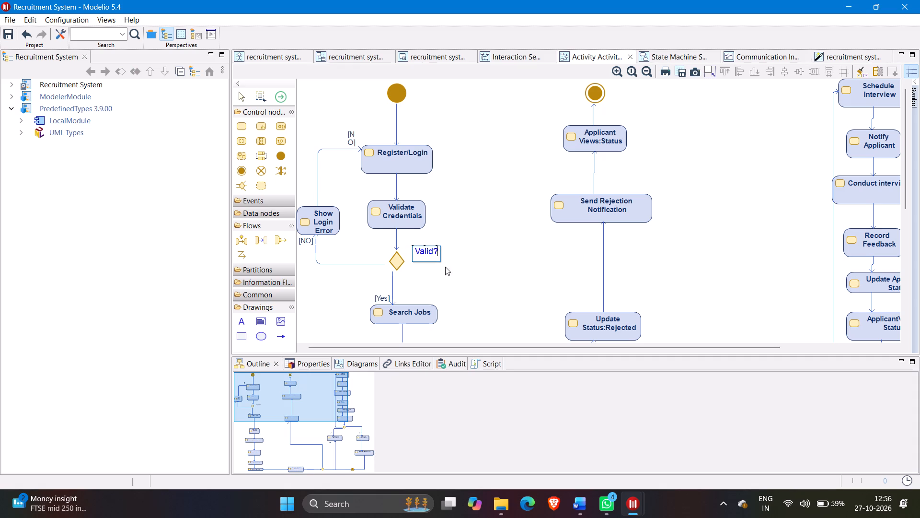
pyautogui.click(449, 273)
# Reposition the "Valid?" label so it sits just below its decision node, above the [Yes] flow label.
pyautogui.moveTo(423, 251); pyautogui.dragTo(395, 258)
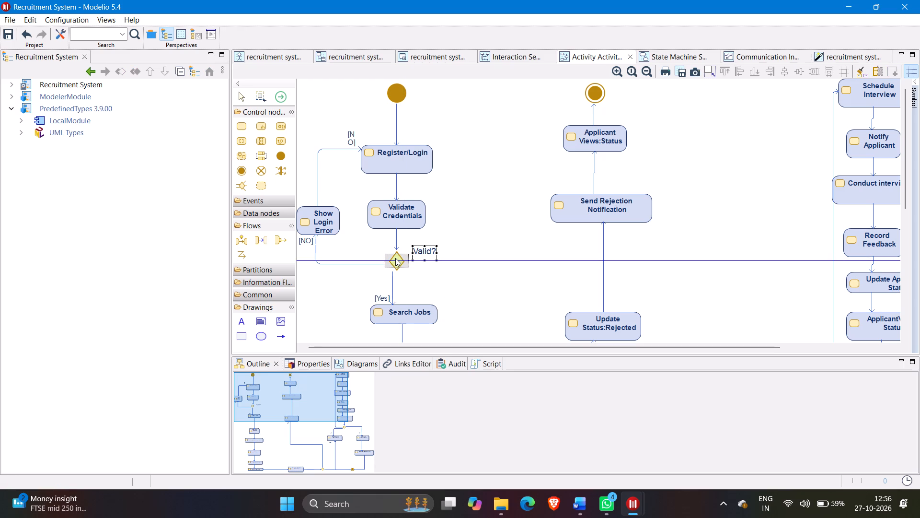
pyautogui.moveTo(395, 258); pyautogui.dragTo(395, 258)
pyautogui.click(427, 266)
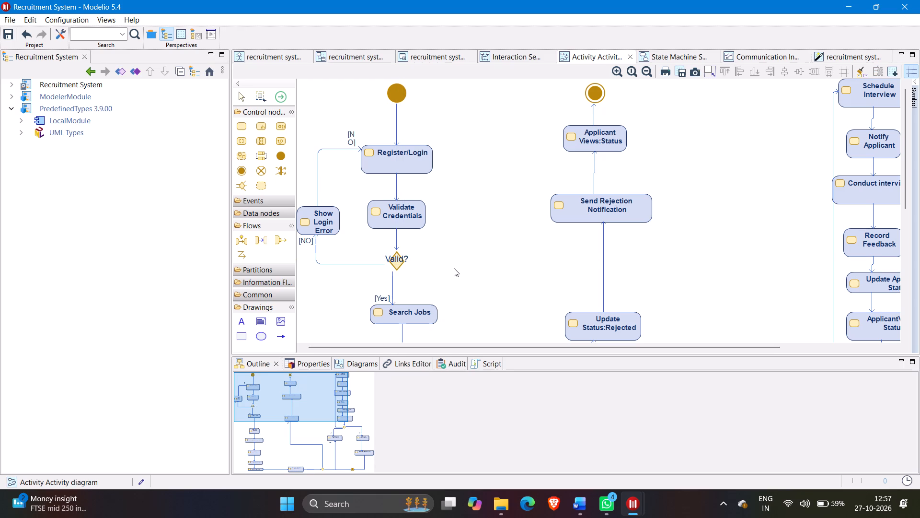
pyautogui.scroll(-1, 454, 268)
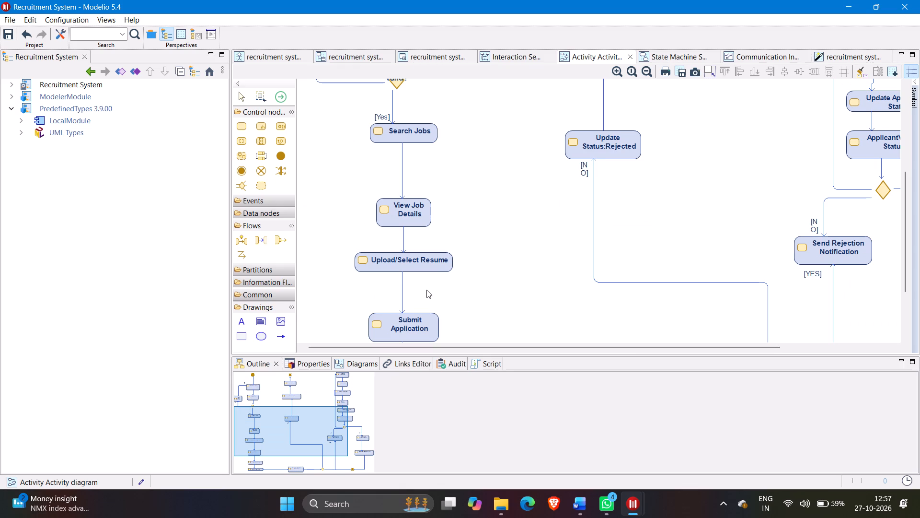
pyautogui.scroll(1, 470, 293)
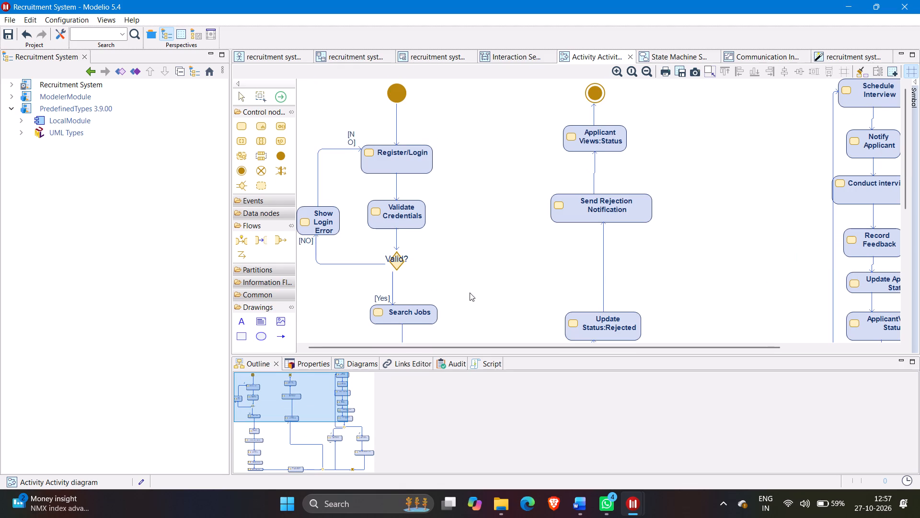
pyautogui.scroll(1, 470, 293)
pyautogui.click(396, 255)
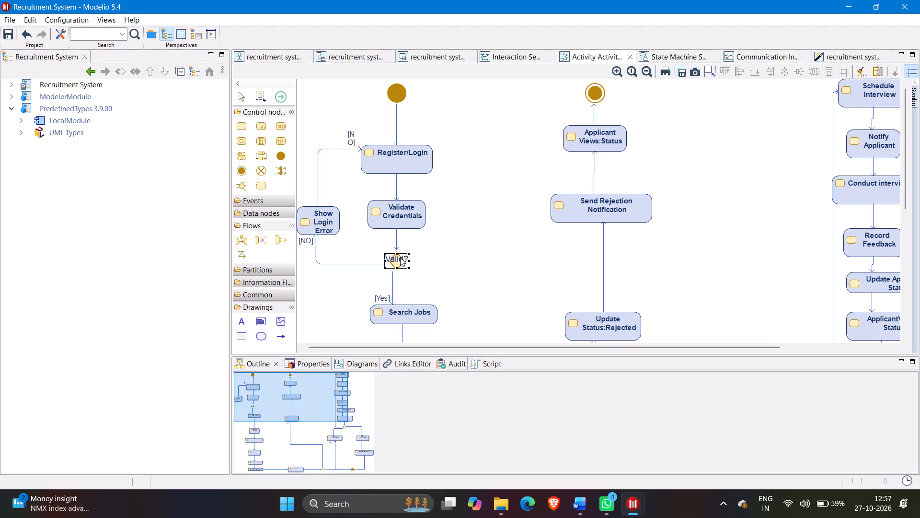
pyautogui.moveTo(400, 258); pyautogui.dragTo(423, 265)
pyautogui.click(432, 242)
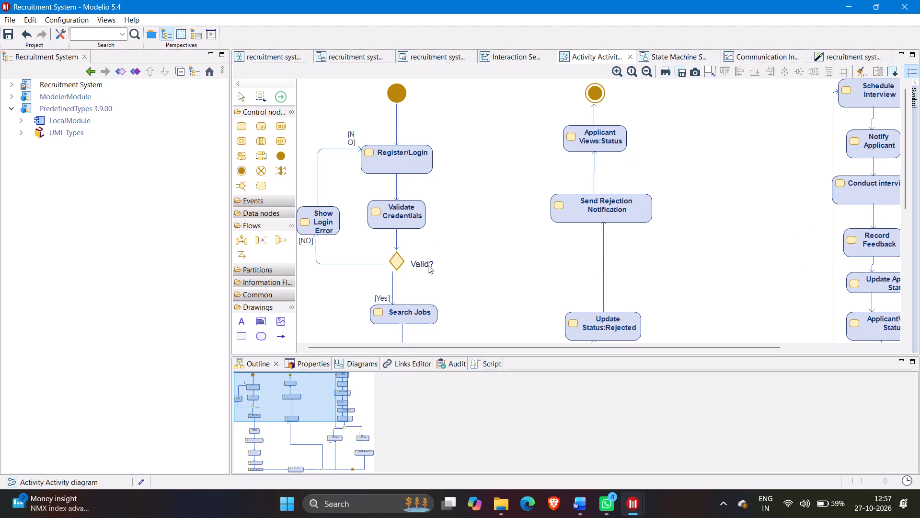
pyautogui.moveTo(423, 261); pyautogui.dragTo(404, 268)
pyautogui.click(449, 255)
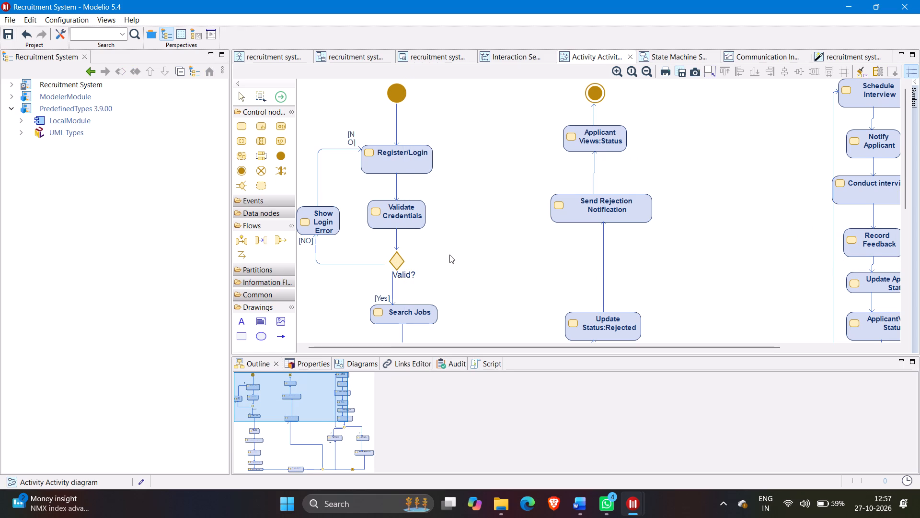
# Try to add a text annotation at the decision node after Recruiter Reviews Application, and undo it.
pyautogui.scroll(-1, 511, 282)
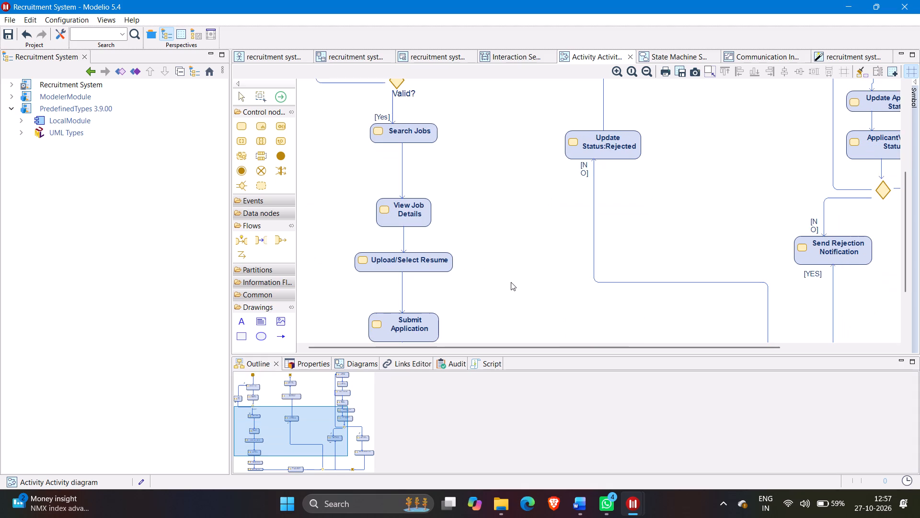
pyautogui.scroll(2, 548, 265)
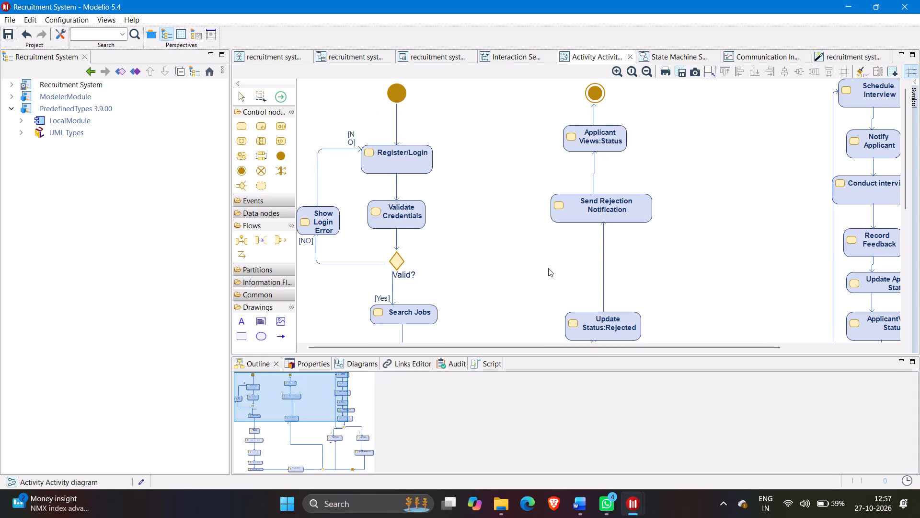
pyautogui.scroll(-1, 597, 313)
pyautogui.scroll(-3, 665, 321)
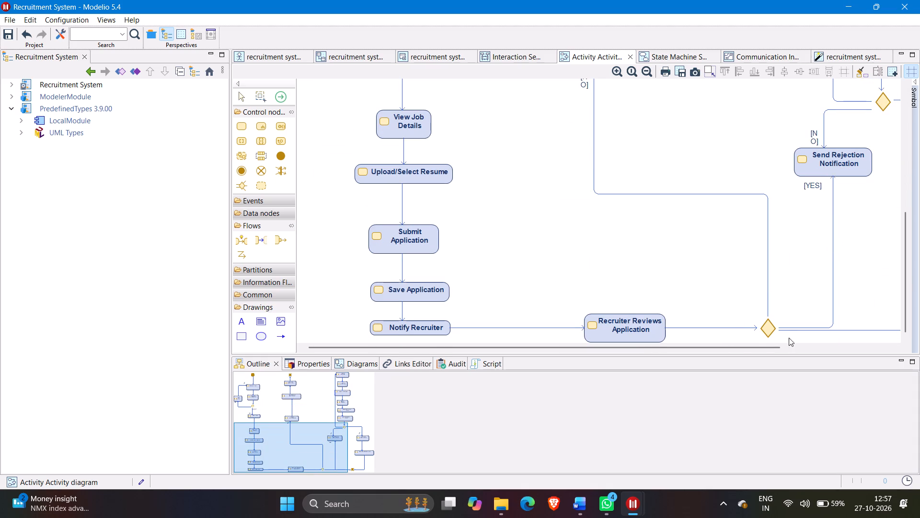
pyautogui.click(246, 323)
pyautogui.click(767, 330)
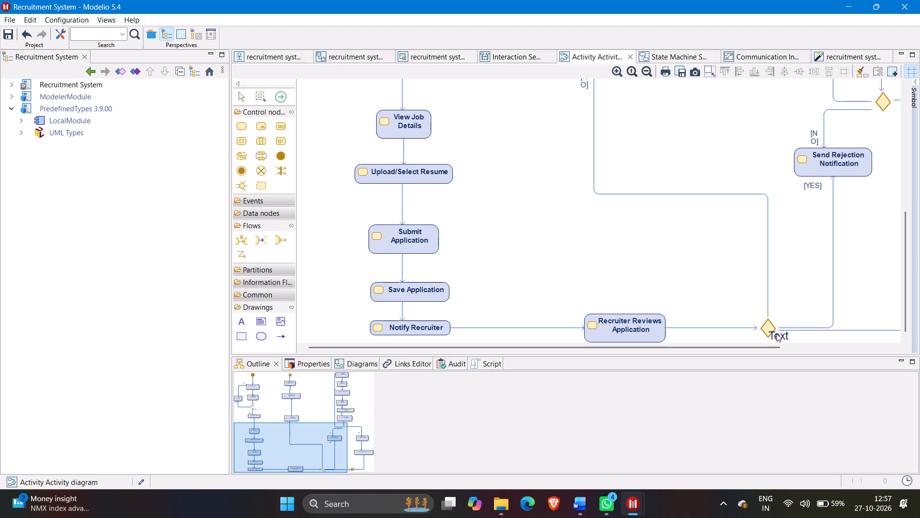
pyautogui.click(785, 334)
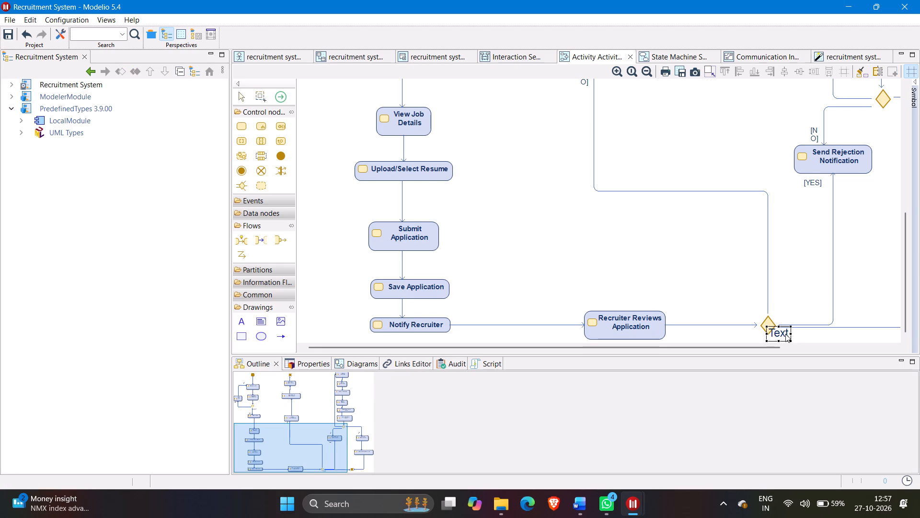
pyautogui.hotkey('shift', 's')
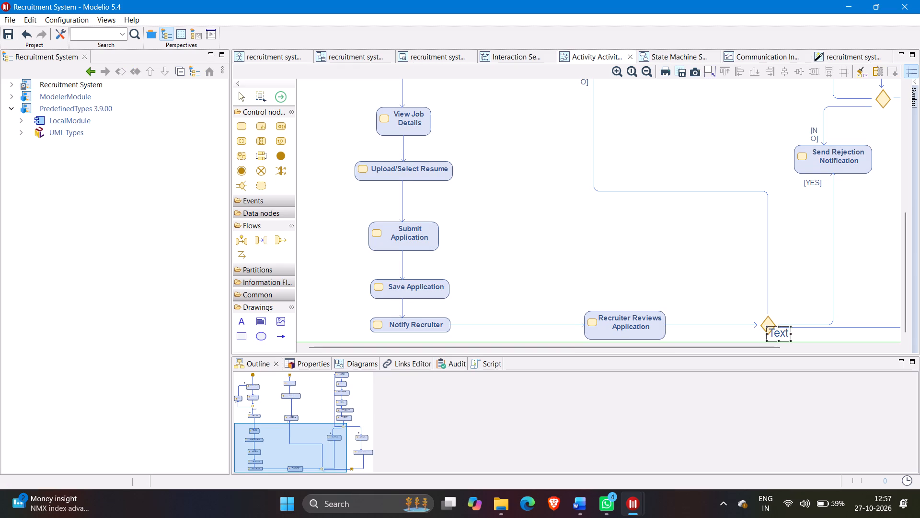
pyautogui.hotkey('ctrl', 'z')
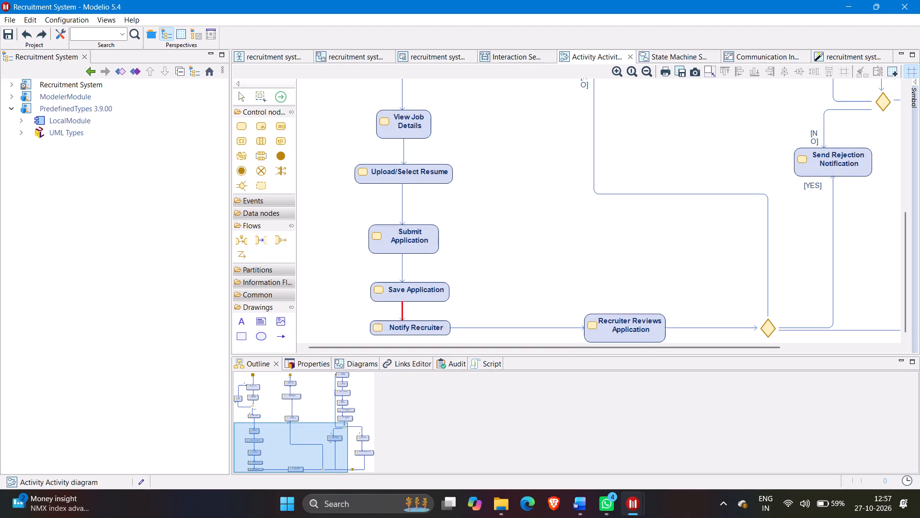
# Add a text annotation reading "Shortlist" at the decision node following Recruiter Reviews Application.
pyautogui.click(240, 323)
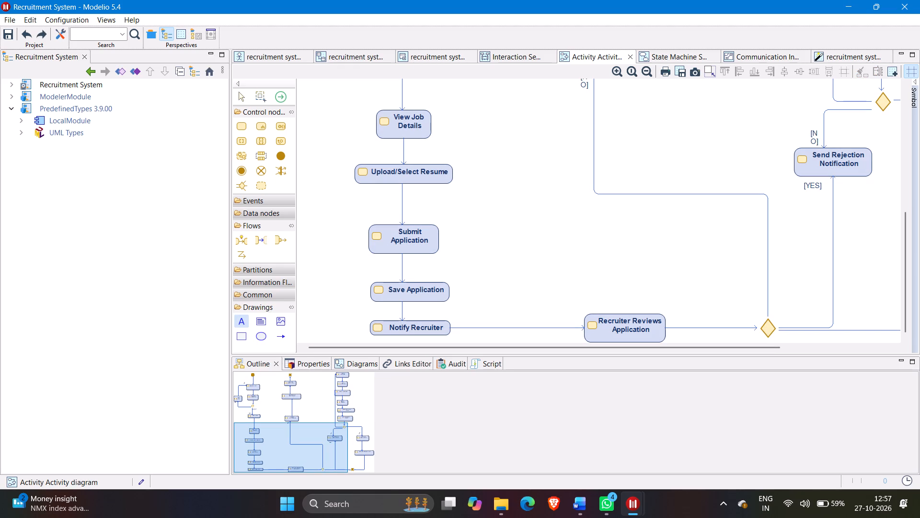
pyautogui.click(769, 332)
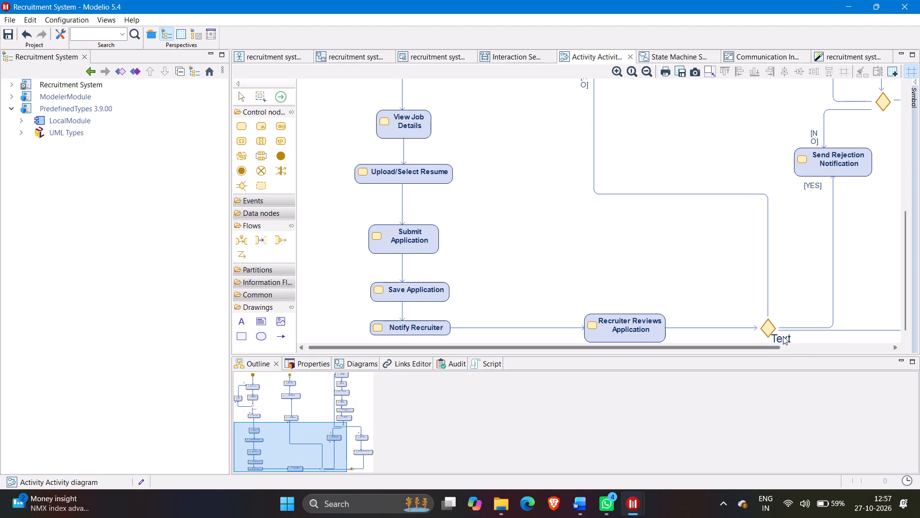
pyautogui.doubleClick(783, 336)
pyautogui.hotkey('shift', 's')
pyautogui.write('hort')
pyautogui.write('list')
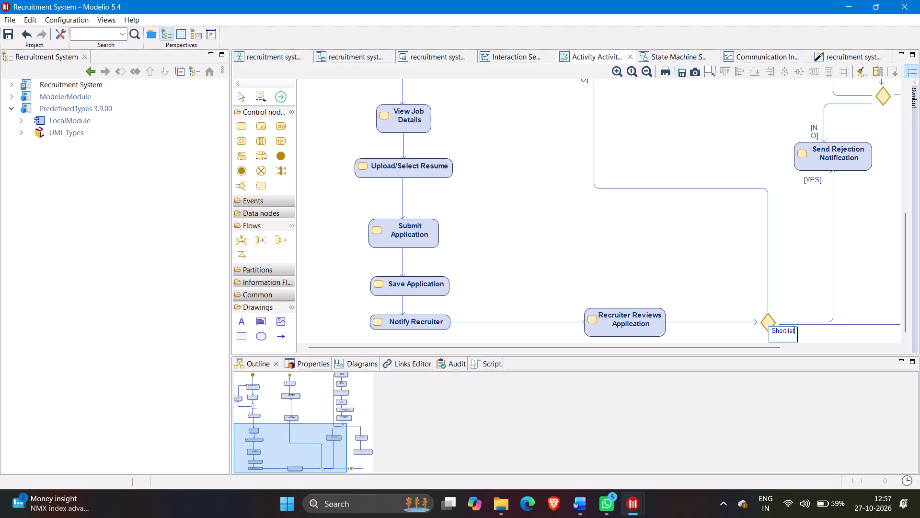
pyautogui.press('Return')
pyautogui.click(806, 275)
# Move the "Shortlist" label slightly lower so it sits clear below its decision node.
pyautogui.scroll(2, 629, 328)
pyautogui.scroll(-3, 628, 323)
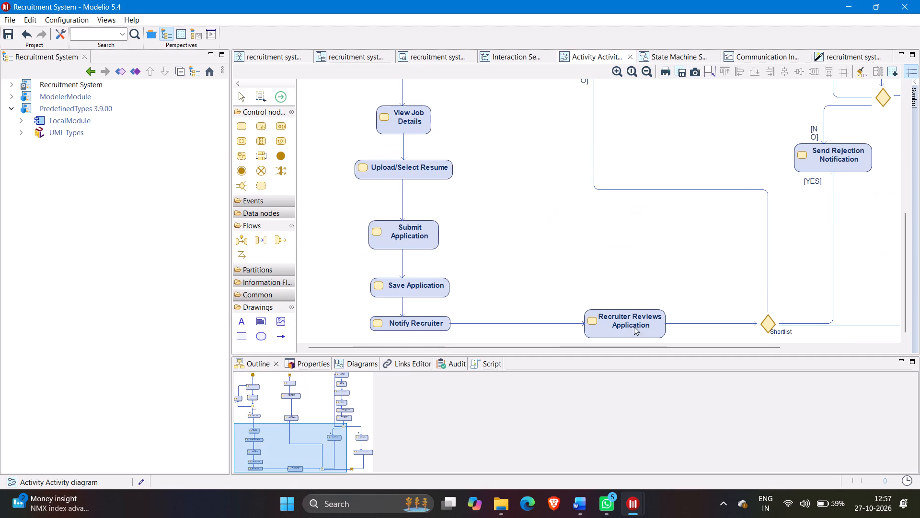
pyautogui.click(769, 329)
pyautogui.moveTo(771, 329); pyautogui.dragTo(766, 336)
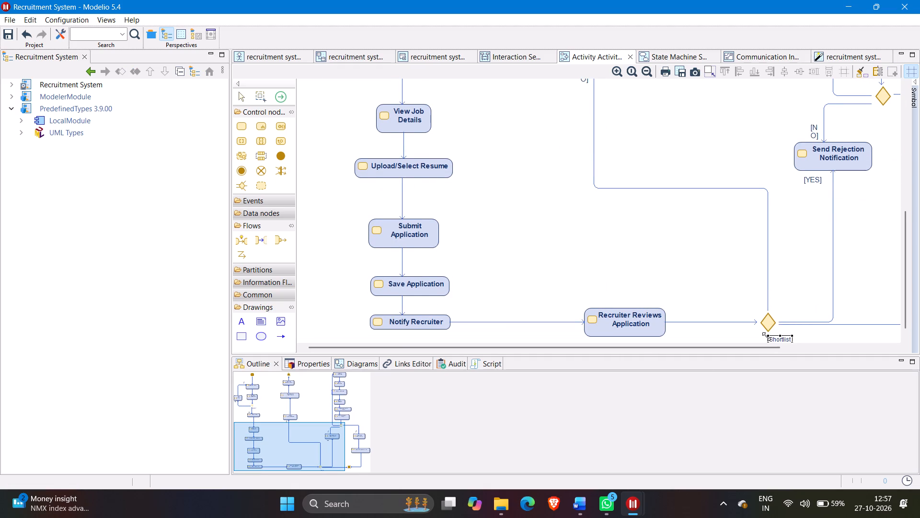
pyautogui.scroll(-2, 755, 322)
pyautogui.click(780, 327)
pyautogui.click(787, 329)
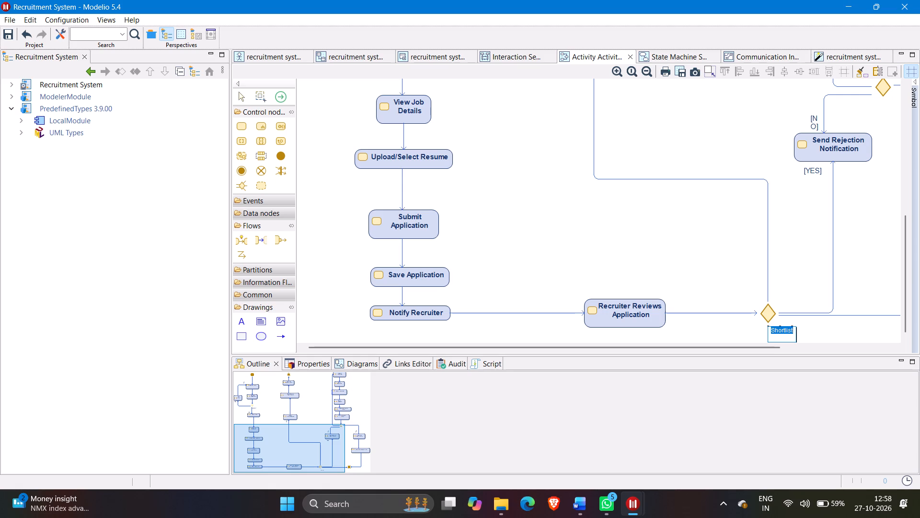
pyautogui.click(741, 339)
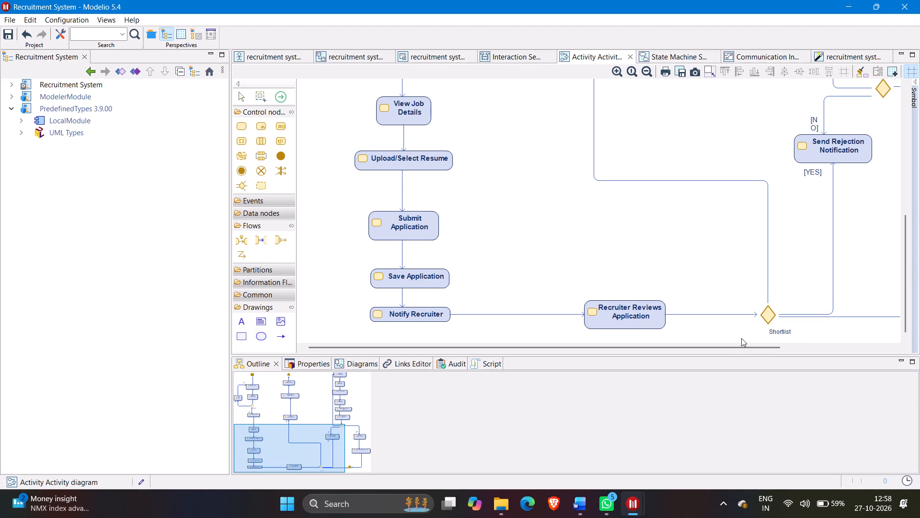
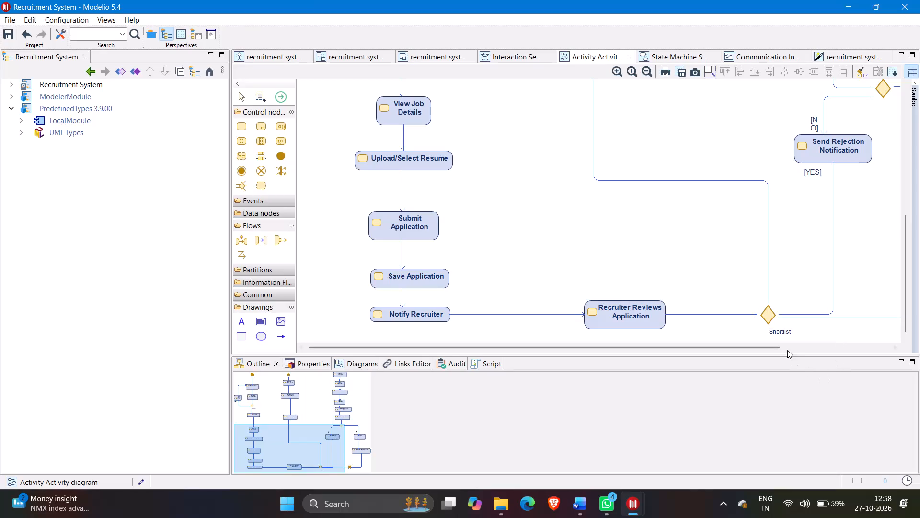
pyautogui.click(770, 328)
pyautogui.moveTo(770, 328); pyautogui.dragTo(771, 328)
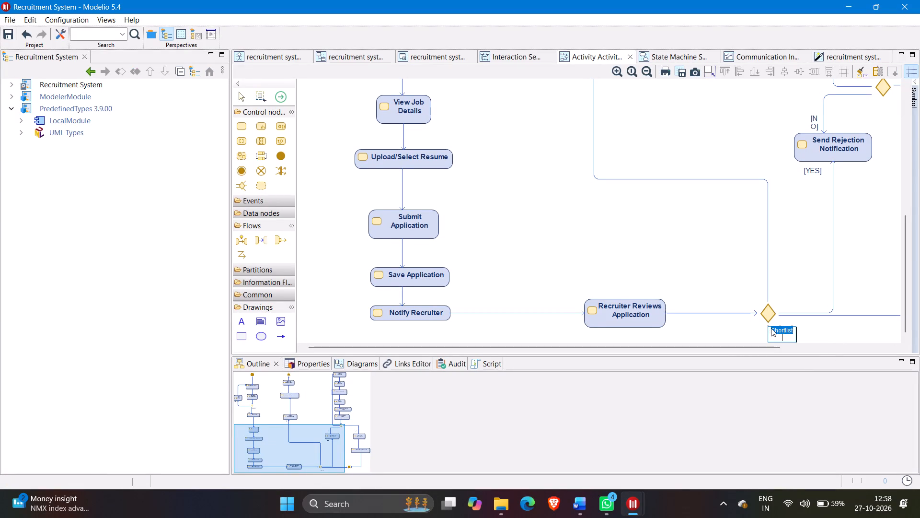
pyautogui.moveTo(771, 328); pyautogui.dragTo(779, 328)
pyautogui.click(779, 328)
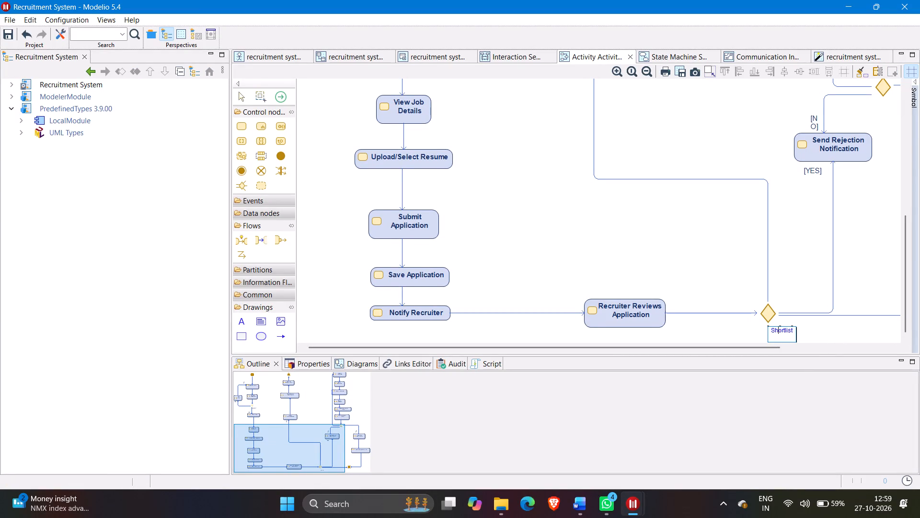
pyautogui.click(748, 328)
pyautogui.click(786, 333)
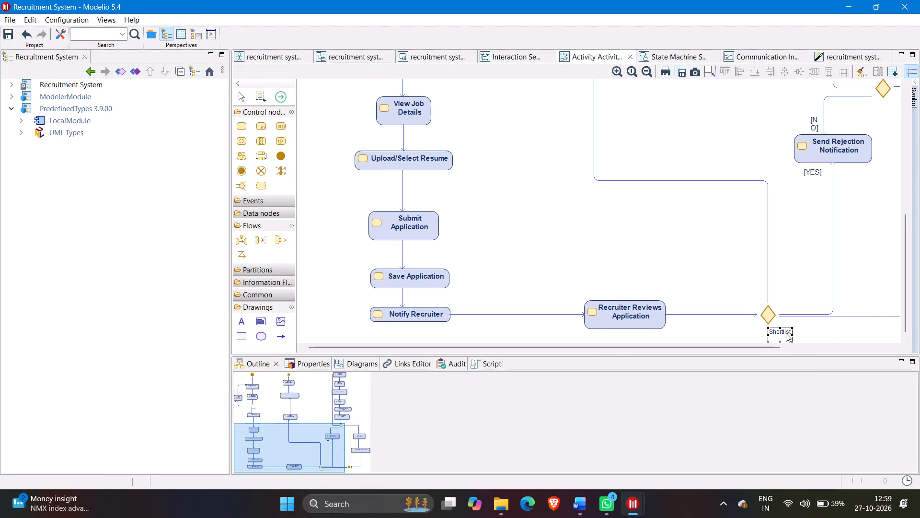
# Shift the "Shortlist" label sideways so it sits centred beneath the decision node after Recruiter Reviews Application.
pyautogui.scroll(2, 593, 255)
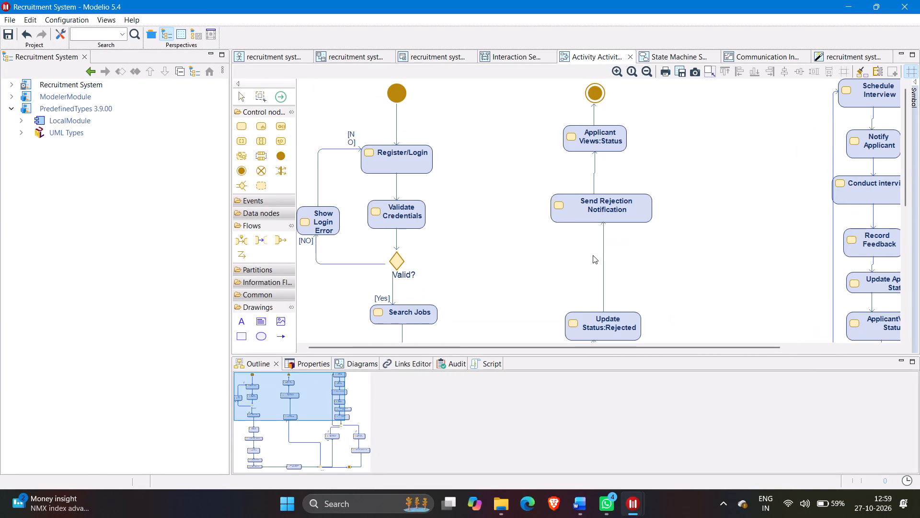
pyautogui.scroll(-3, 593, 255)
pyautogui.click(768, 328)
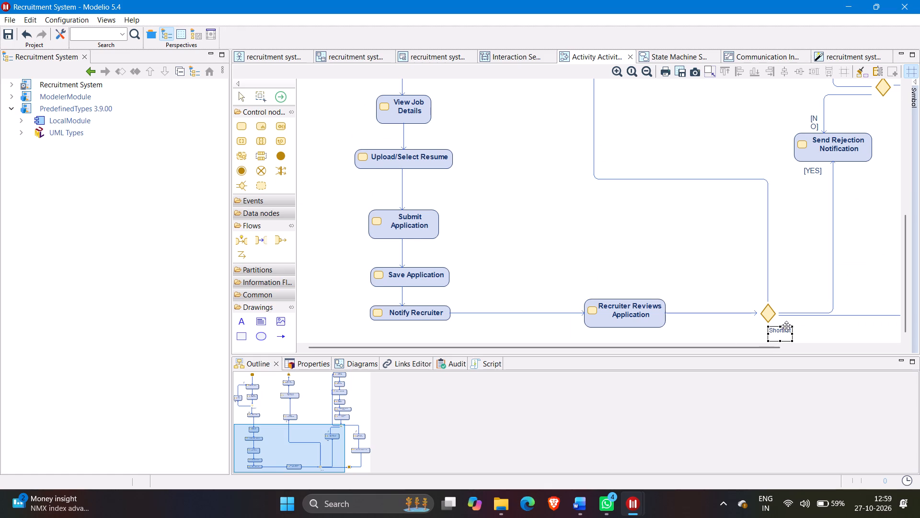
pyautogui.click(801, 327)
pyautogui.click(787, 333)
pyautogui.moveTo(786, 325); pyautogui.dragTo(767, 328)
pyautogui.click(767, 328)
pyautogui.moveTo(768, 329); pyautogui.dragTo(770, 329)
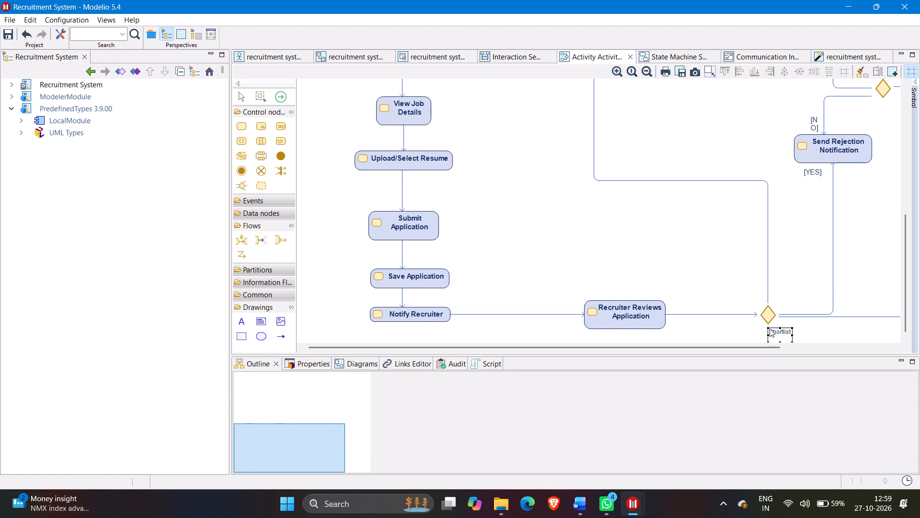
pyautogui.moveTo(770, 329); pyautogui.dragTo(762, 329)
pyautogui.click(789, 332)
pyautogui.click(783, 331)
pyautogui.moveTo(776, 329); pyautogui.dragTo(770, 330)
# Add a question mark to the label beneath the decision node so it reads "Shortlist?".
pyautogui.tripleClick(763, 332)
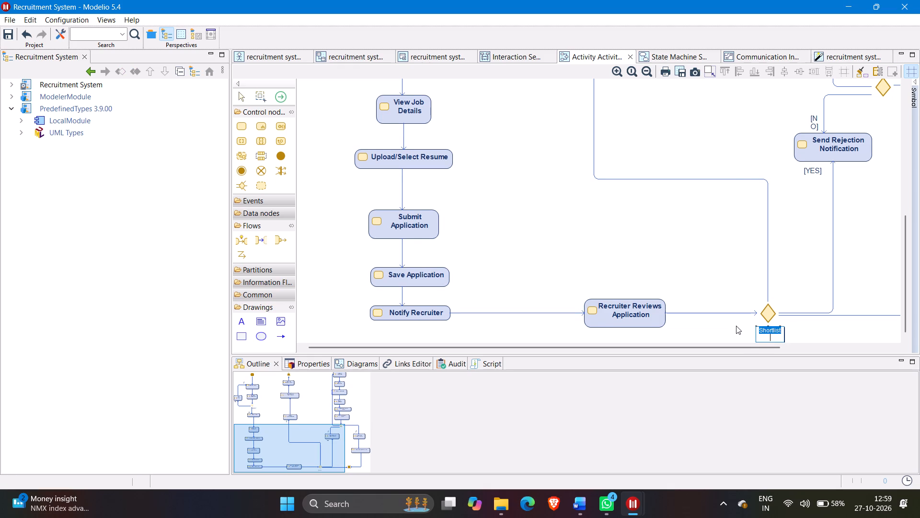
pyautogui.rightClick(736, 326)
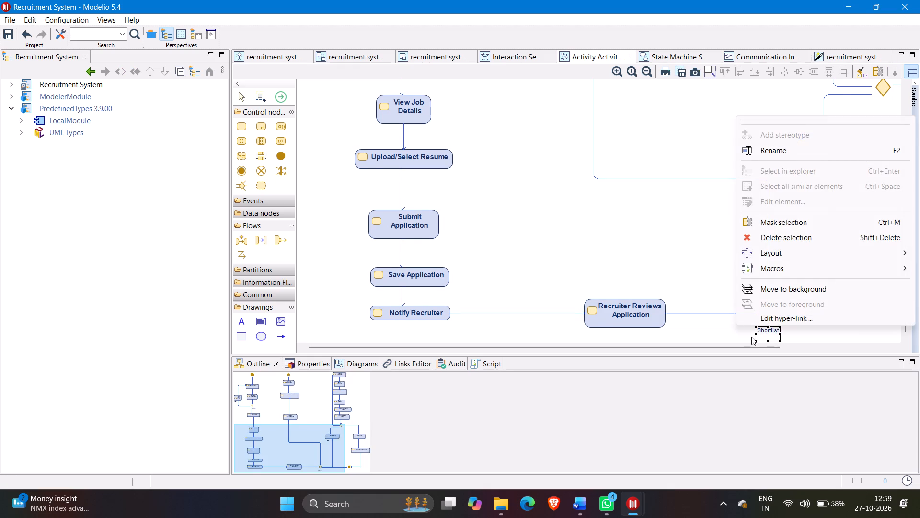
pyautogui.click(738, 336)
pyautogui.click(759, 330)
pyautogui.moveTo(759, 330); pyautogui.dragTo(776, 329)
pyautogui.click(776, 329)
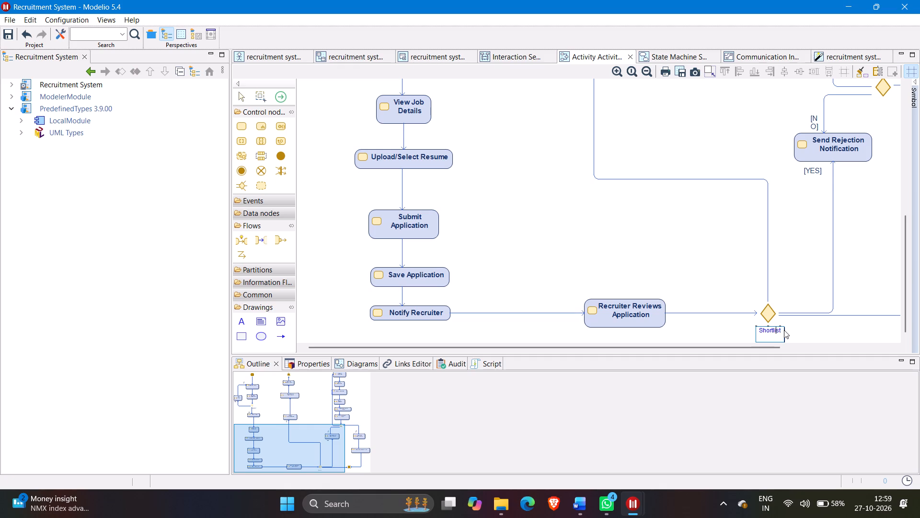
pyautogui.press('Right')
pyautogui.press('Right')
pyautogui.hotkey('shift', '?')
pyautogui.click(810, 336)
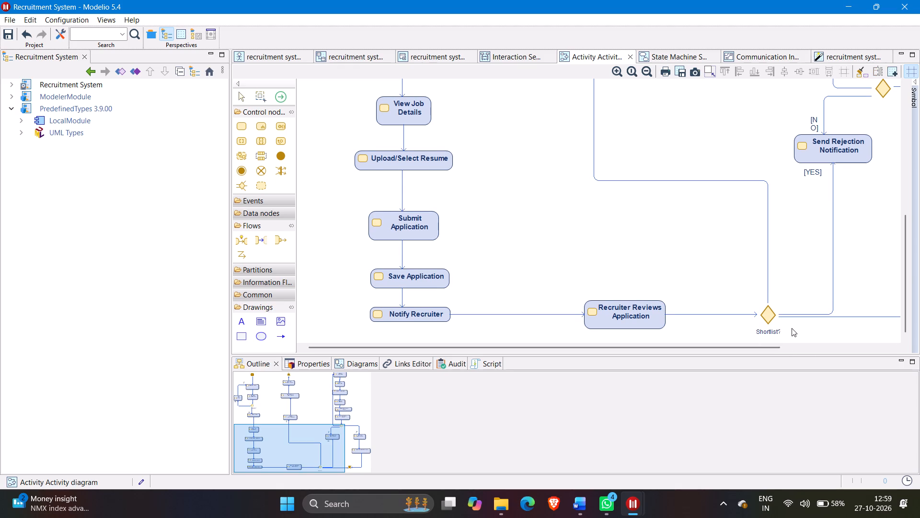
pyautogui.click(781, 329)
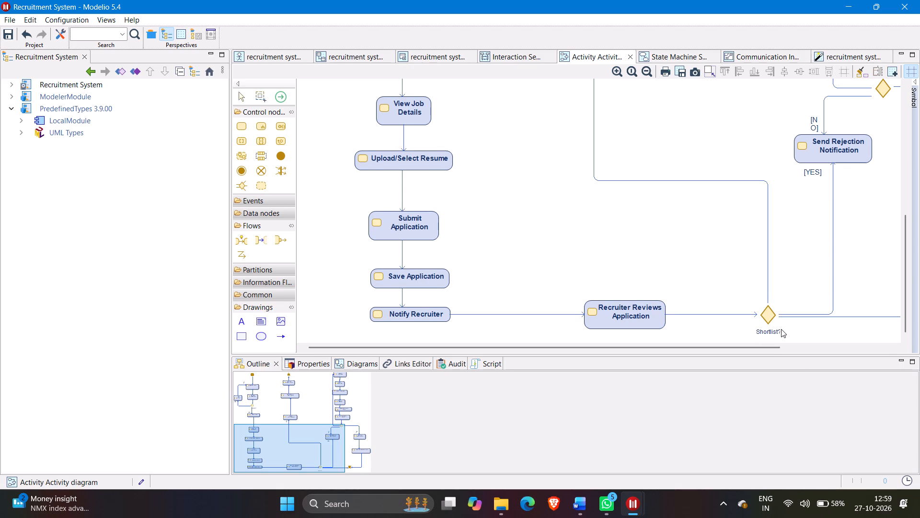
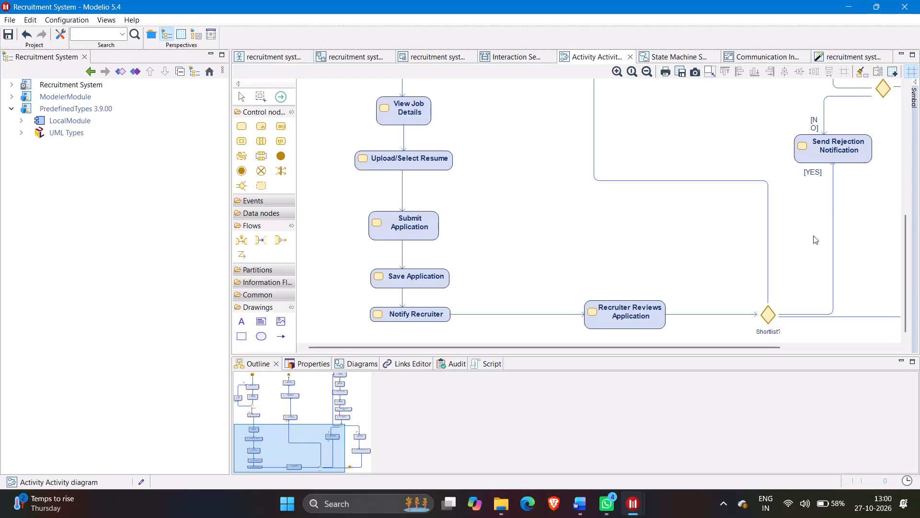
# Add a text label reading "Selected?" just beneath the decision node that leads to Send Rejection Notification and Send offer Notification.
pyautogui.moveTo(886, 136); pyautogui.dragTo(868, 148)
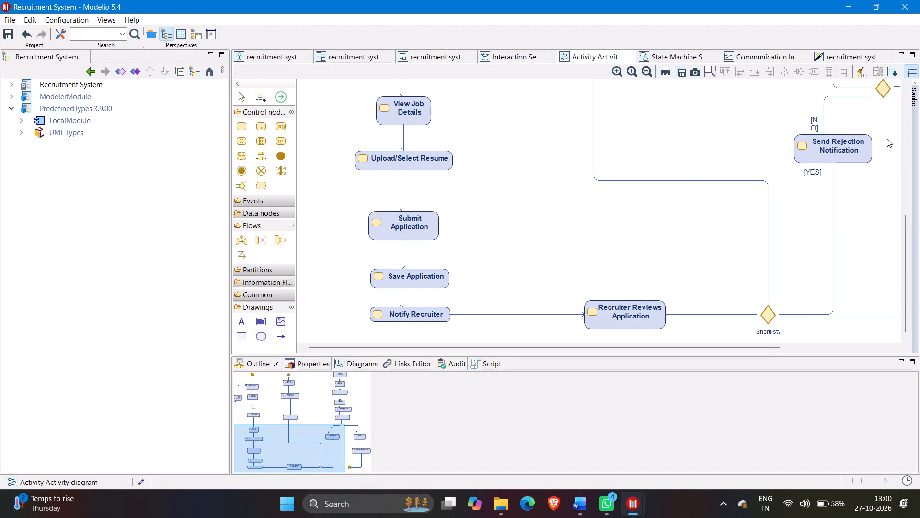
pyautogui.press('Right')
pyautogui.press('Right')
pyautogui.click(824, 344)
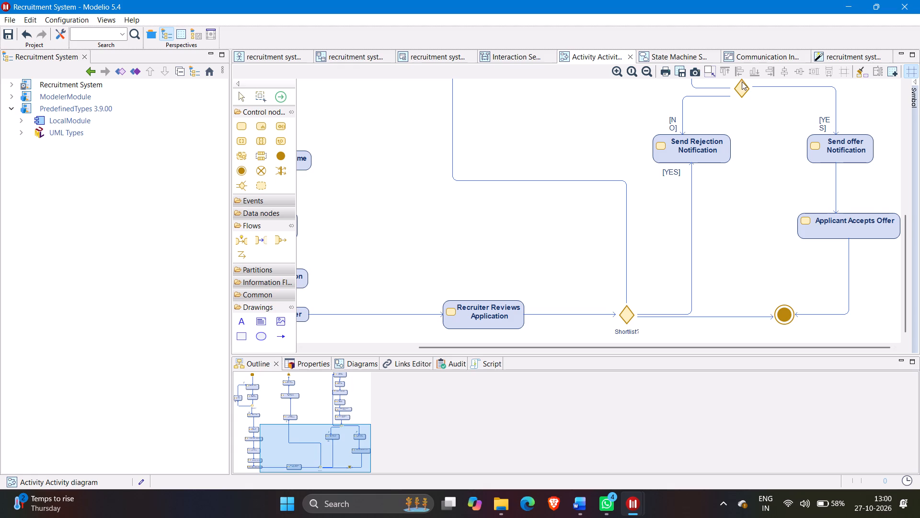
pyautogui.click(745, 83)
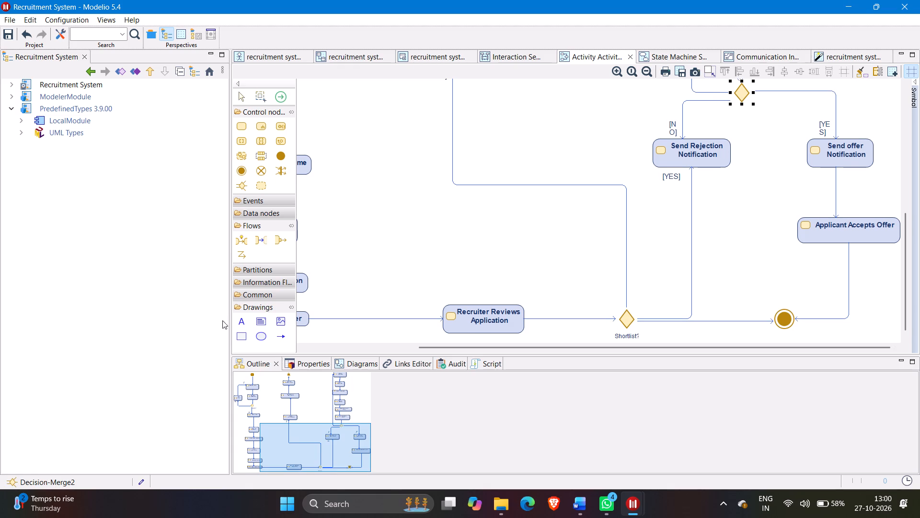
pyautogui.click(236, 323)
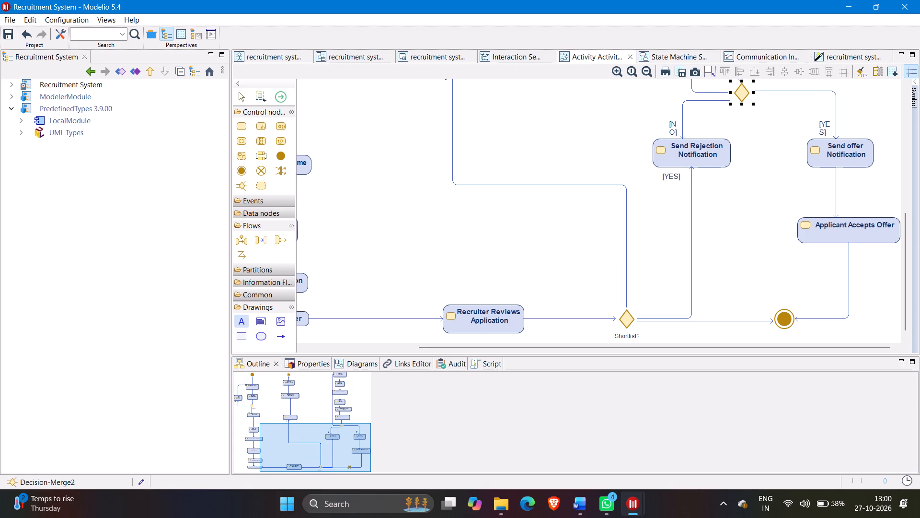
pyautogui.click(741, 100)
pyautogui.doubleClick(762, 106)
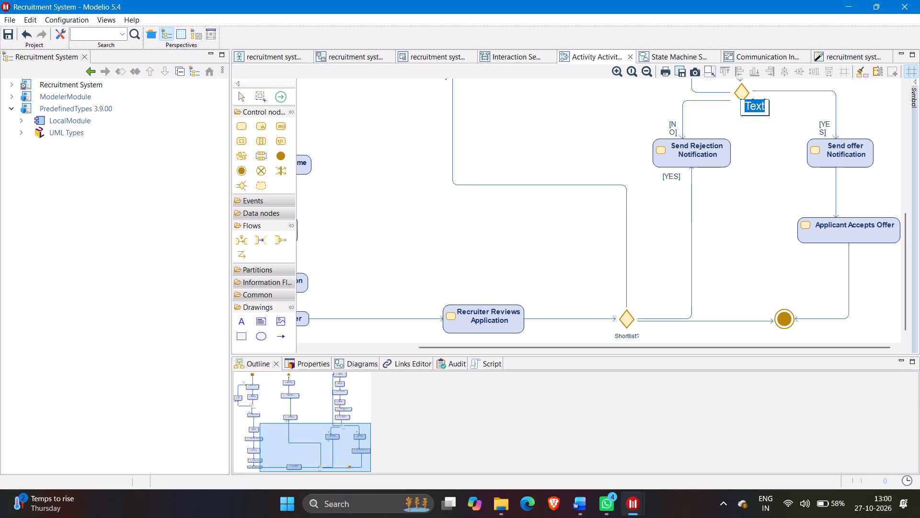
pyautogui.write('Selected')
pyautogui.hotkey('shift', '?')
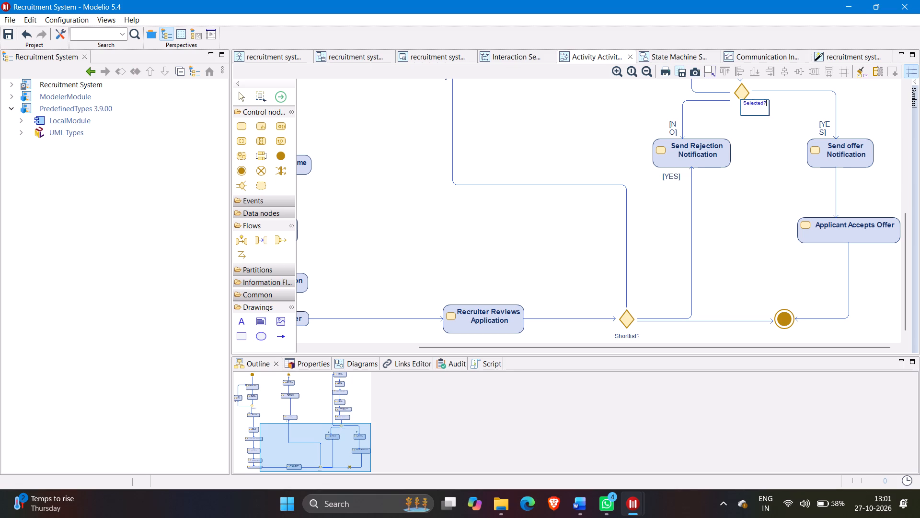
pyautogui.press('Return')
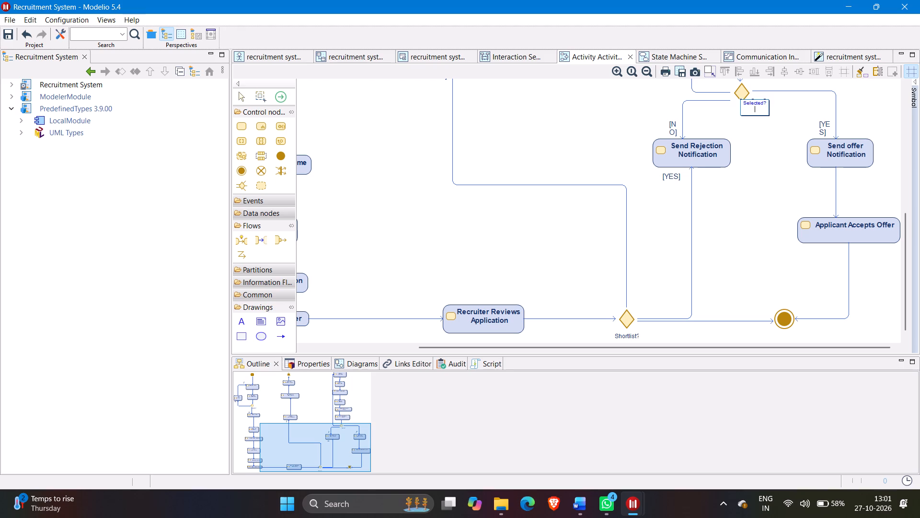
pyautogui.click(763, 137)
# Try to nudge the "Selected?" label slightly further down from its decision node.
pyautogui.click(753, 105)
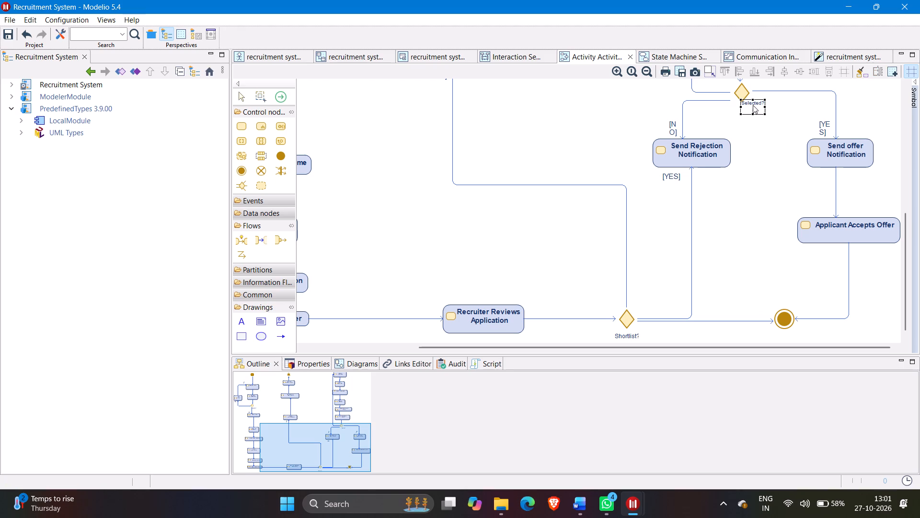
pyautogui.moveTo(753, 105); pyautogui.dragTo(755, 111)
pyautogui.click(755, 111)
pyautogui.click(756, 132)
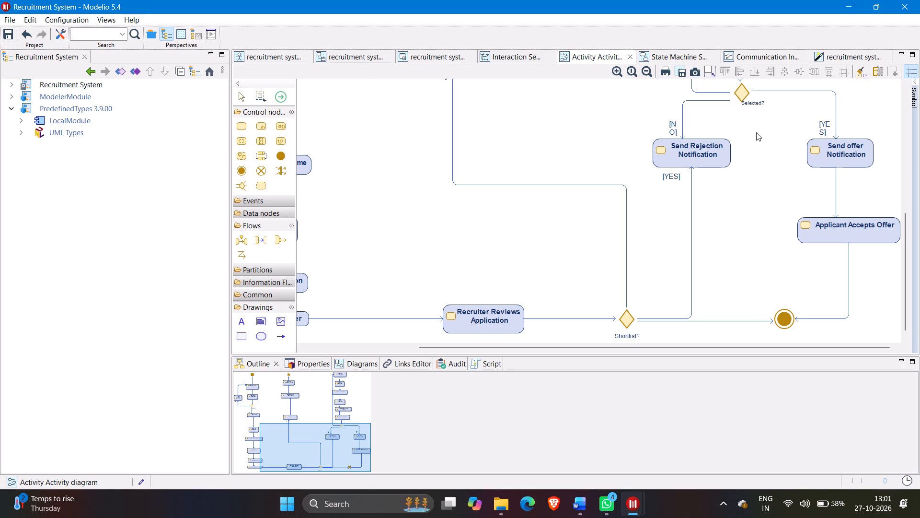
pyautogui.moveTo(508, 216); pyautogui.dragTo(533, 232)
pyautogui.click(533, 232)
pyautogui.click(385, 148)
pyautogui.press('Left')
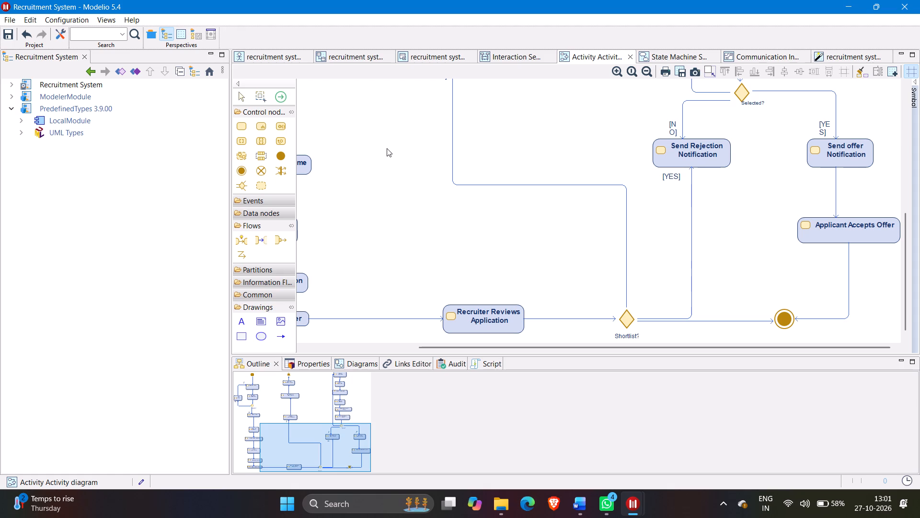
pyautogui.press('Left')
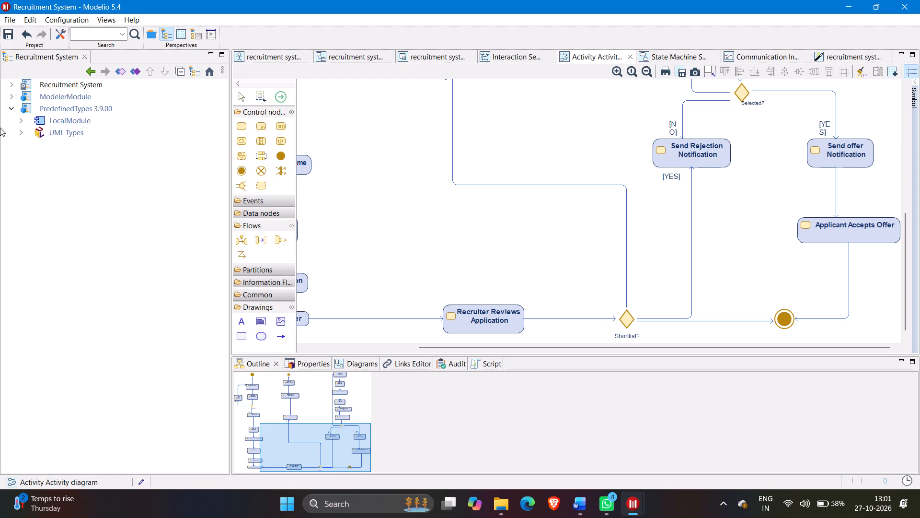
# Save the Recruitment System project.
pyautogui.click(8, 31)
# Export the activity diagram to Downloads as a PNG image named "Activity Activity diagram", replacing the existing file.
pyautogui.click(11, 21)
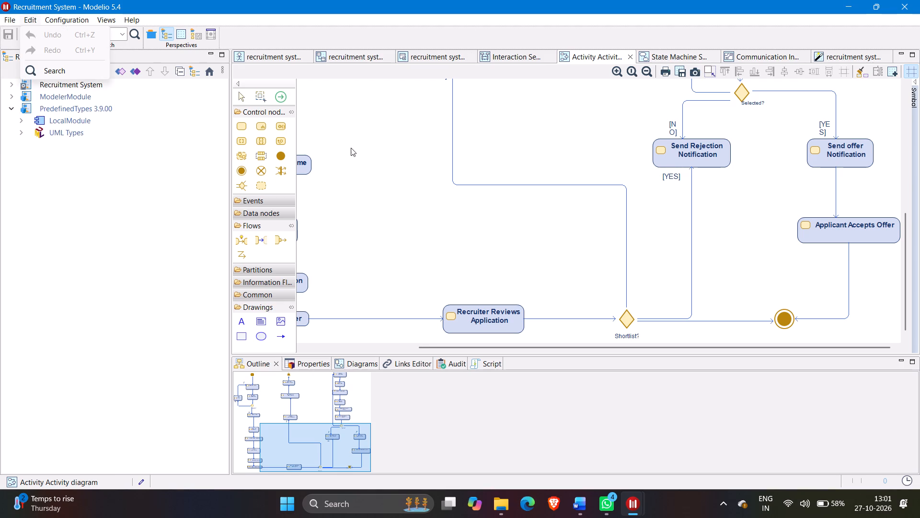
pyautogui.click(386, 150)
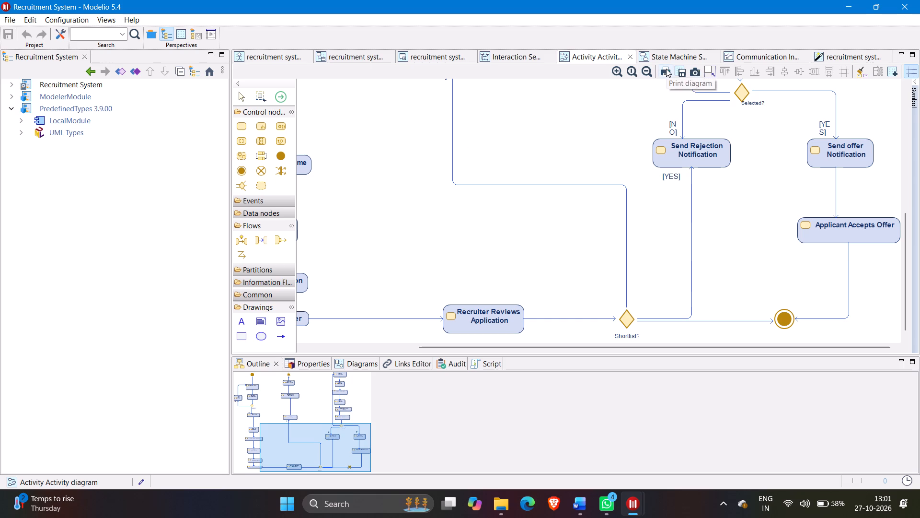
pyautogui.click(680, 69)
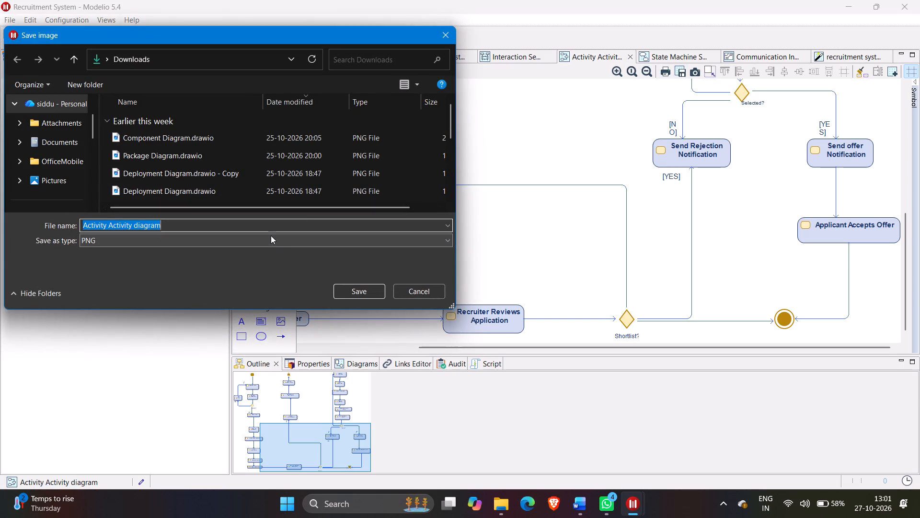
pyautogui.click(377, 294)
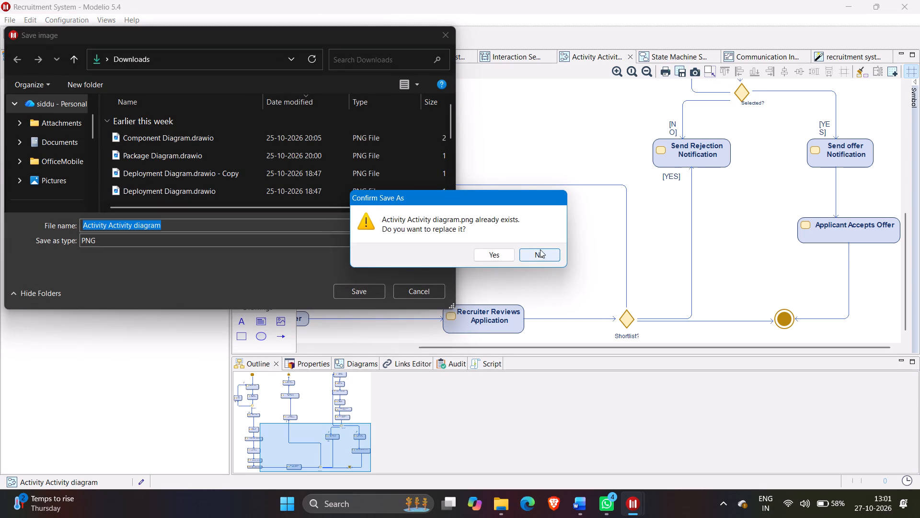
pyautogui.click(486, 259)
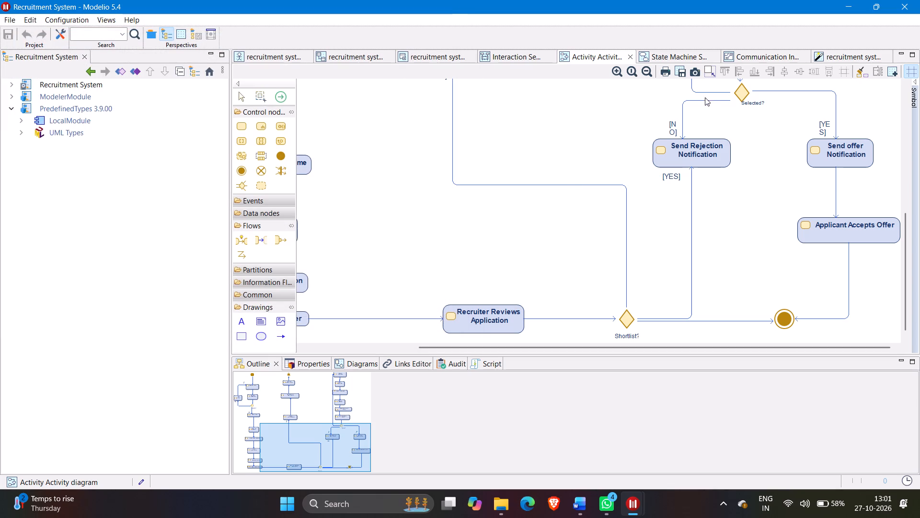
# Open the communication interaction diagram and start the arrow drawing tool for adding an arrow to it.
pyautogui.click(744, 60)
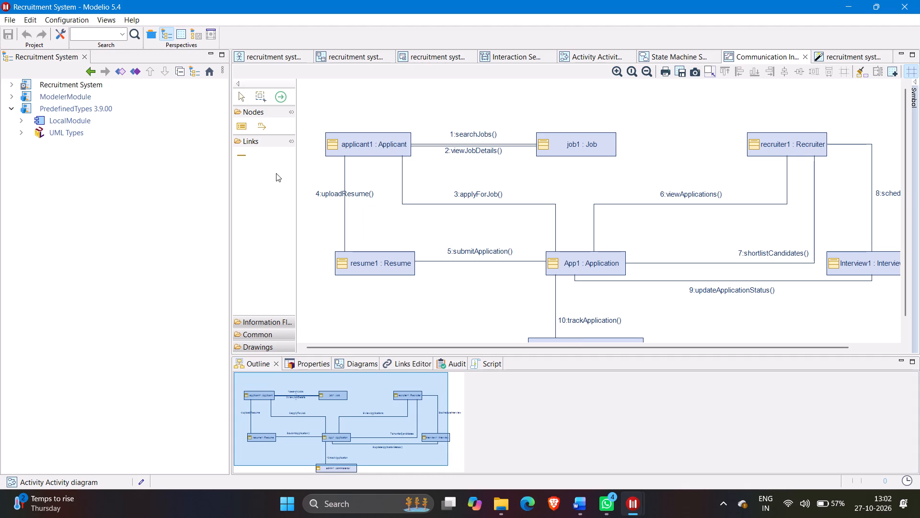
pyautogui.click(260, 330)
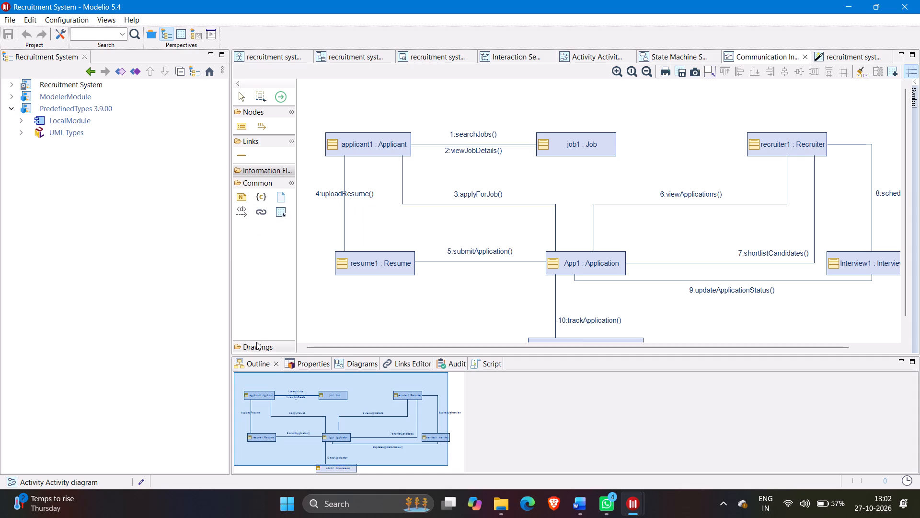
pyautogui.click(256, 342)
pyautogui.click(280, 256)
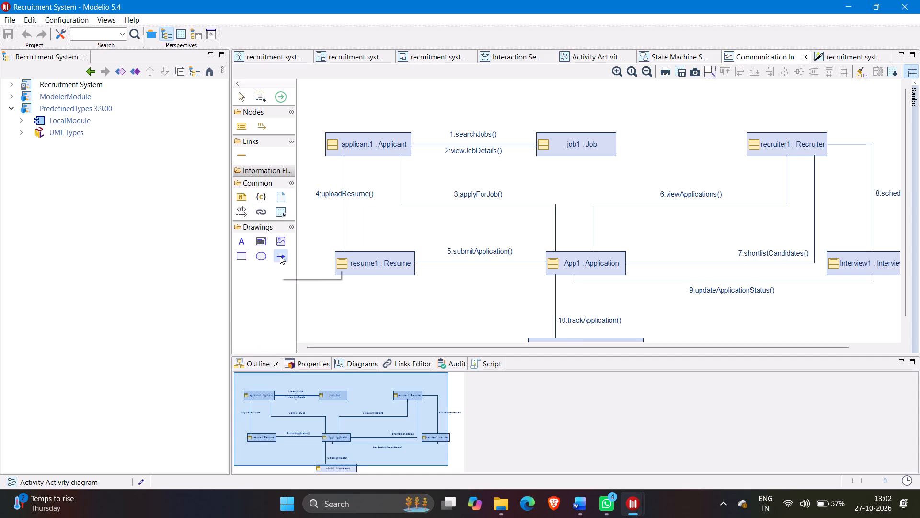
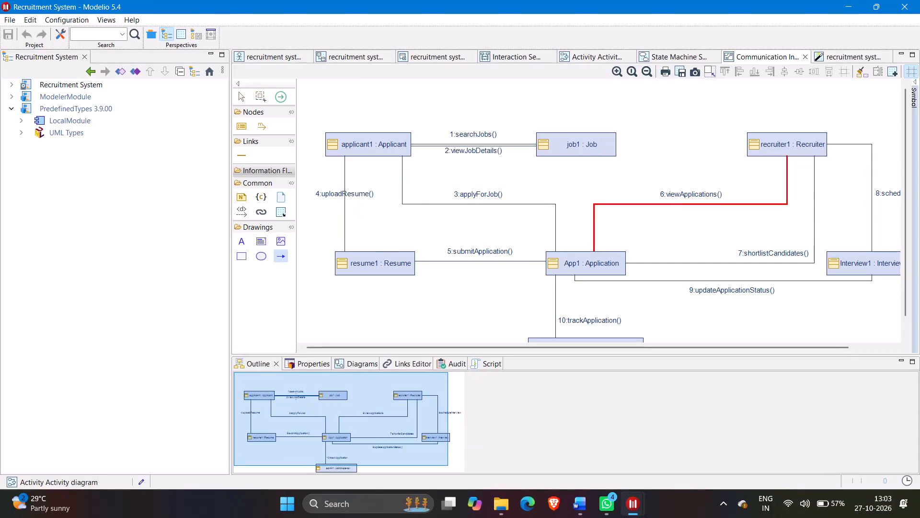
# Enlarge the communication diagram view and draw a short arrow above the 1:searchJobs() label, pointing toward job1.
pyautogui.click(916, 53)
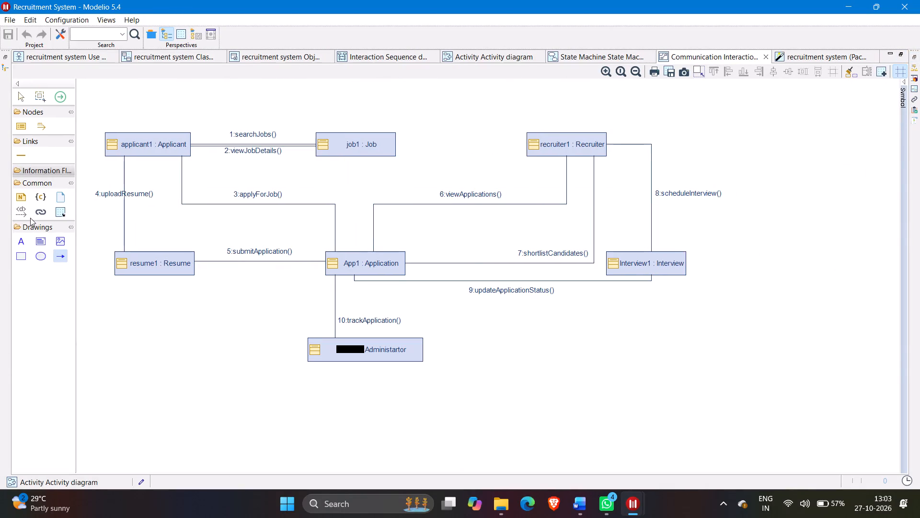
pyautogui.click(56, 254)
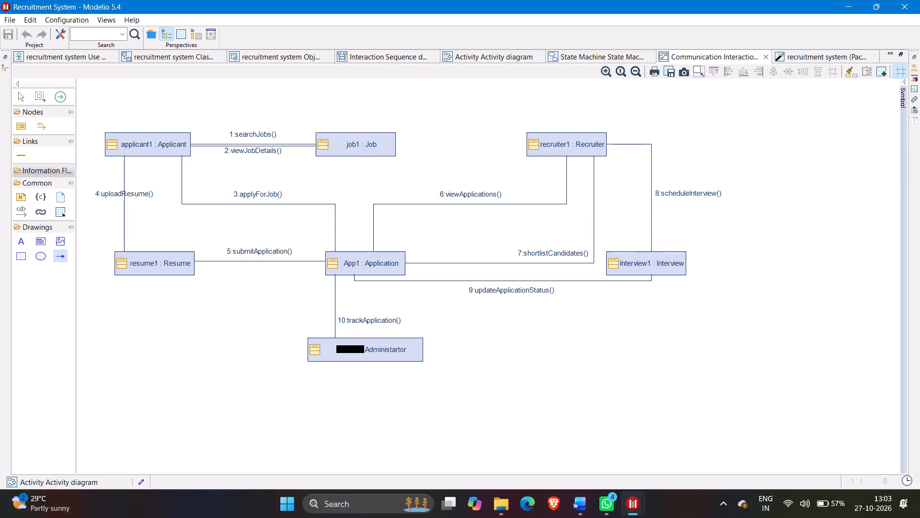
pyautogui.click(235, 119)
pyautogui.click(254, 118)
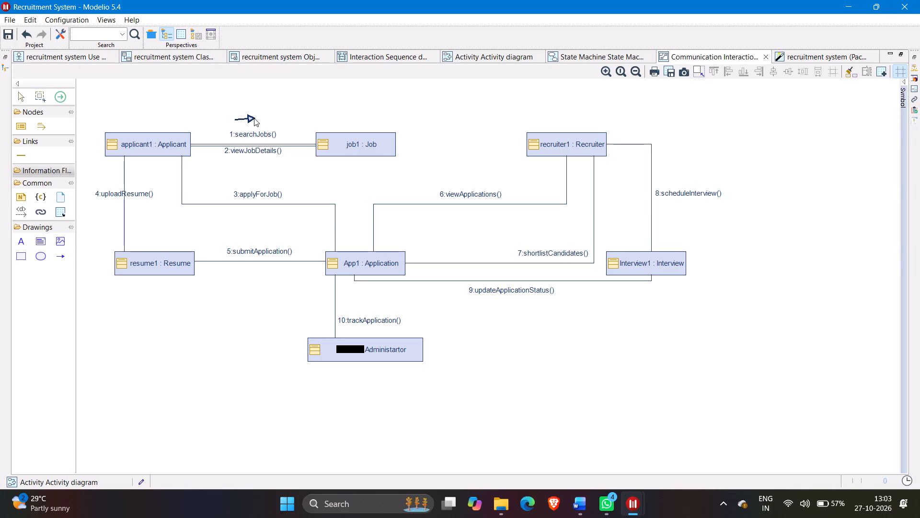
pyautogui.doubleClick(250, 118)
pyautogui.moveTo(253, 121); pyautogui.dragTo(260, 117)
pyautogui.click(260, 117)
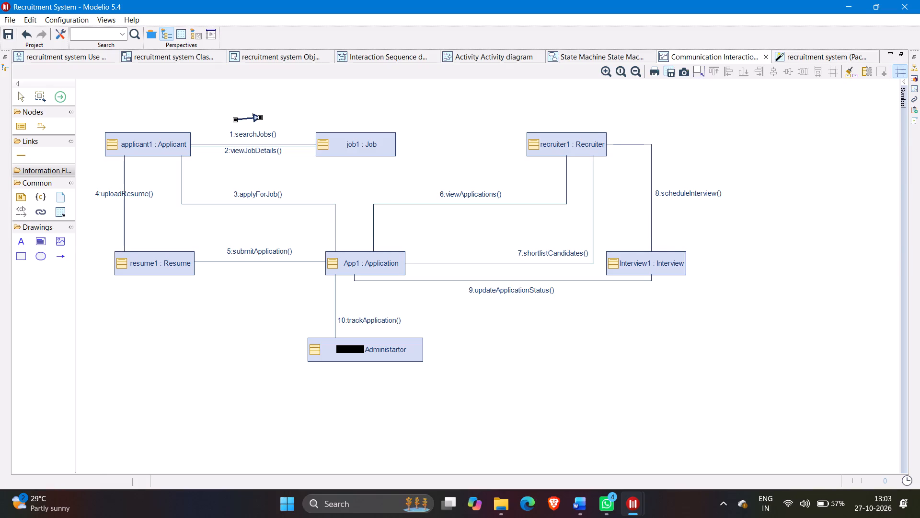
pyautogui.moveTo(260, 118); pyautogui.dragTo(256, 119)
pyautogui.moveTo(256, 119); pyautogui.dragTo(255, 119)
pyautogui.click(208, 120)
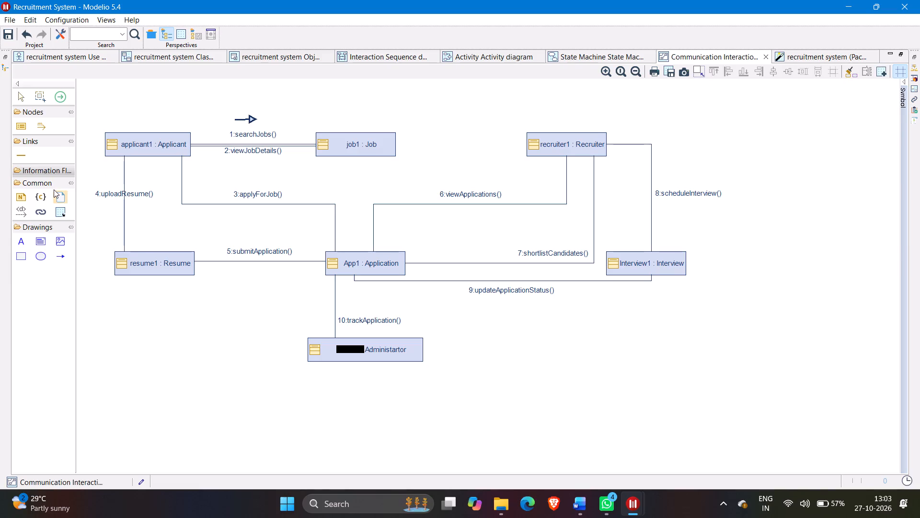
# Draw a short arrow just below the 2:viewJobDetails() label, pointing back toward applicant1.
pyautogui.click(61, 257)
pyautogui.moveTo(260, 158); pyautogui.dragTo(243, 157)
pyautogui.click(243, 157)
pyautogui.moveTo(252, 157); pyautogui.dragTo(253, 158)
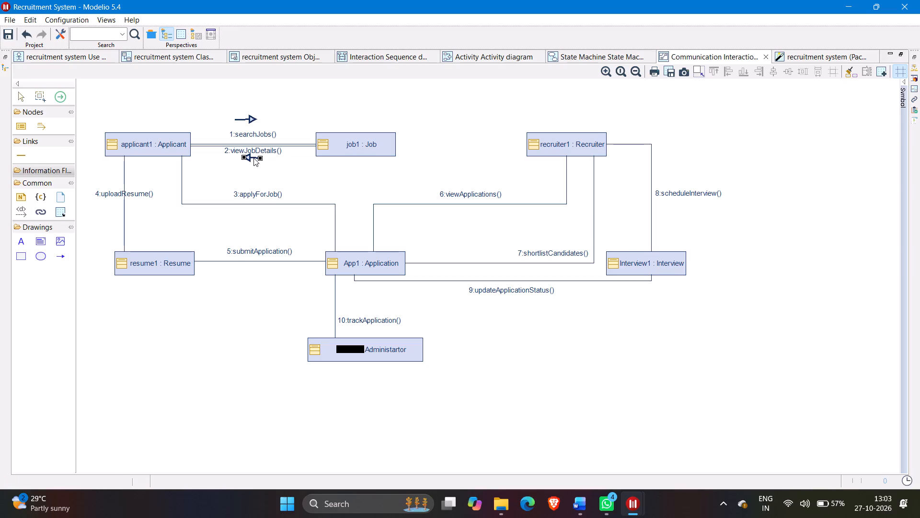
pyautogui.moveTo(253, 158); pyautogui.dragTo(246, 158)
pyautogui.click(245, 158)
pyautogui.click(223, 164)
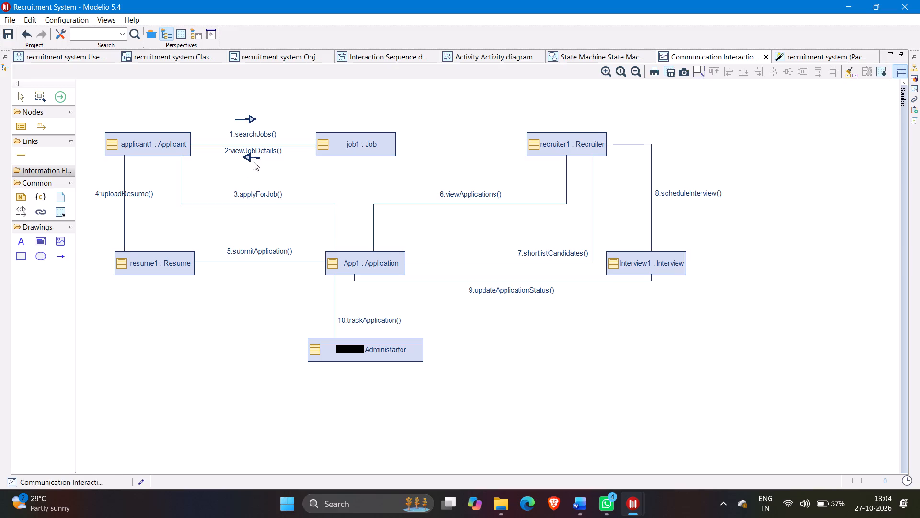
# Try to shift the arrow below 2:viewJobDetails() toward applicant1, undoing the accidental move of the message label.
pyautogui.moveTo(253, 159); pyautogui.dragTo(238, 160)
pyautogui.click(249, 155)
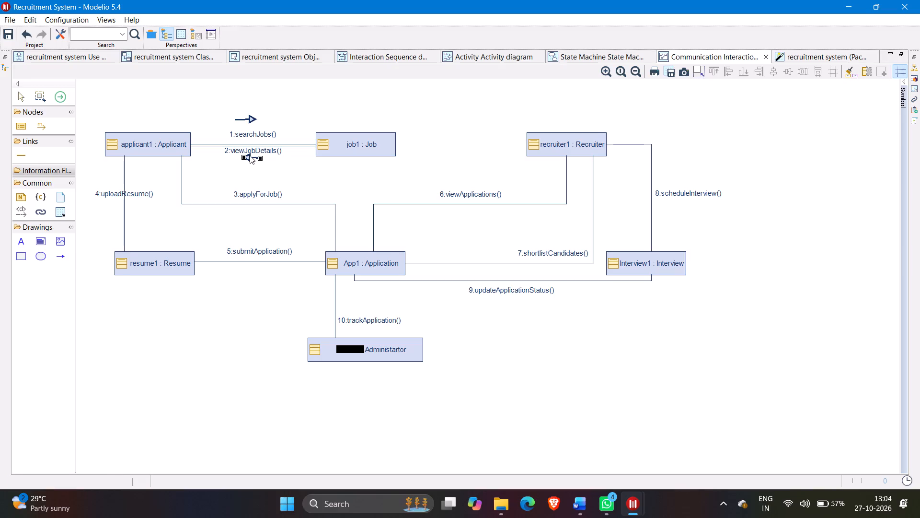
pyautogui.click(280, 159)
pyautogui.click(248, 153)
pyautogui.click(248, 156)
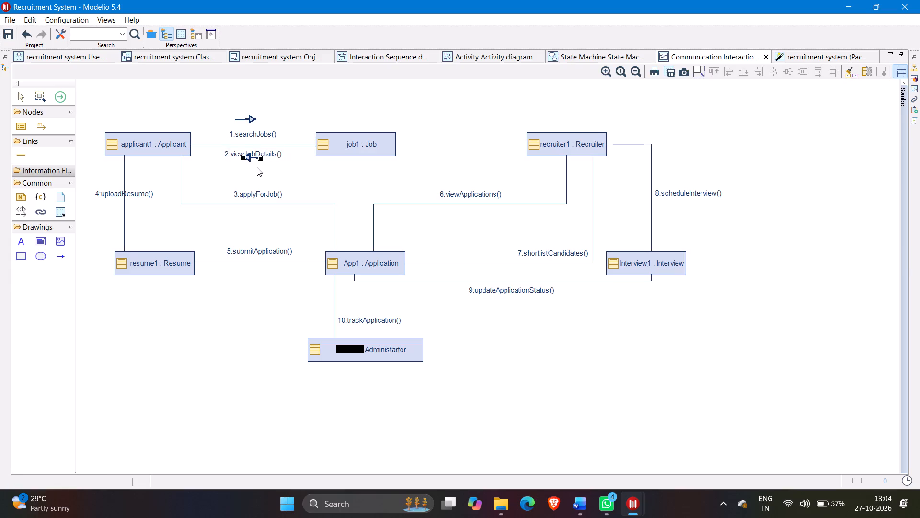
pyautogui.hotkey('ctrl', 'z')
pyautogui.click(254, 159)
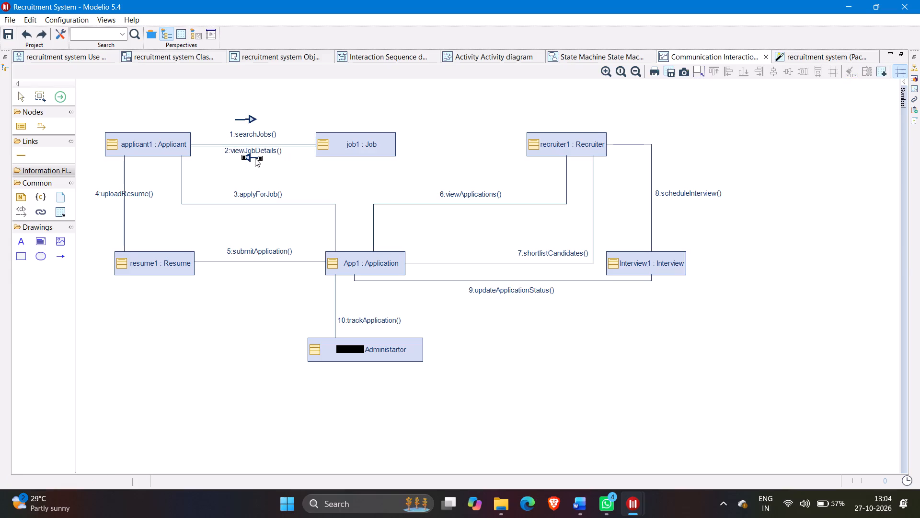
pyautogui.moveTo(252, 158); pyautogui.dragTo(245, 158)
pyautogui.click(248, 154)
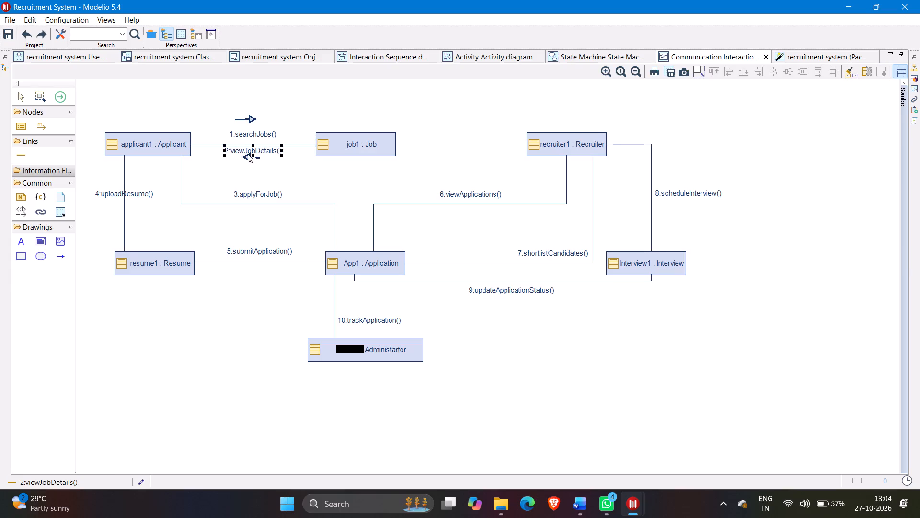
# Move both ends of the arrow below 2:viewJobDetails() toward applicant1, keeping it short and clear of the label.
pyautogui.click(251, 159)
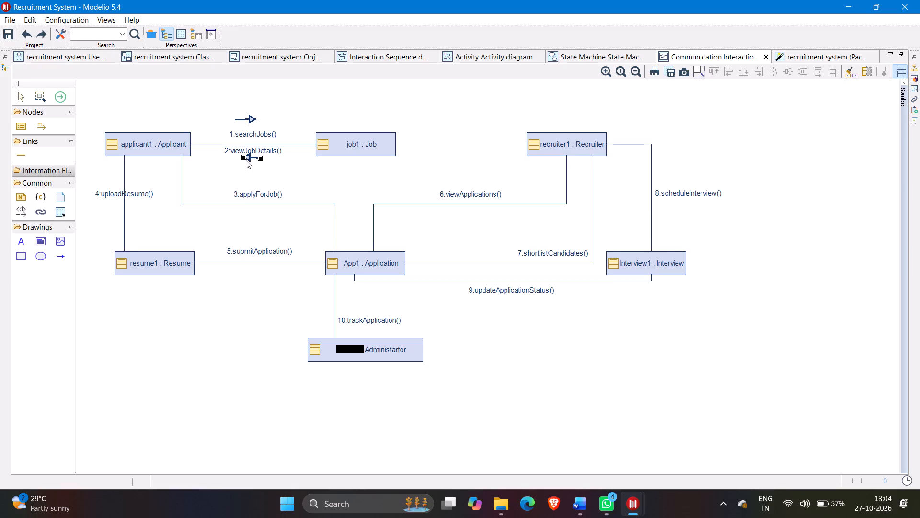
pyautogui.moveTo(245, 159); pyautogui.dragTo(239, 160)
pyautogui.doubleClick(237, 159)
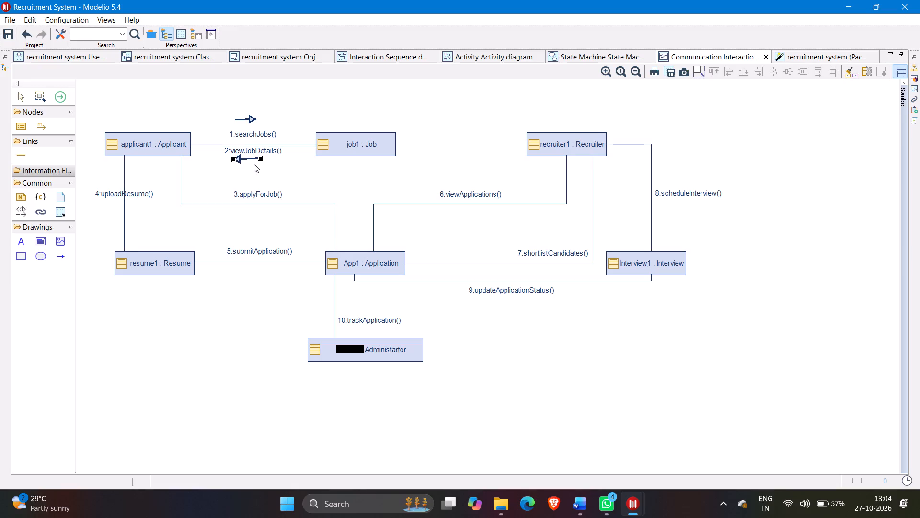
pyautogui.moveTo(259, 159); pyautogui.dragTo(251, 159)
pyautogui.click(251, 159)
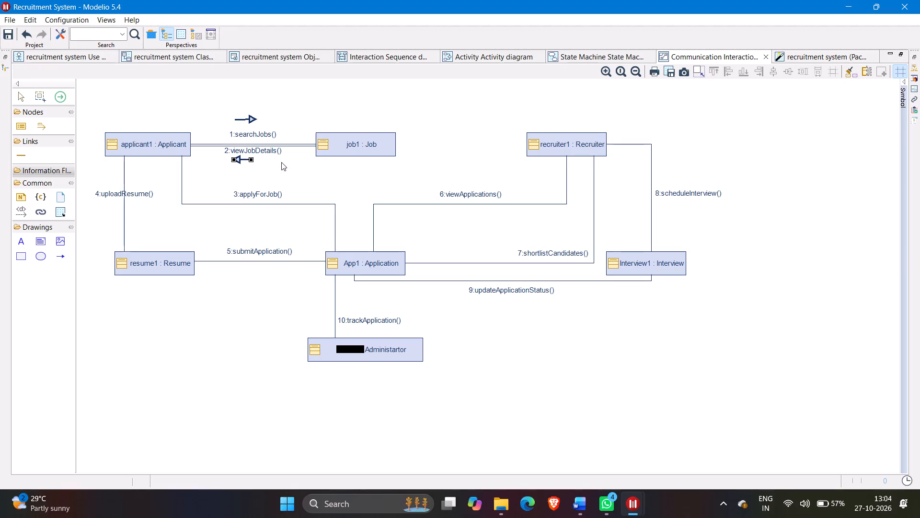
pyautogui.click(282, 162)
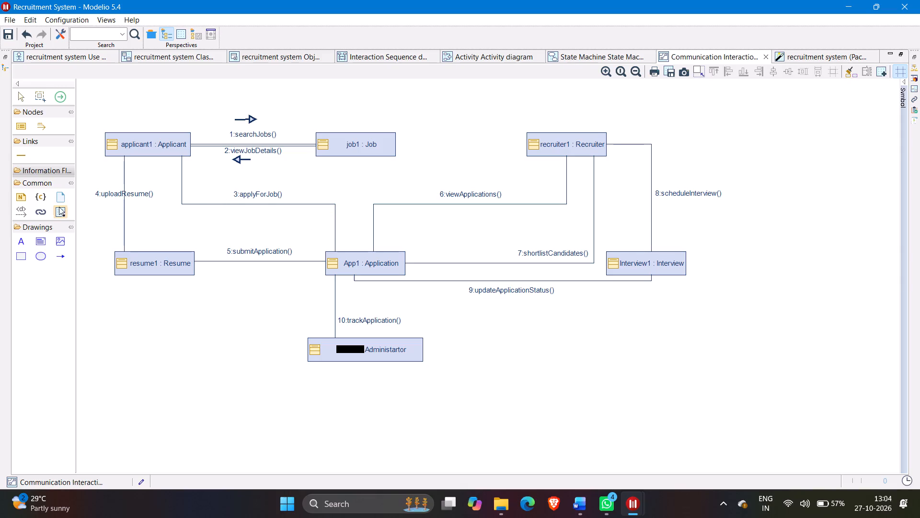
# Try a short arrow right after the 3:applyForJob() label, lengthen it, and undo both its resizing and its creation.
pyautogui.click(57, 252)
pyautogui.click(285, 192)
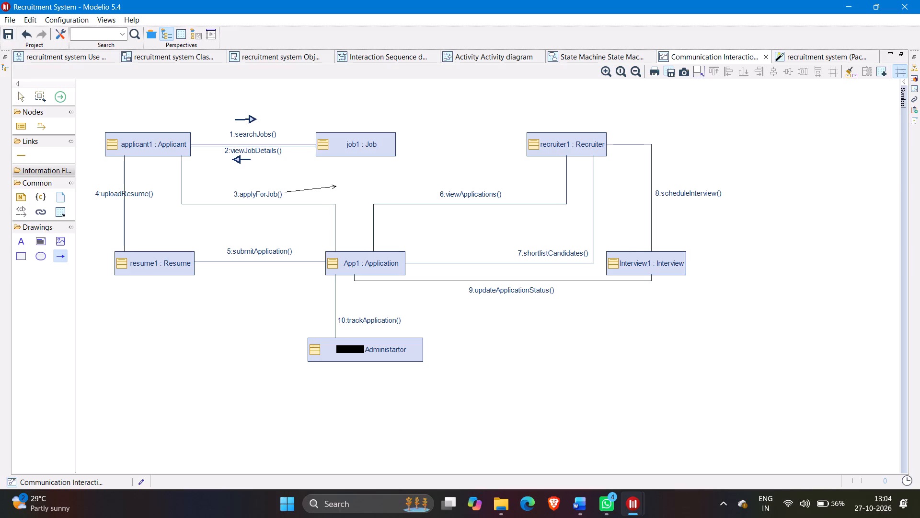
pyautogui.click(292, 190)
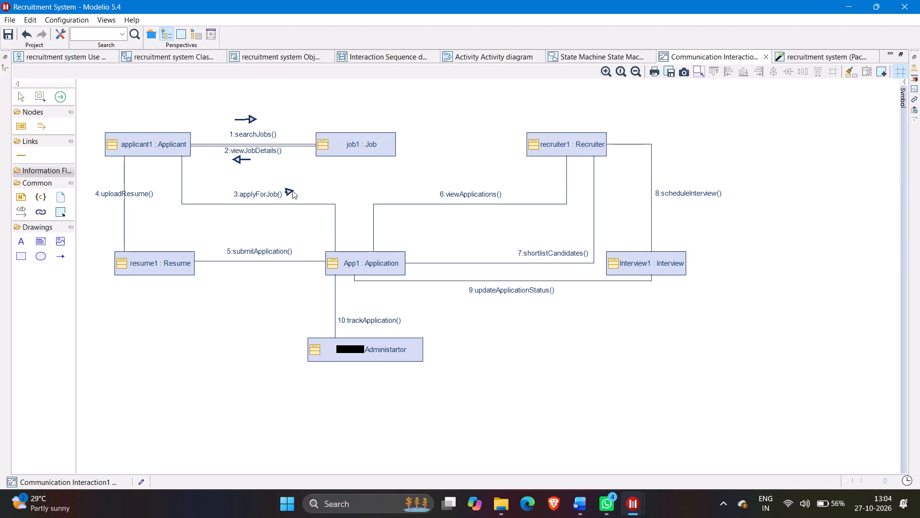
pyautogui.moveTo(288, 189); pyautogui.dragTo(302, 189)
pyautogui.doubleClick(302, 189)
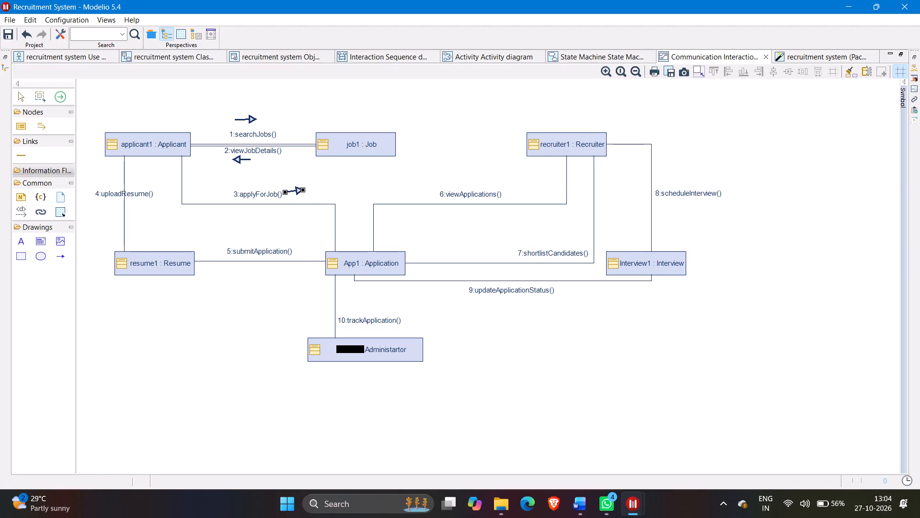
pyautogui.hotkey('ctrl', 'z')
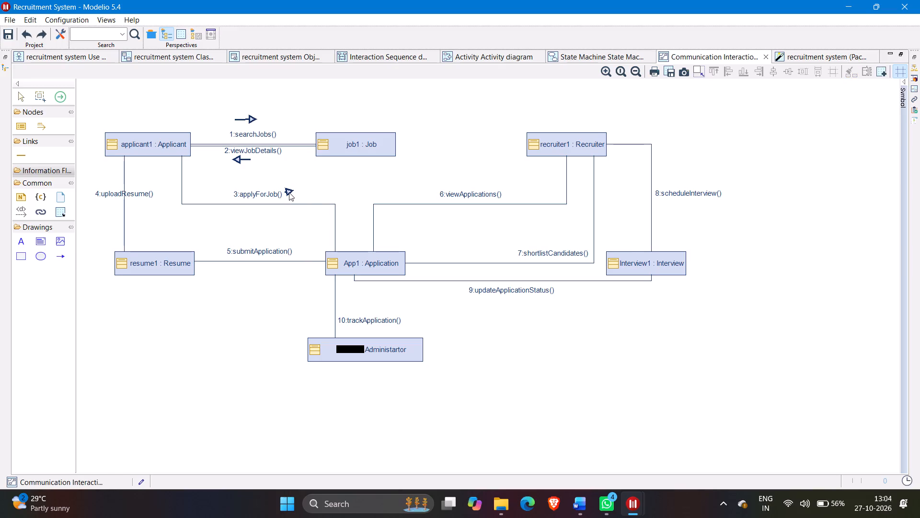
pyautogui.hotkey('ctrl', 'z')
# Draw a downward arrow along the vertical part of the 3:applyForJob() link, just above App1.
pyautogui.click(67, 259)
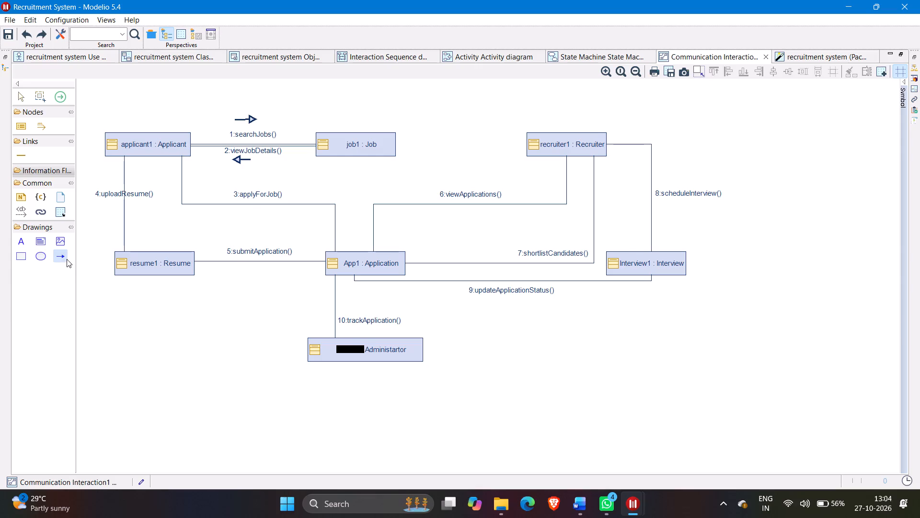
pyautogui.click(337, 215)
pyautogui.click(339, 241)
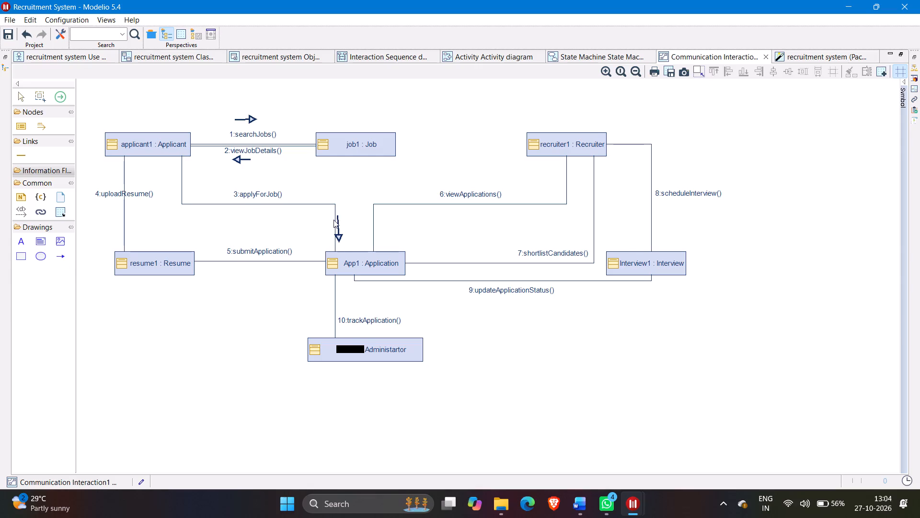
pyautogui.click(336, 217)
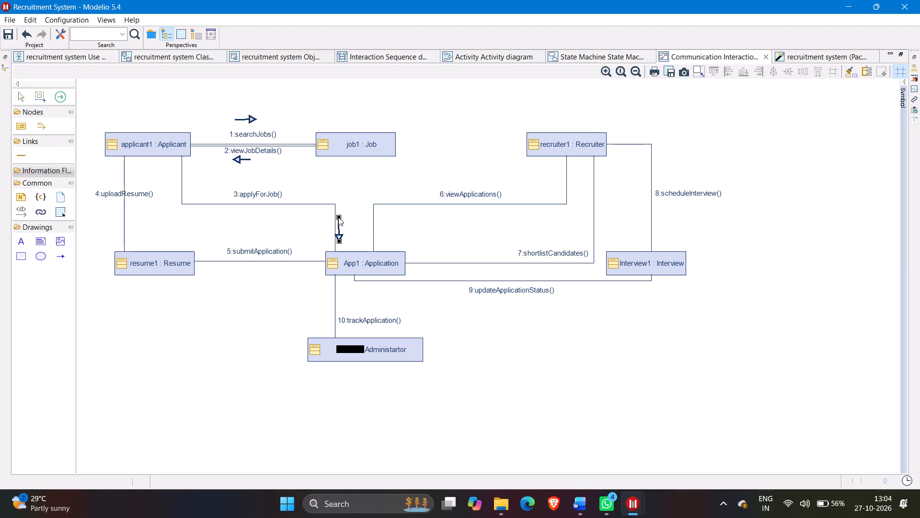
pyautogui.click(346, 202)
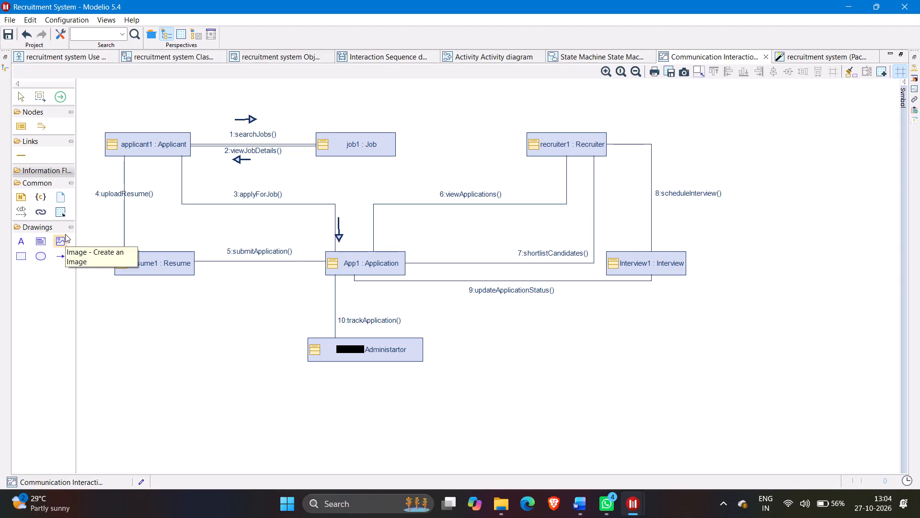
# Draw a short downward arrow beside the 4:uploadResume() label, pointing toward resume1.
pyautogui.click(58, 258)
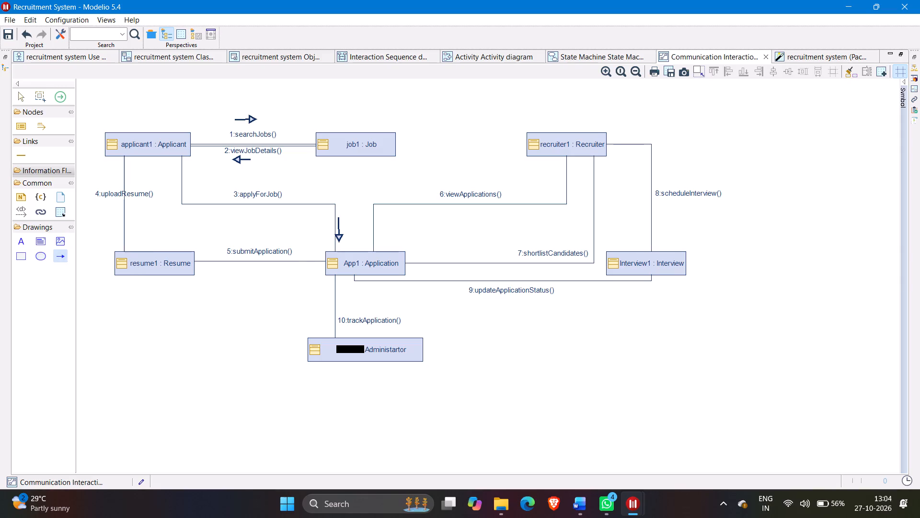
pyautogui.click(154, 185)
pyautogui.click(154, 208)
# Draw a short arrow just below the 5:submitApplication() link, pointing from resume1 toward App1.
pyautogui.click(65, 261)
pyautogui.click(242, 240)
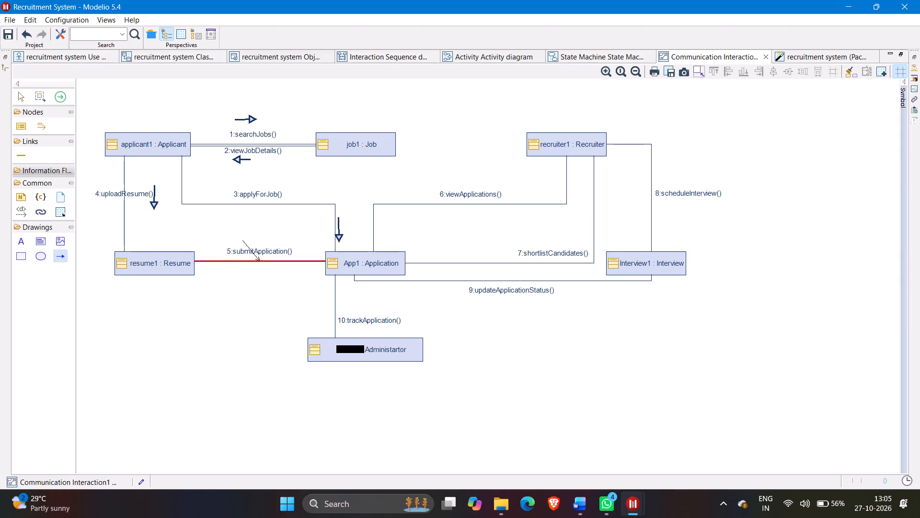
pyautogui.click(62, 258)
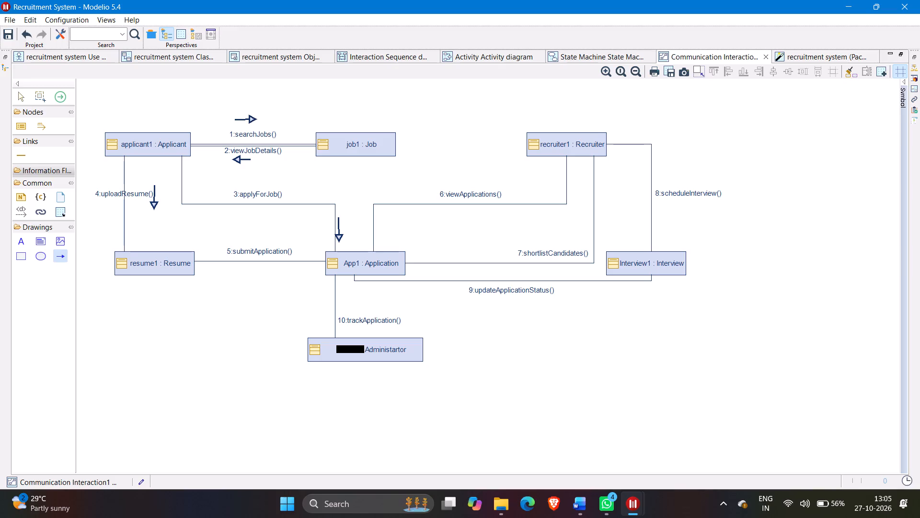
pyautogui.click(235, 265)
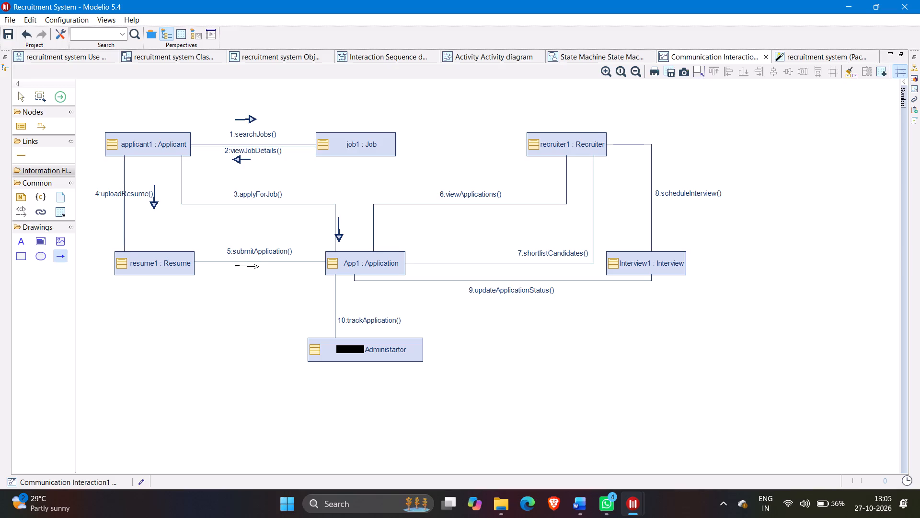
pyautogui.click(258, 265)
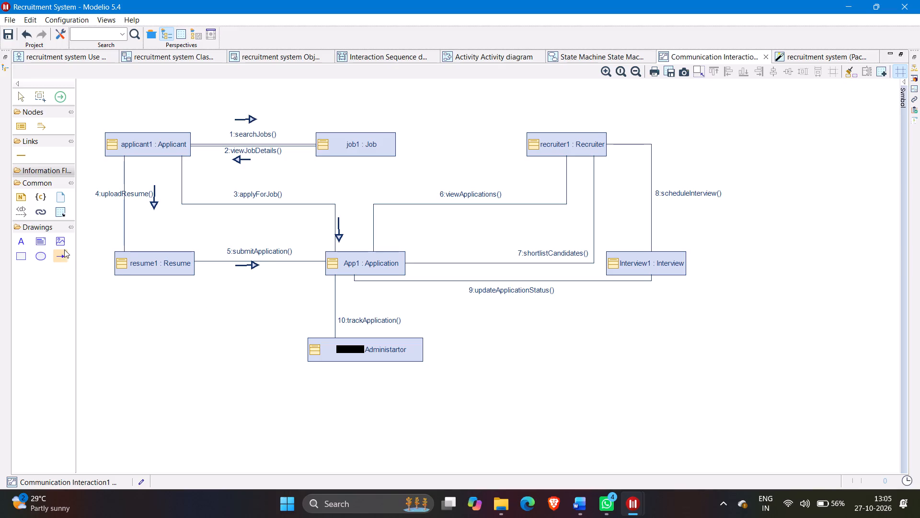
# Draw a short upward arrow beside the 10:trackApplication() link, pointing toward App1.
pyautogui.click(62, 254)
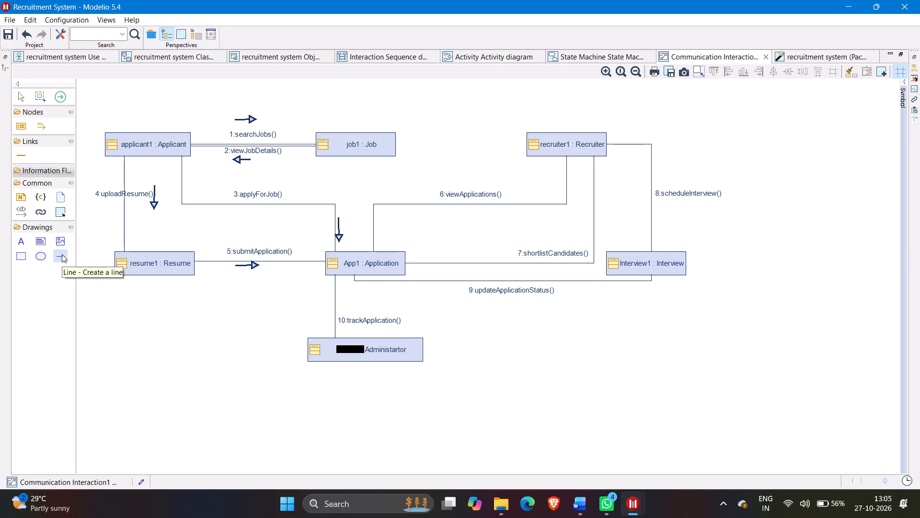
pyautogui.click(337, 308)
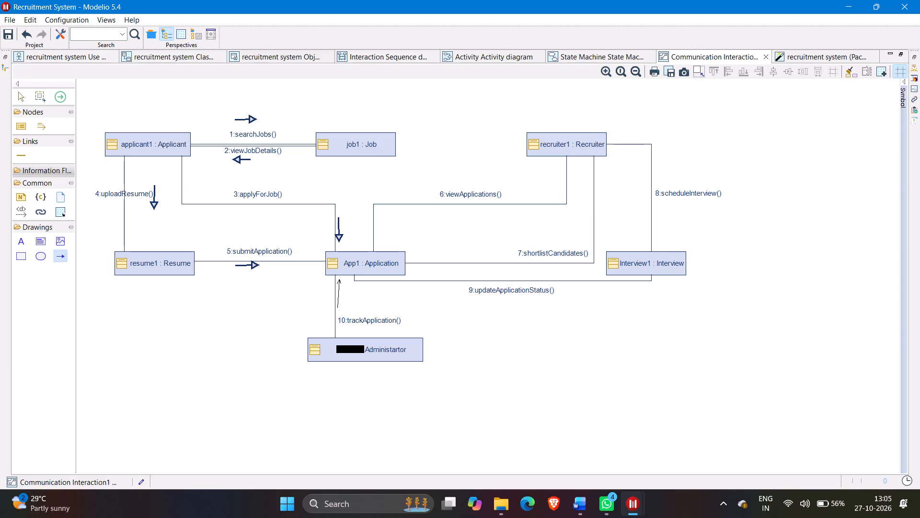
pyautogui.click(339, 279)
# Reposition both ends of the 10:trackApplication() arrow so it stands vertical and slightly clear of the link and App1.
pyautogui.click(338, 295)
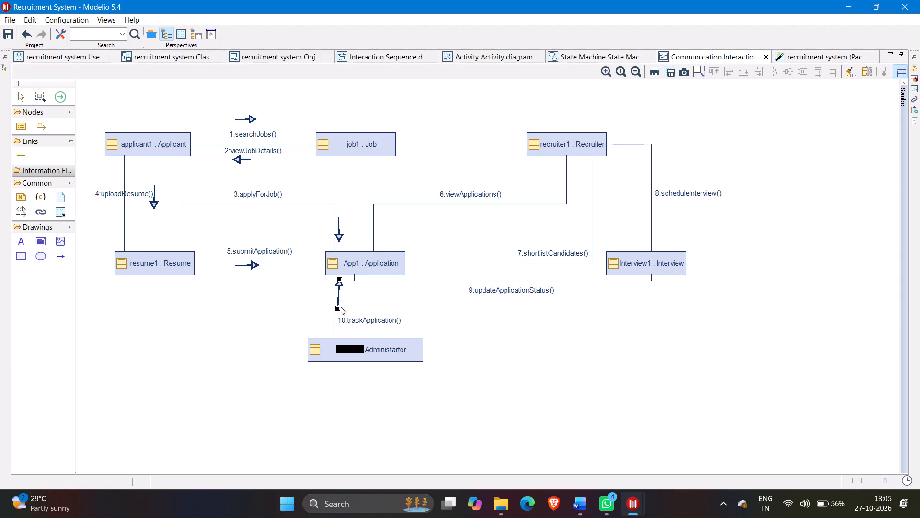
pyautogui.moveTo(340, 310); pyautogui.dragTo(345, 310)
pyautogui.click(345, 310)
pyautogui.moveTo(339, 280); pyautogui.dragTo(342, 281)
pyautogui.moveTo(342, 281); pyautogui.dragTo(346, 286)
pyautogui.click(370, 307)
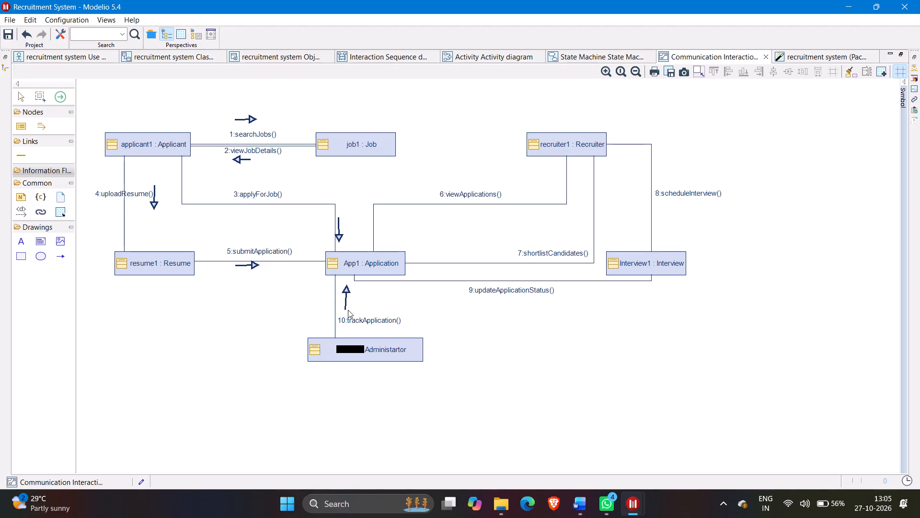
pyautogui.click(347, 310)
pyautogui.click(346, 305)
pyautogui.click(345, 310)
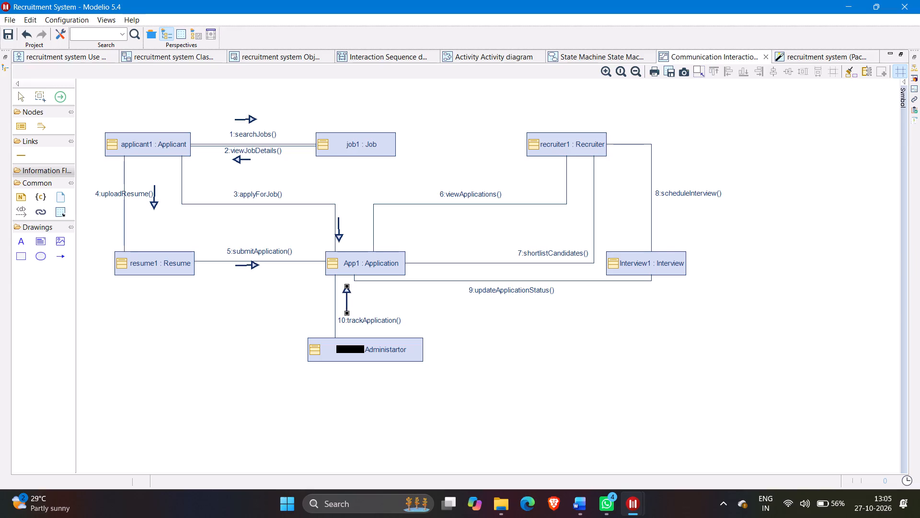
pyautogui.click(374, 306)
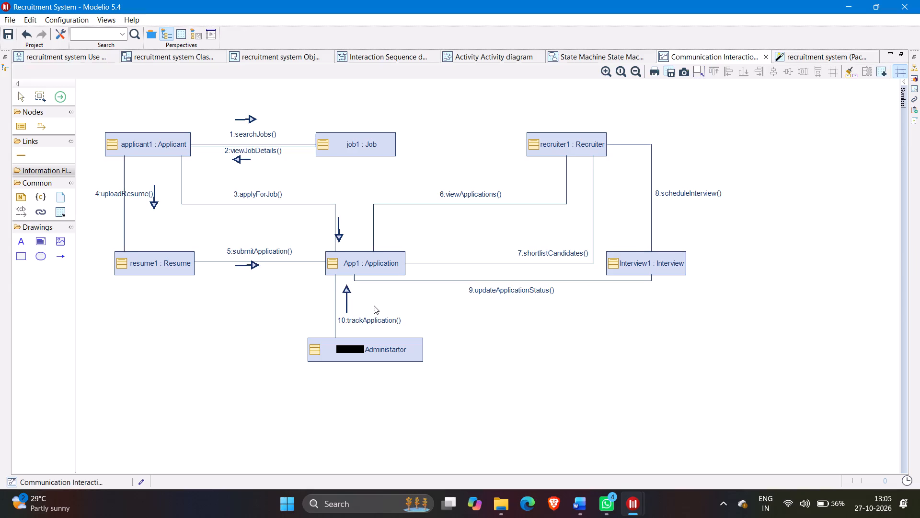
# Draw a short horizontal arrow below the 9:updateApplicationStatus() label, pointing from Interview1 toward App1.
pyautogui.click(53, 255)
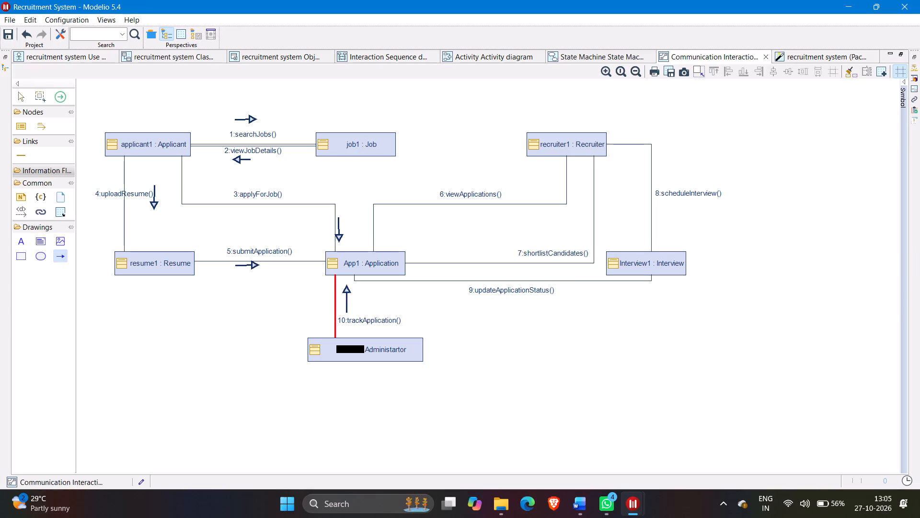
pyautogui.click(531, 294)
pyautogui.click(528, 305)
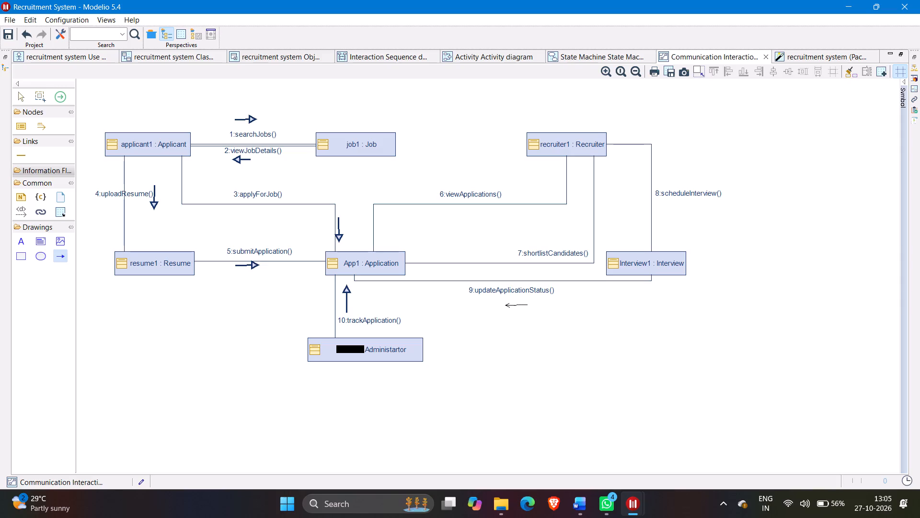
pyautogui.click(505, 305)
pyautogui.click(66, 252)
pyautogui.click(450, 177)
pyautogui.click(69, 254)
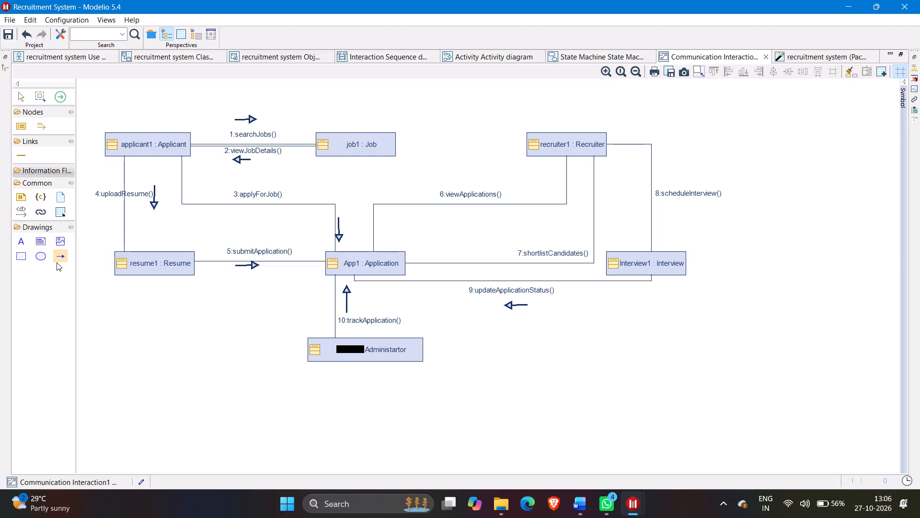
# Draw a short upward arrow beside the vertical part of the 6:viewApplications() link, pointing toward recruiter1.
pyautogui.click(57, 262)
pyautogui.click(558, 190)
pyautogui.click(557, 164)
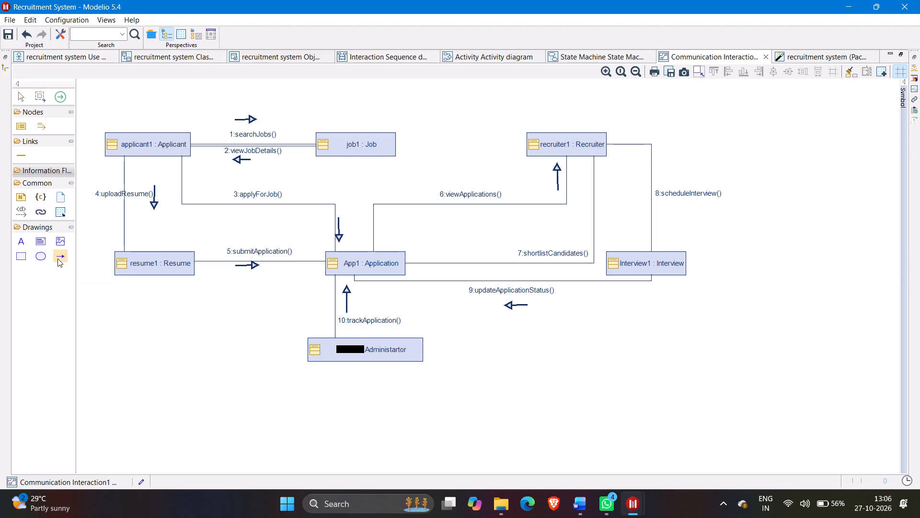
# Draw a short arrow just before the 7:shortlistCandidates() label, above its link, pointing toward App1.
pyautogui.click(56, 261)
pyautogui.click(506, 251)
pyautogui.click(492, 251)
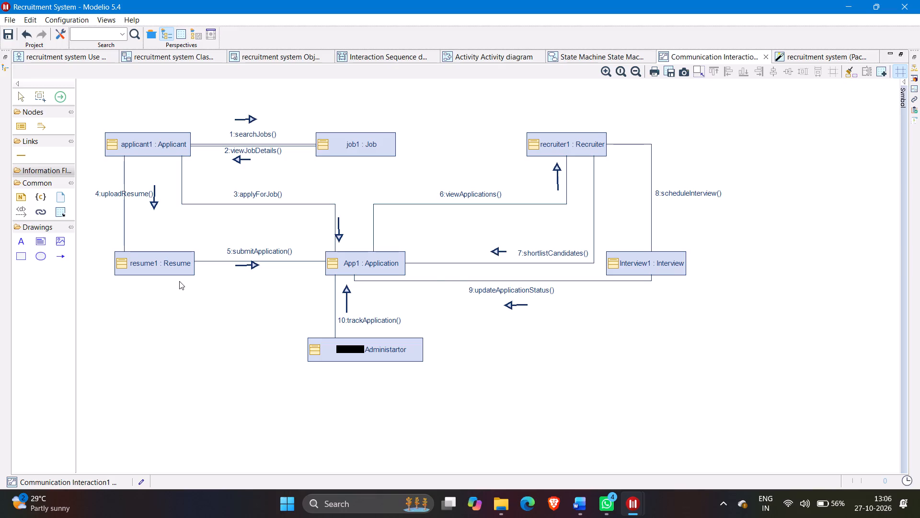
# Draw a short downward arrow beneath the 8:scheduleInterview() label, pointing toward Interview1.
pyautogui.click(60, 257)
pyautogui.click(657, 203)
pyautogui.click(655, 228)
pyautogui.tripleClick(655, 228)
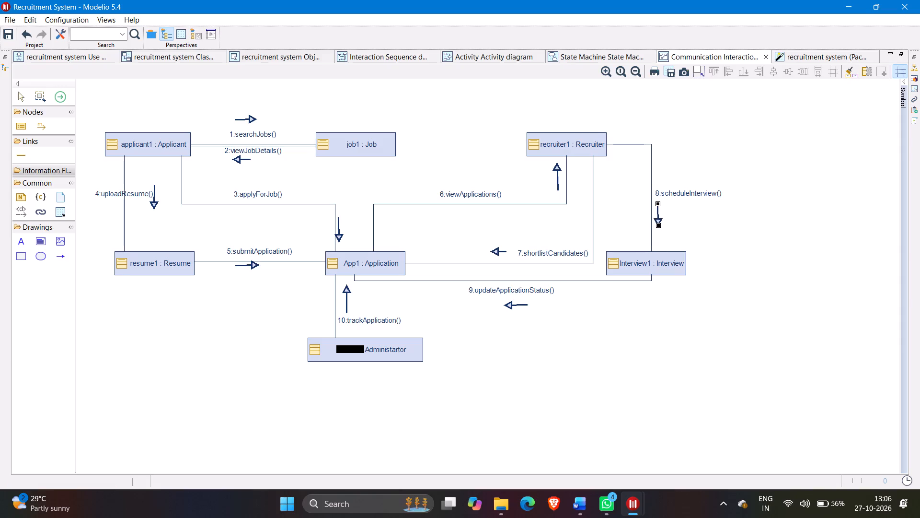
pyautogui.click(669, 223)
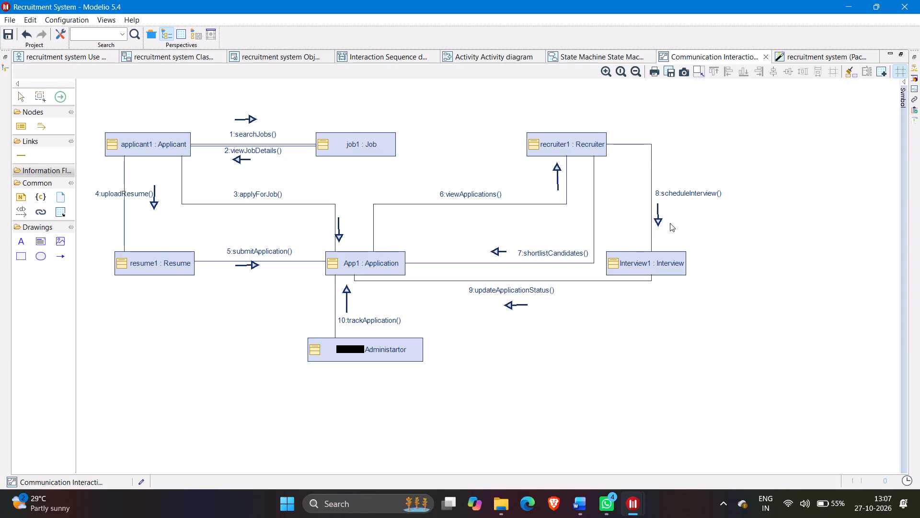
# Move both ends of the 5:submitApplication() arrow slightly lower so it stays horizontal and clear of the link.
pyautogui.click(244, 263)
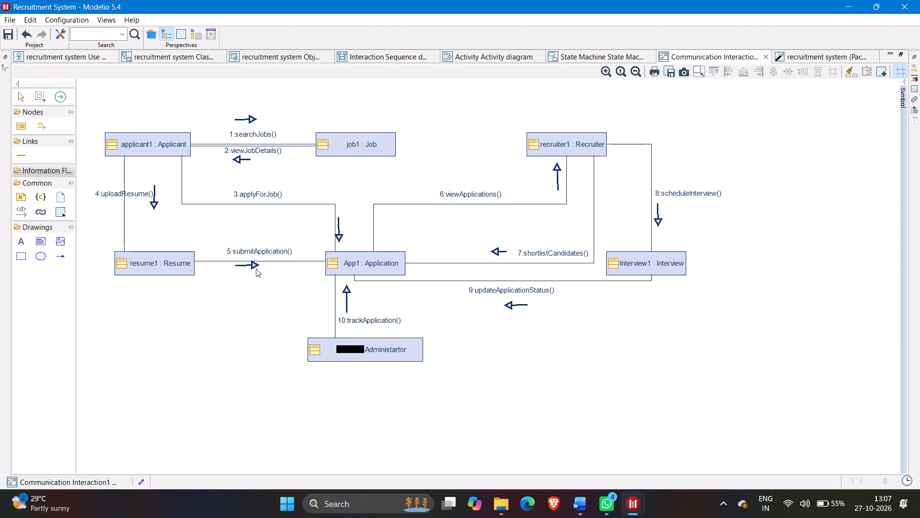
pyautogui.click(255, 268)
pyautogui.click(253, 265)
pyautogui.click(257, 265)
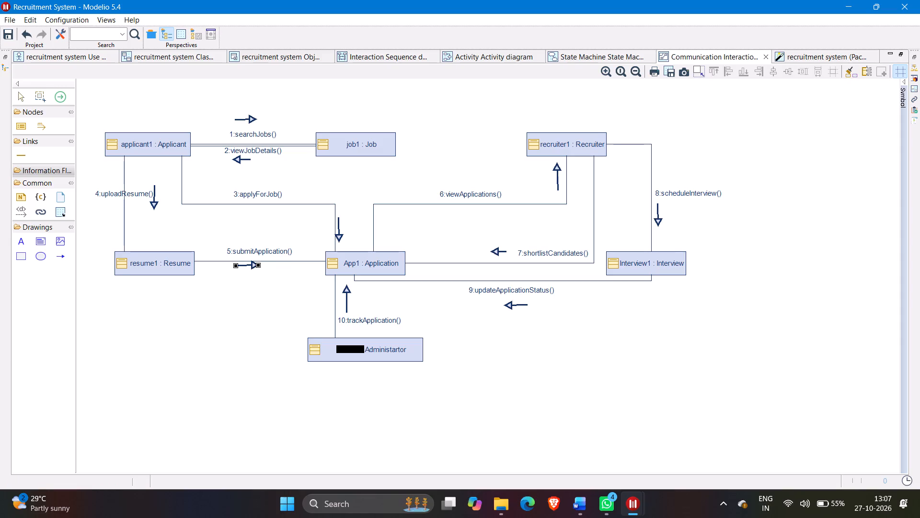
pyautogui.moveTo(238, 265); pyautogui.dragTo(237, 269)
pyautogui.click(258, 268)
pyautogui.click(276, 269)
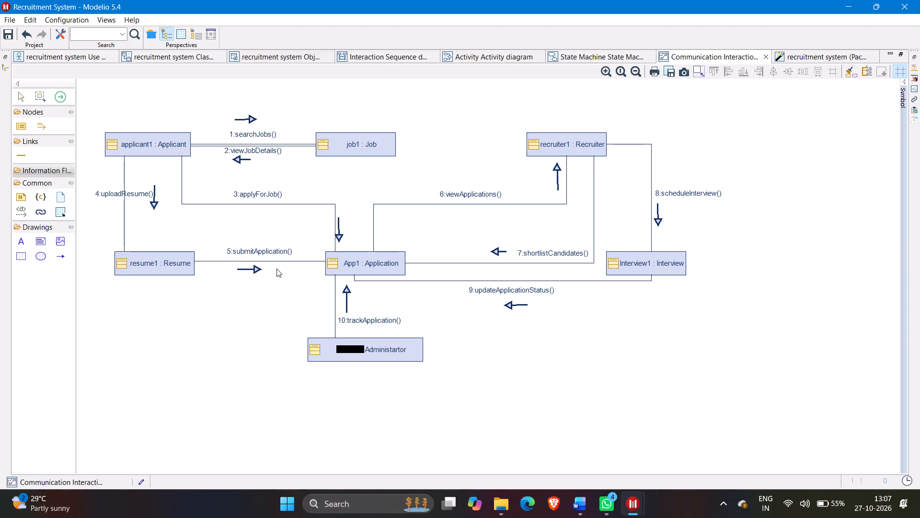
# Save the project and export the communication diagram as a PNG to Downloads, replacing the existing Communication Interaction1 Communication diagram file.
pyautogui.click(5, 29)
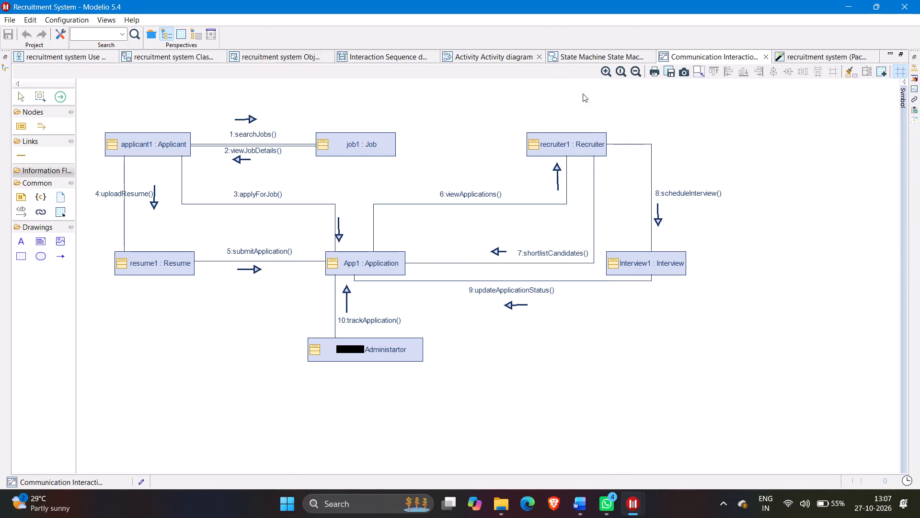
pyautogui.click(670, 71)
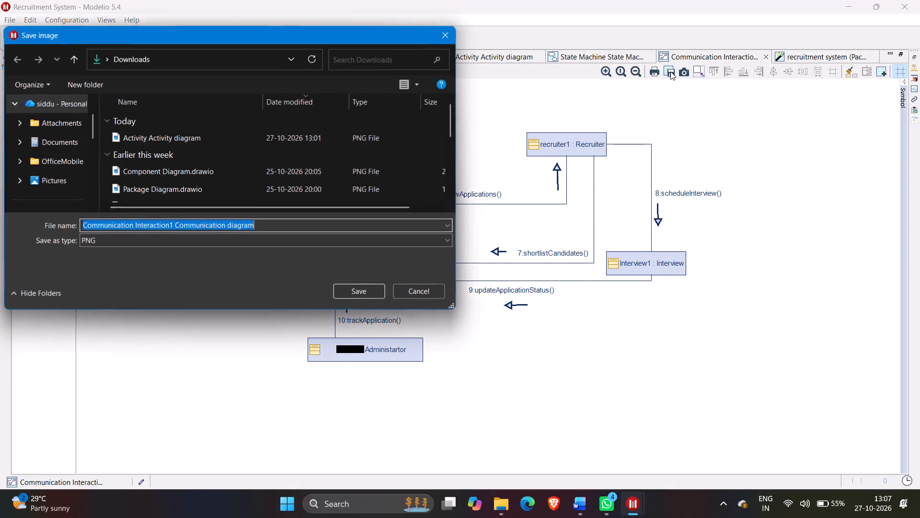
pyautogui.click(357, 294)
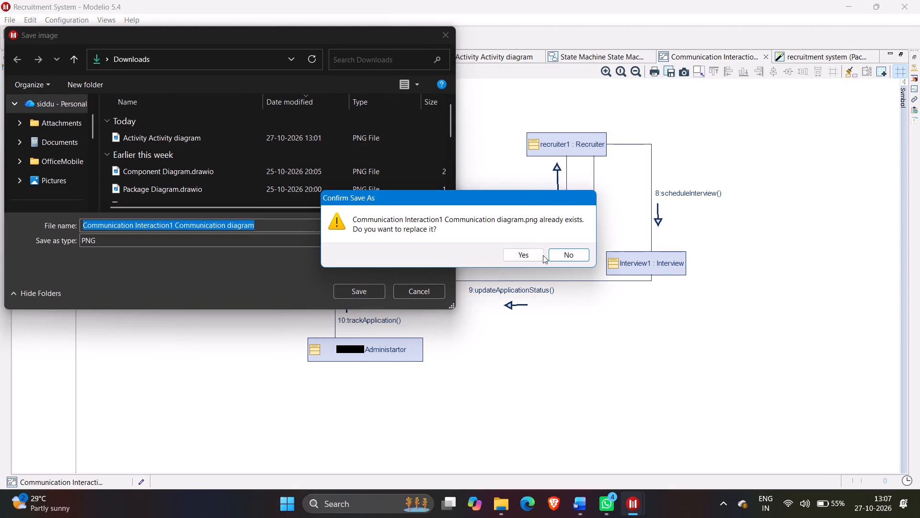
pyautogui.click(535, 254)
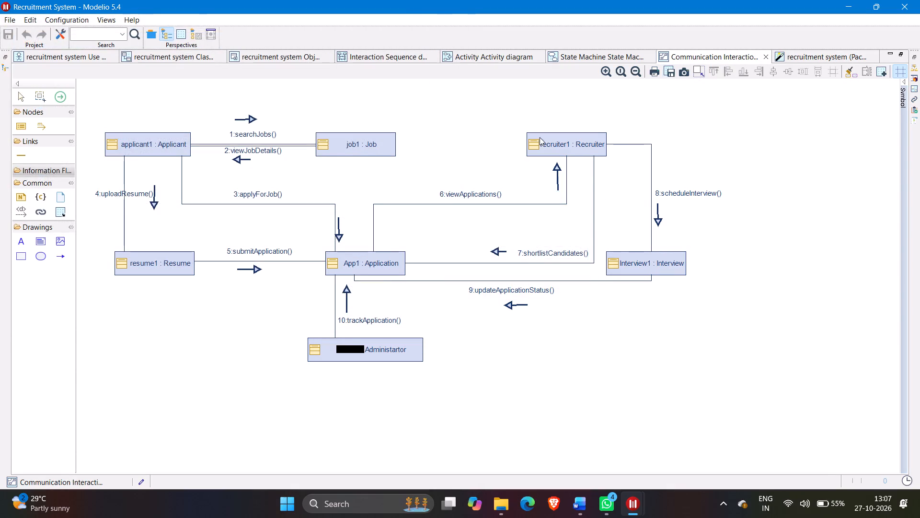
# Look over the flows and decision branches of the Activity diagram.
pyautogui.click(484, 66)
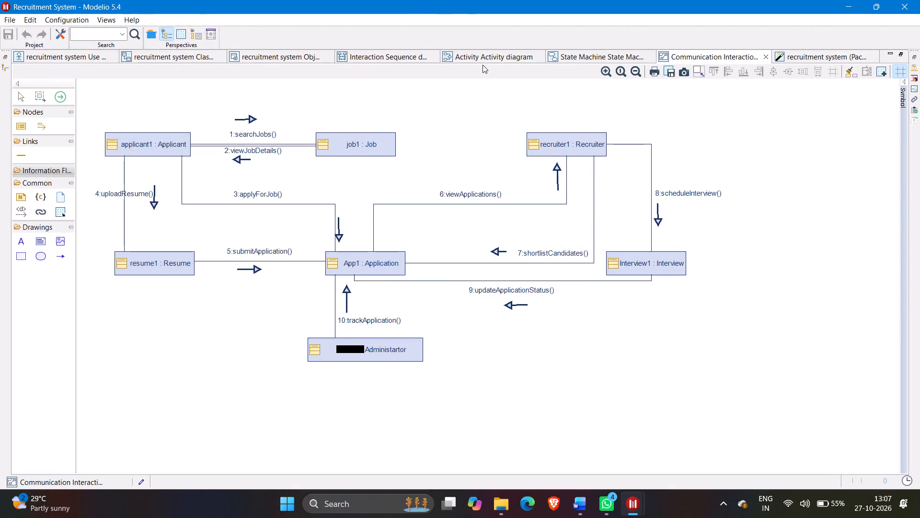
pyautogui.click(481, 60)
pyautogui.scroll(-1, 577, 204)
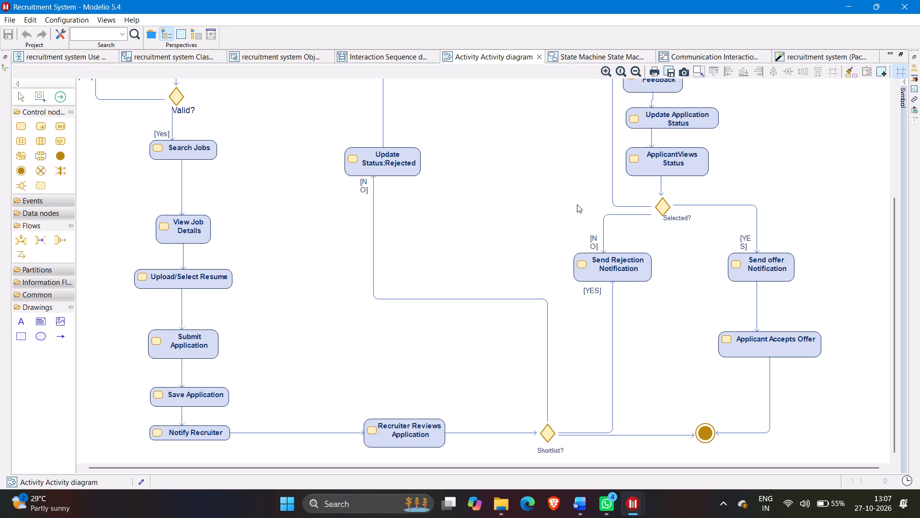
pyautogui.scroll(1, 577, 204)
pyautogui.scroll(-2, 577, 204)
# Close the Recruitment System project.
pyautogui.click(9, 23)
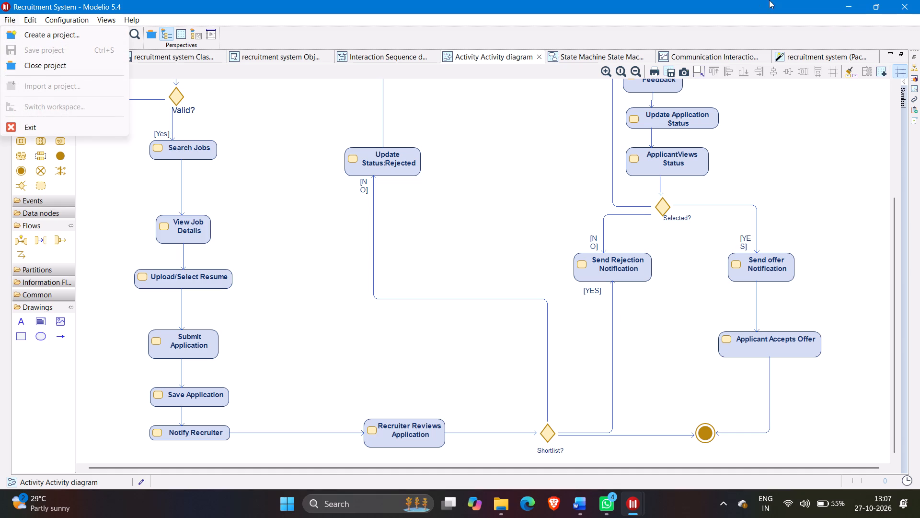
pyautogui.click(850, 5)
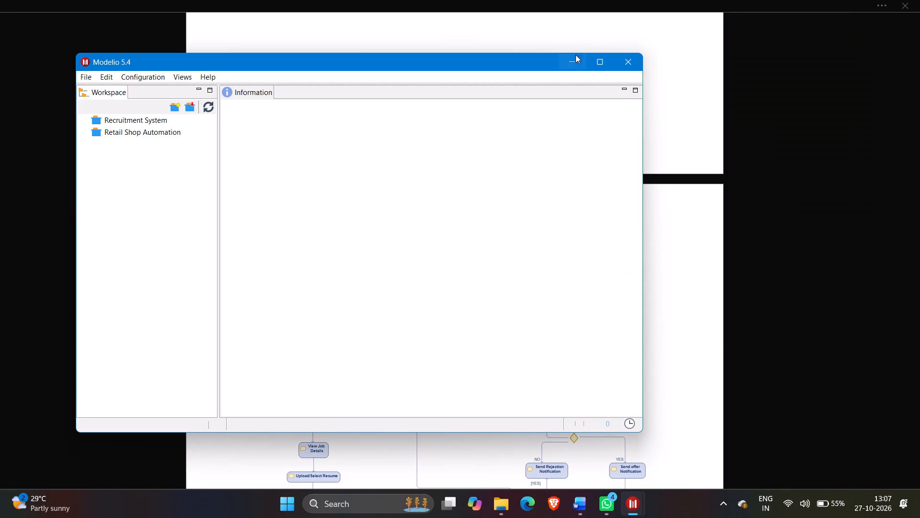
# Switch to the Word document and change the picture under 5.Communication Diagram to the Communication Interaction1 Communication diagram PNG from Downloads.
pyautogui.click(576, 64)
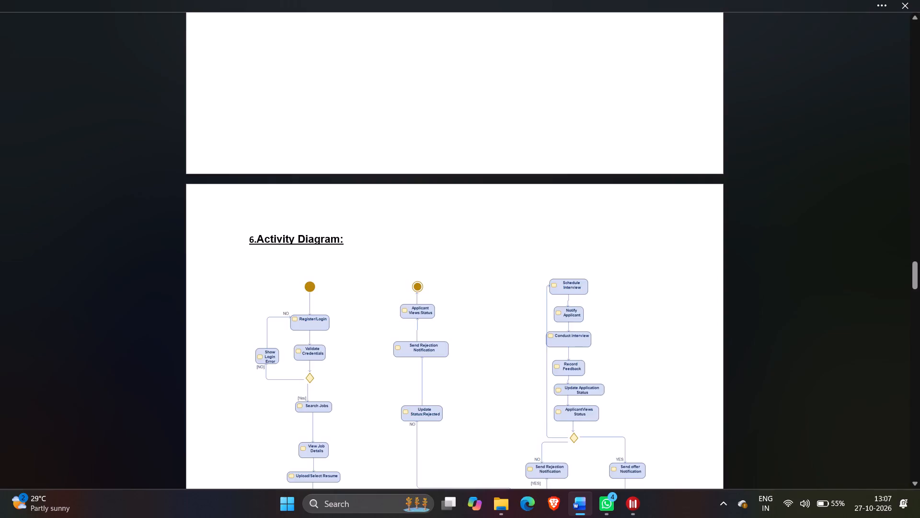
pyautogui.scroll(10, 549, 173)
pyautogui.scroll(-2, 547, 169)
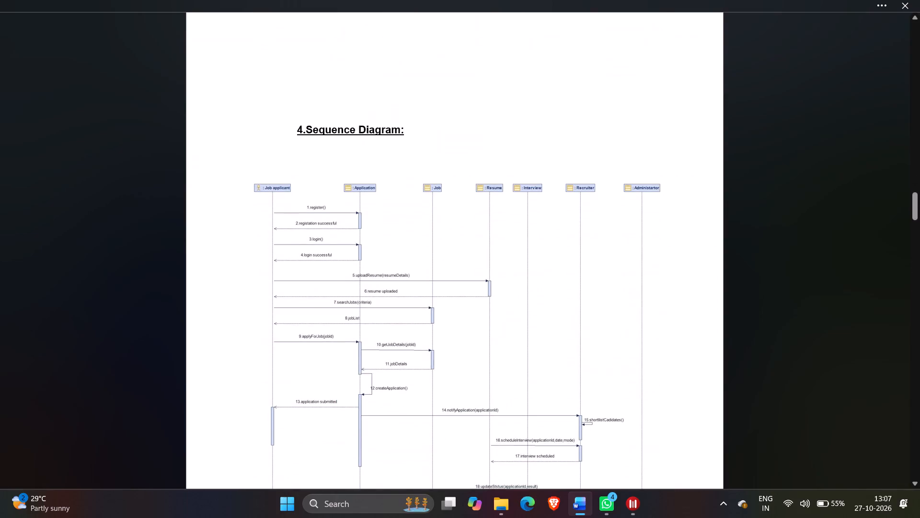
pyautogui.scroll(-3, 419, 255)
pyautogui.scroll(3, 419, 255)
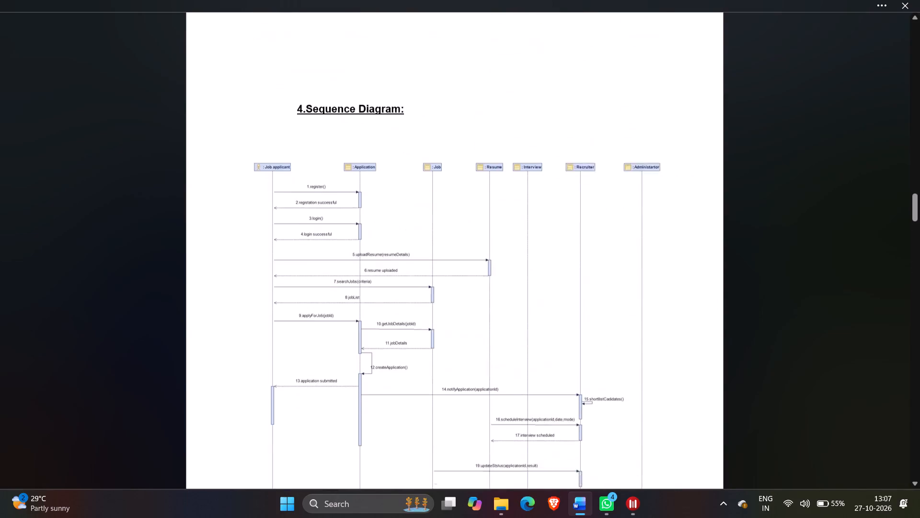
pyautogui.scroll(-4, 419, 255)
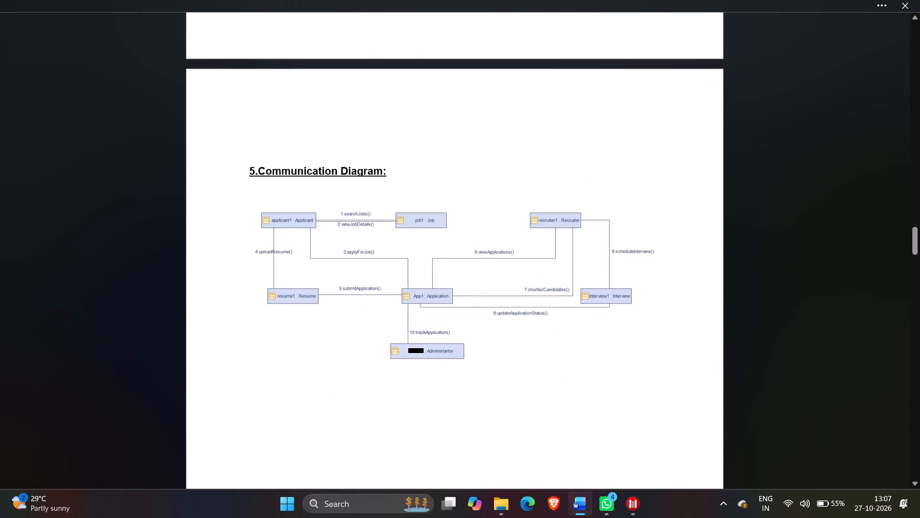
pyautogui.click(237, 224)
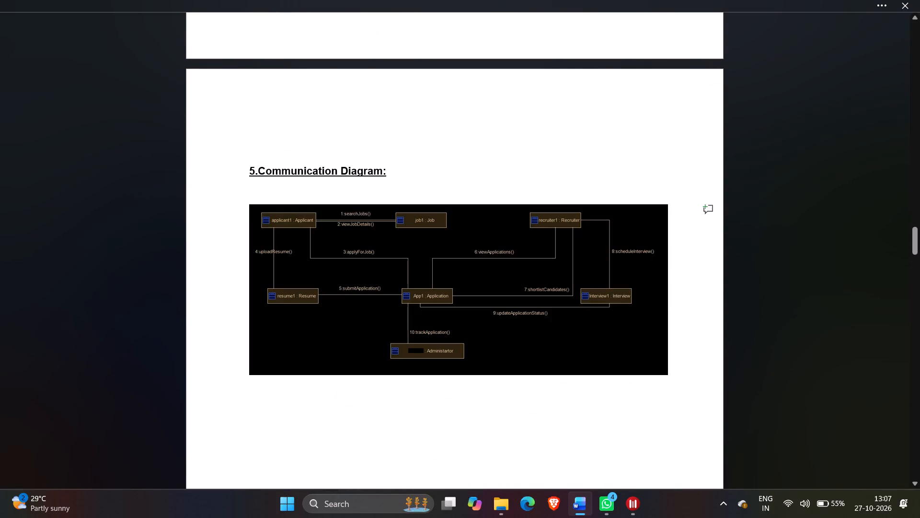
pyautogui.click(303, 246)
pyautogui.rightClick(303, 246)
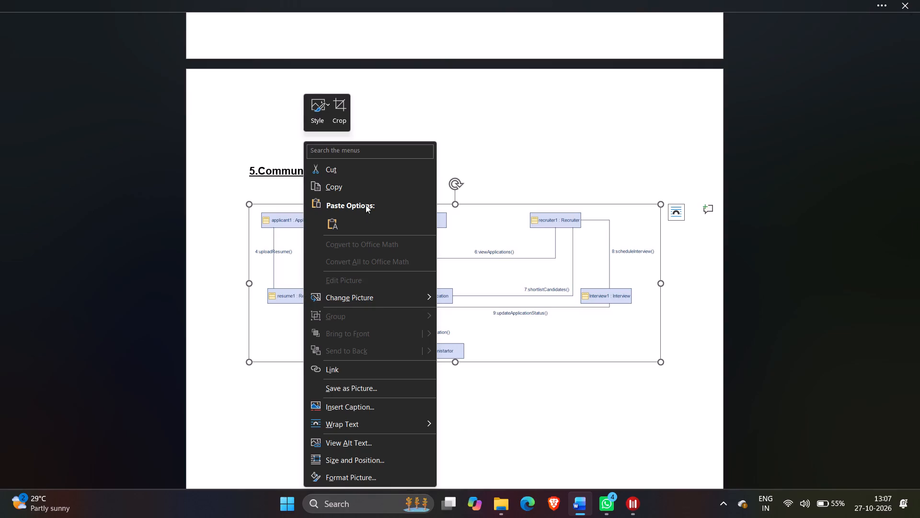
pyautogui.click(378, 293)
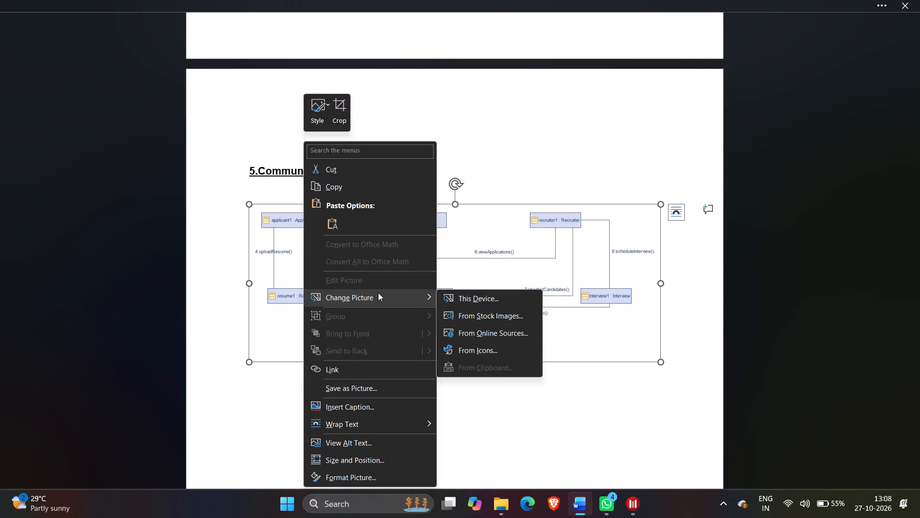
pyautogui.click(463, 299)
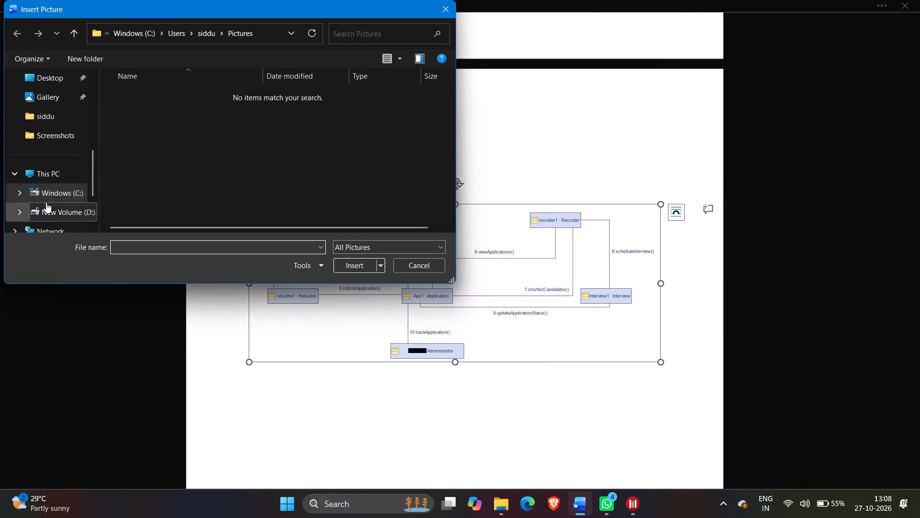
pyautogui.scroll(-1, 46, 202)
pyautogui.scroll(-1, 49, 152)
pyautogui.scroll(2, 49, 152)
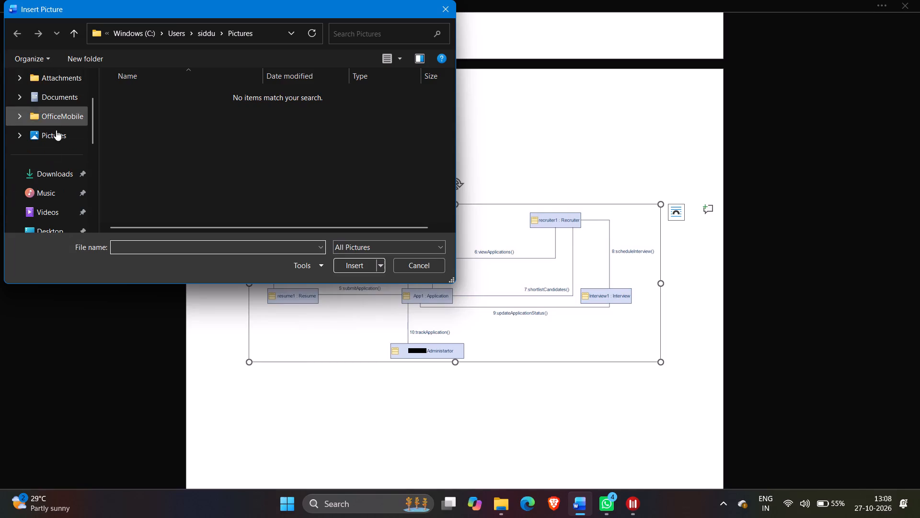
pyautogui.click(49, 169)
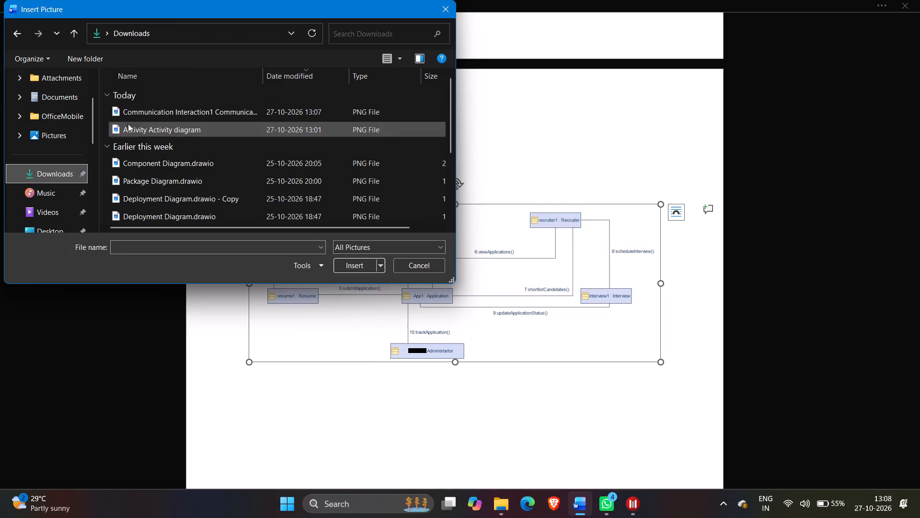
pyautogui.scroll(-3, 149, 121)
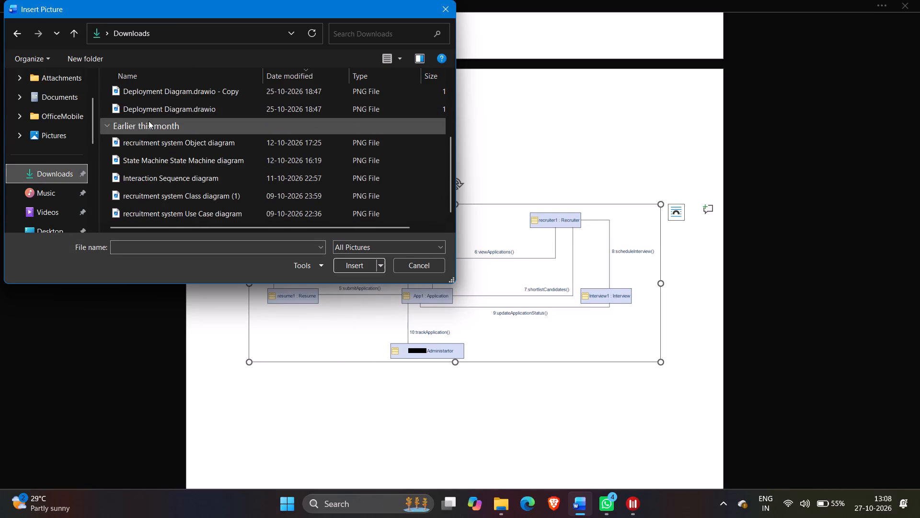
pyautogui.scroll(2, 149, 121)
pyautogui.click(157, 110)
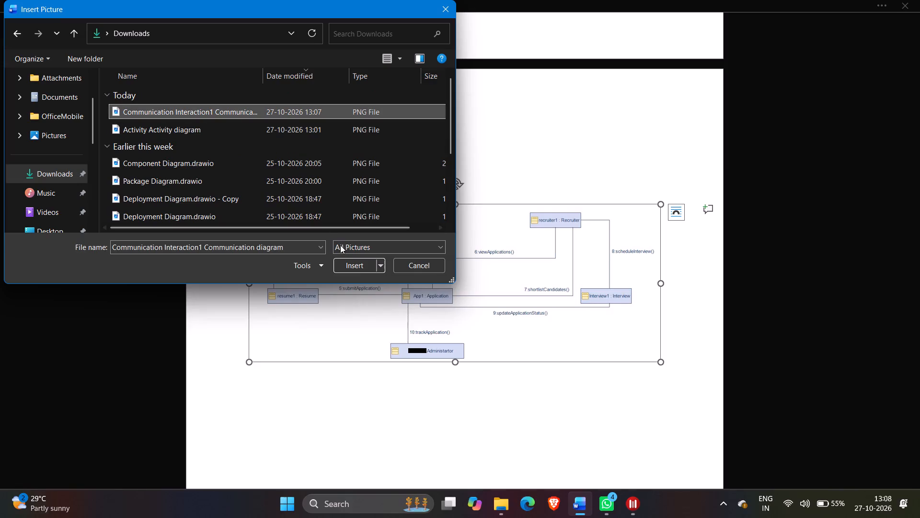
pyautogui.click(356, 263)
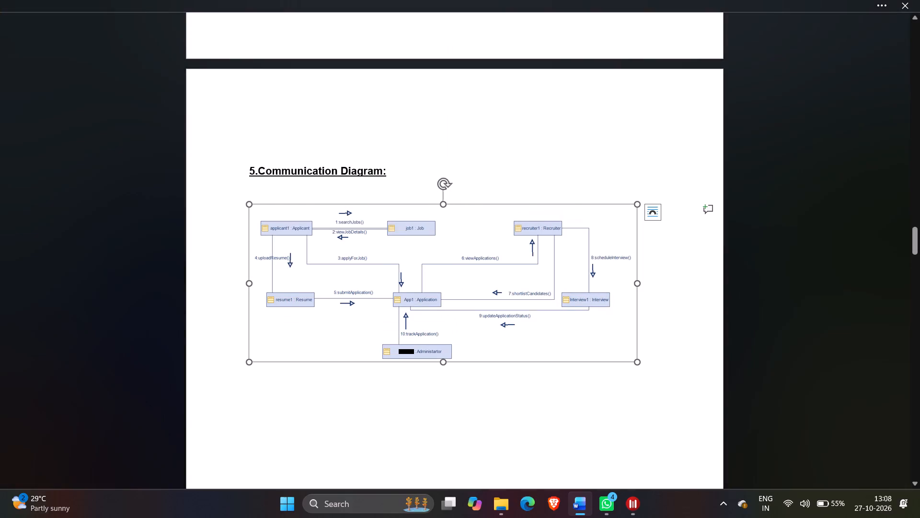
# Change the picture under 6.Activity Diagram to the Activity Activity diagram PNG from Downloads.
pyautogui.scroll(-1, 343, 228)
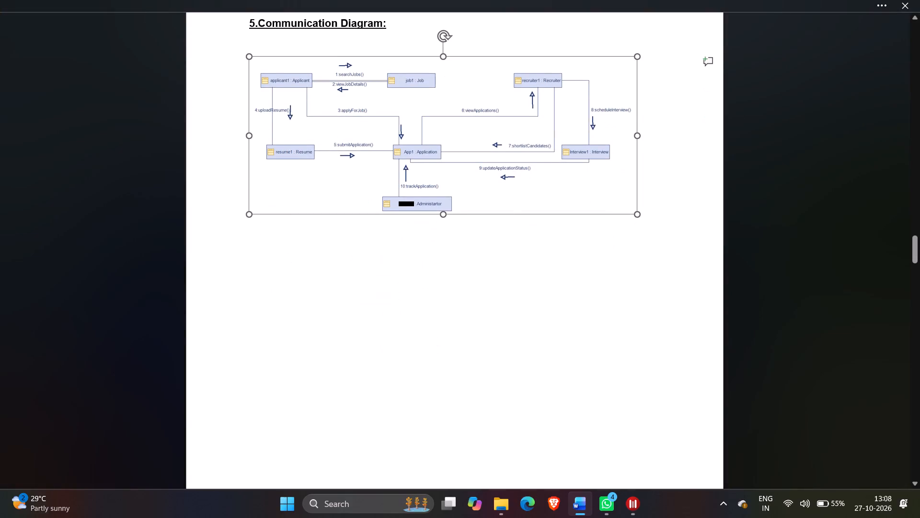
pyautogui.scroll(-3, 374, 269)
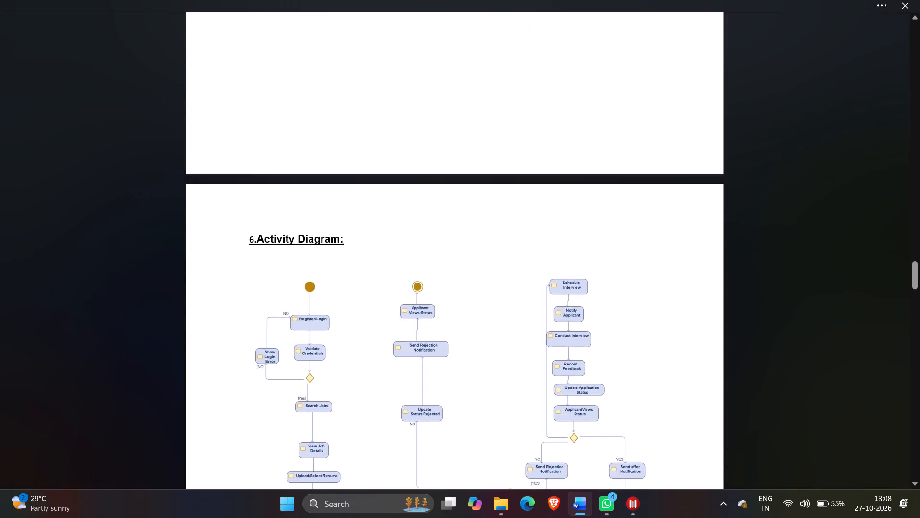
pyautogui.scroll(-2, 372, 264)
pyautogui.scroll(1, 334, 151)
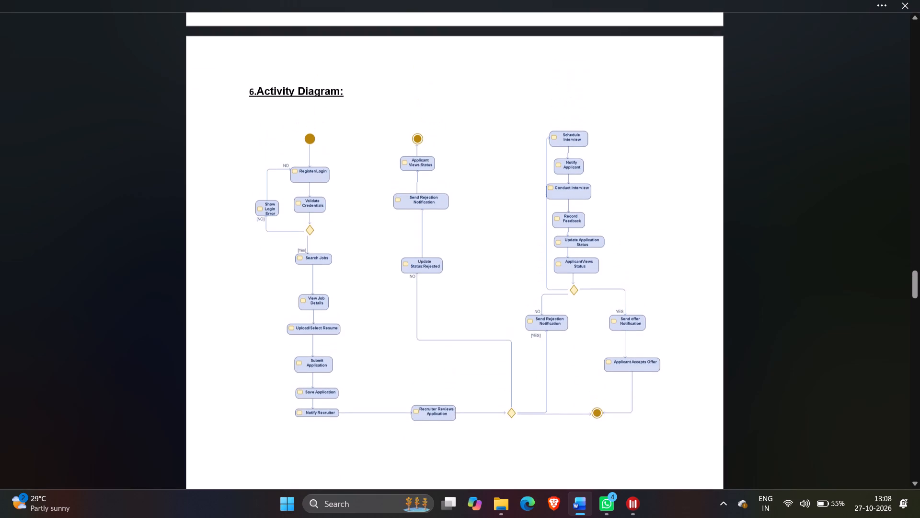
pyautogui.rightClick(334, 151)
pyautogui.click(379, 301)
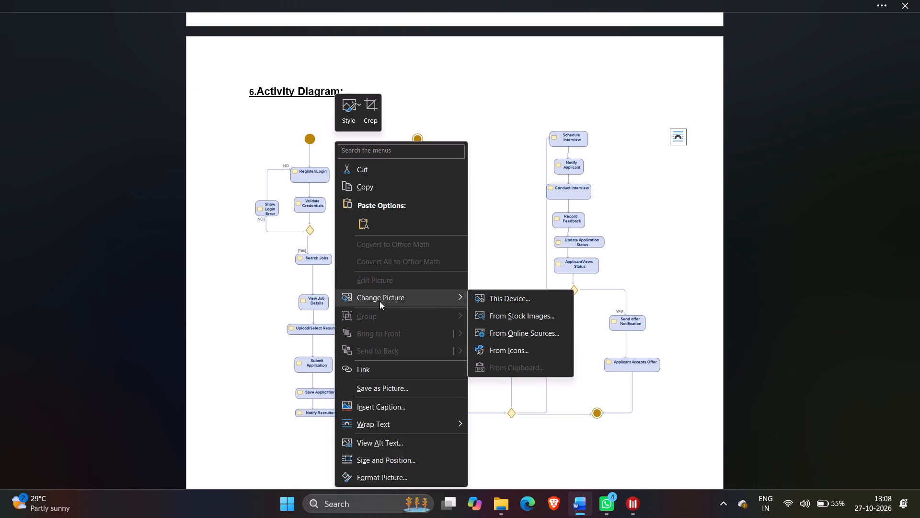
pyautogui.click(508, 299)
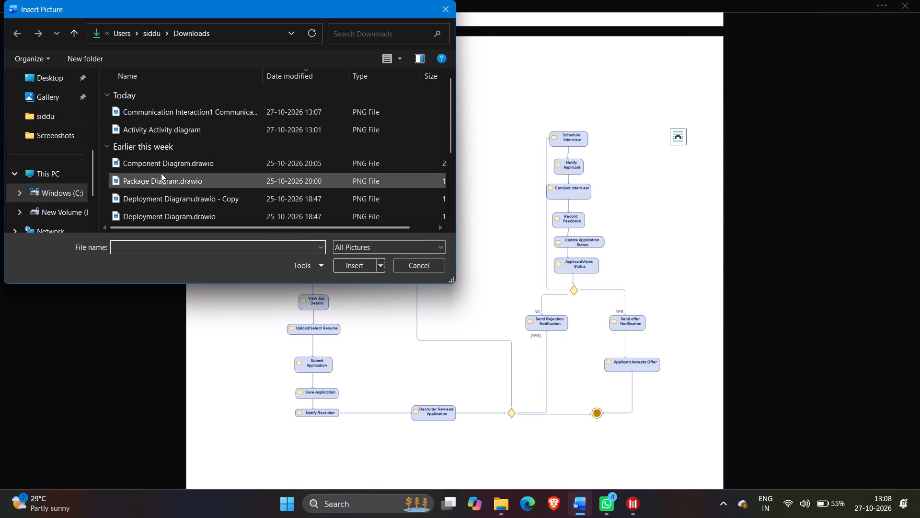
pyautogui.click(161, 132)
pyautogui.click(354, 266)
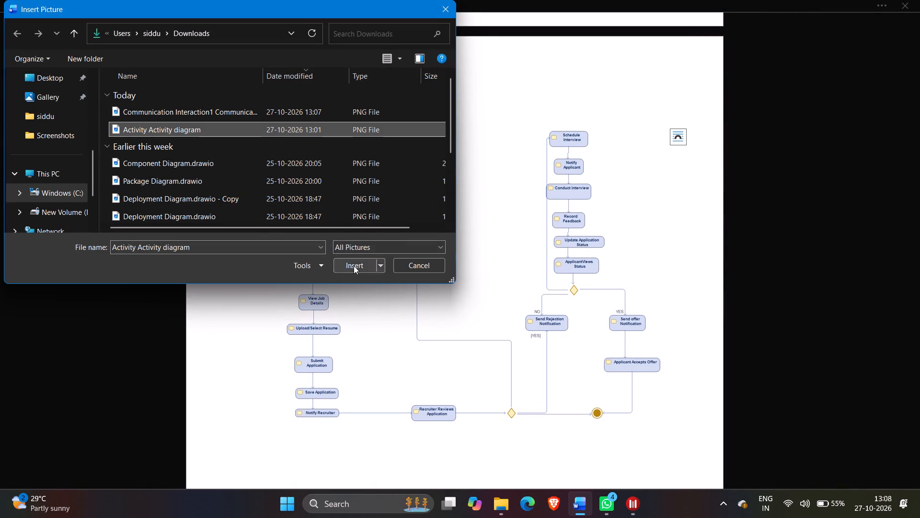
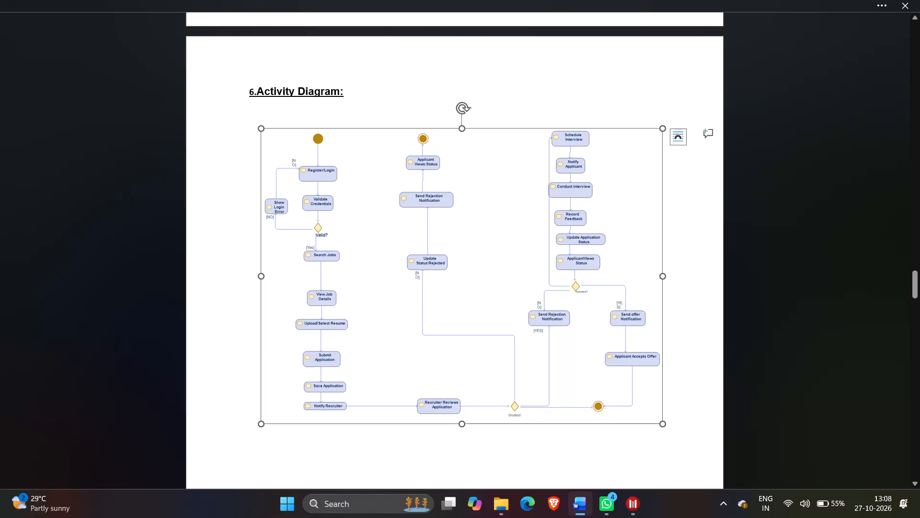
# Look over the replaced picture under 6.Activity Diagram and the neighbouring 7.State Machine Diagram page.
pyautogui.click(710, 264)
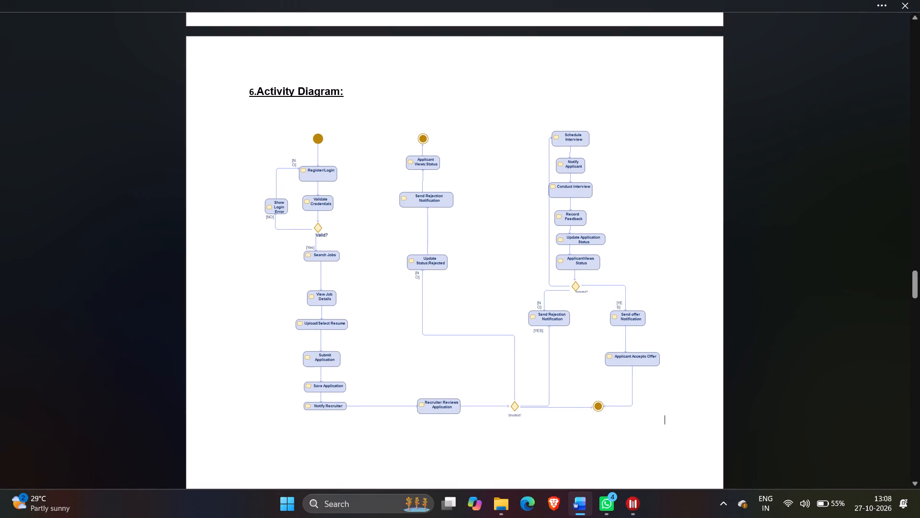
pyautogui.keyDown('ctrl'); pyautogui.scroll(1, 579, 285); pyautogui.keyUp('ctrl')
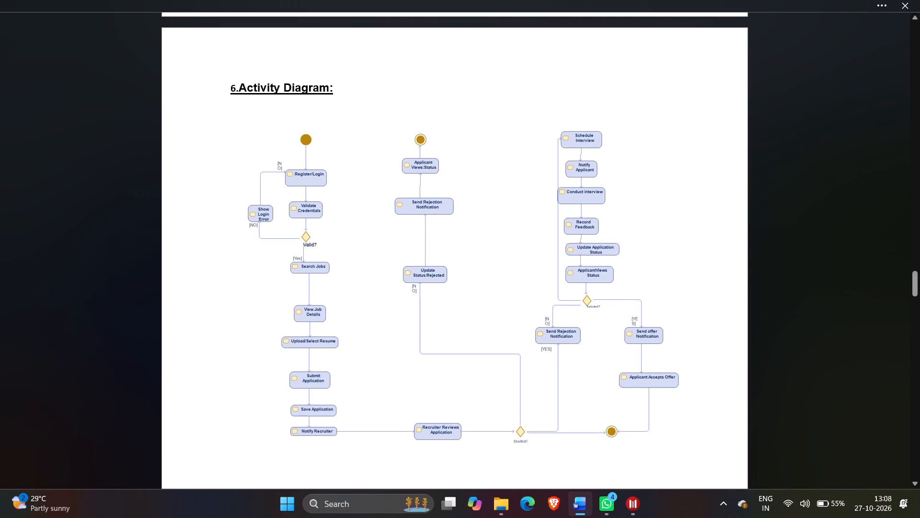
pyautogui.keyDown('ctrl'); pyautogui.scroll(4, 579, 285); pyautogui.keyUp('ctrl')
pyautogui.scroll(-2, 579, 285)
pyautogui.scroll(1, 579, 285)
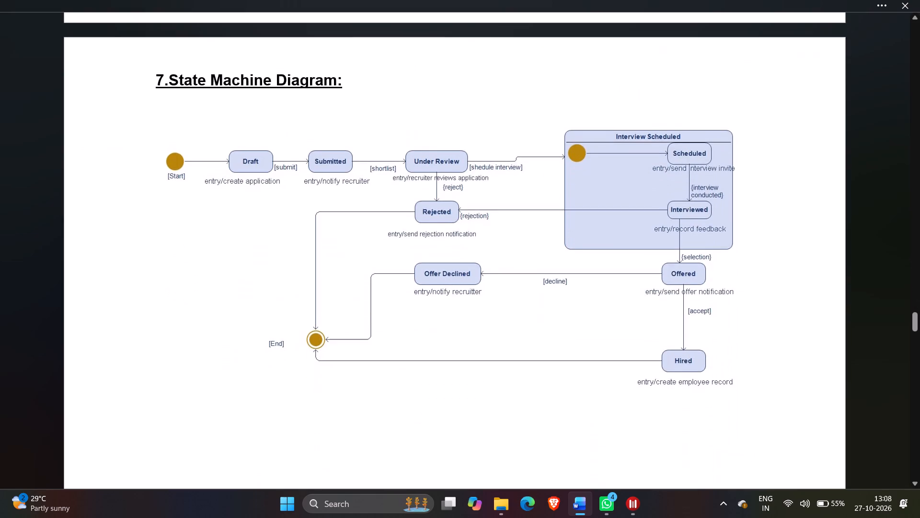
pyautogui.scroll(1, 579, 285)
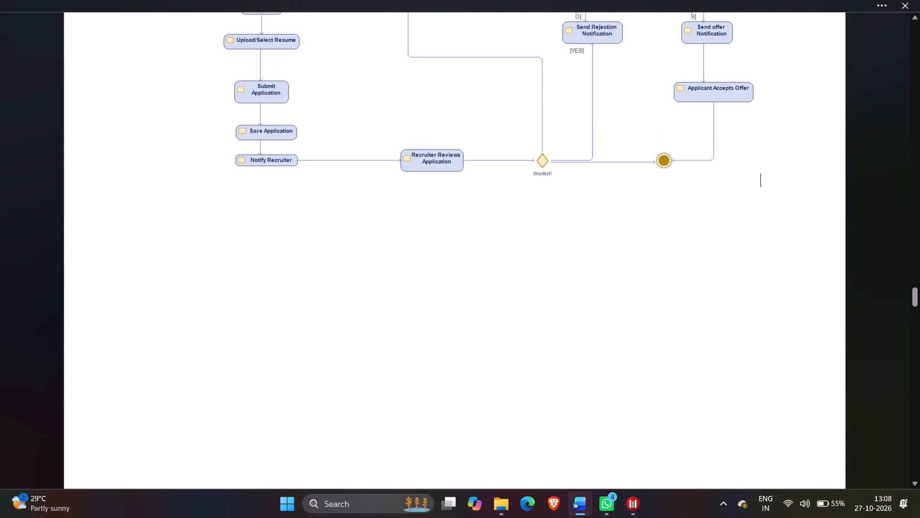
pyautogui.scroll(1, 579, 285)
pyautogui.keyDown('ctrl'); pyautogui.scroll(-1, 579, 285); pyautogui.keyUp('ctrl')
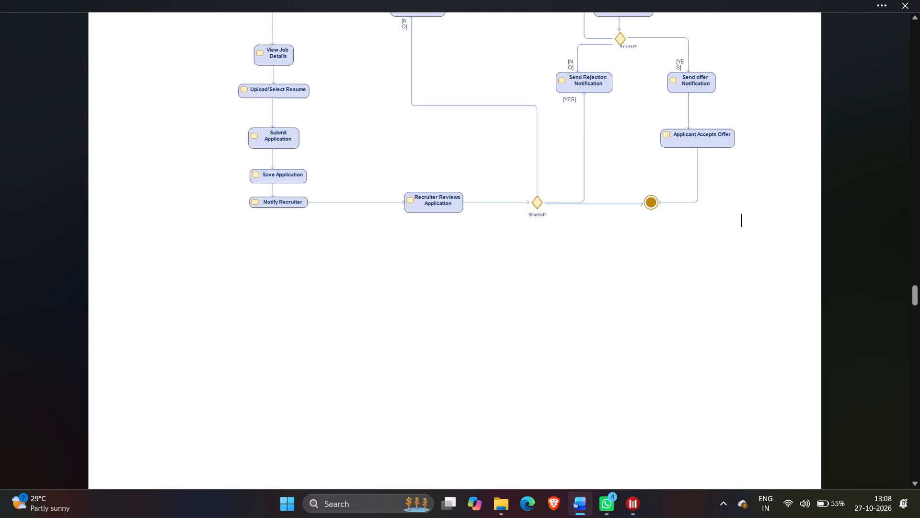
pyautogui.scroll(16, 579, 285)
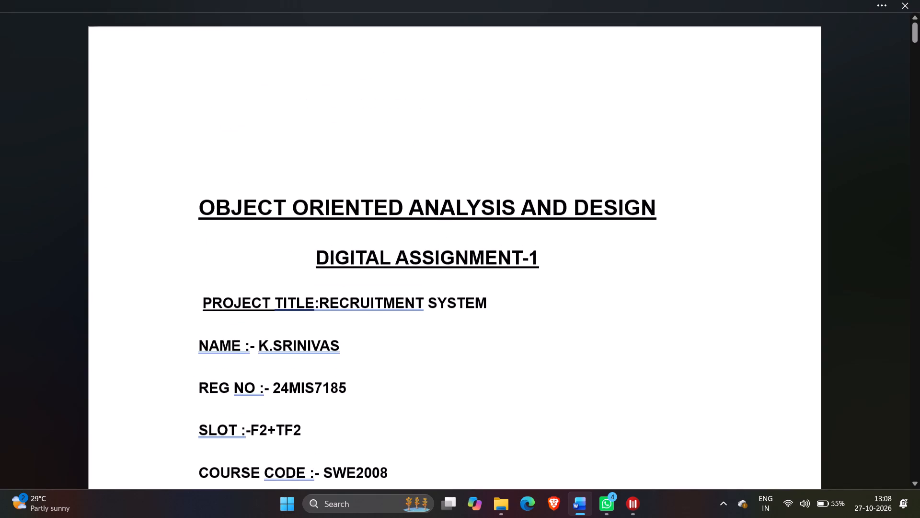
# Check the cover page's project title, student details, slot and course code.
pyautogui.click(601, 369)
pyautogui.moveTo(419, 311); pyautogui.dragTo(420, 311)
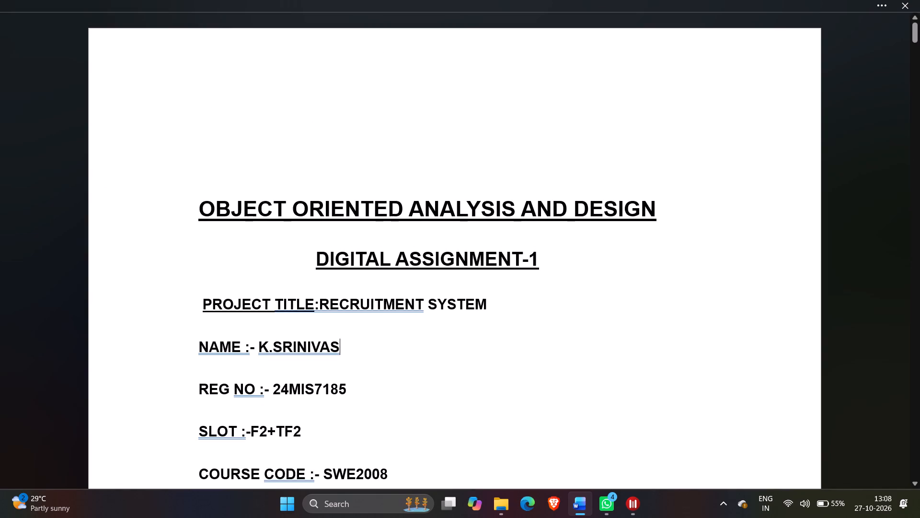
pyautogui.moveTo(420, 311); pyautogui.dragTo(386, 310)
pyautogui.click(337, 320)
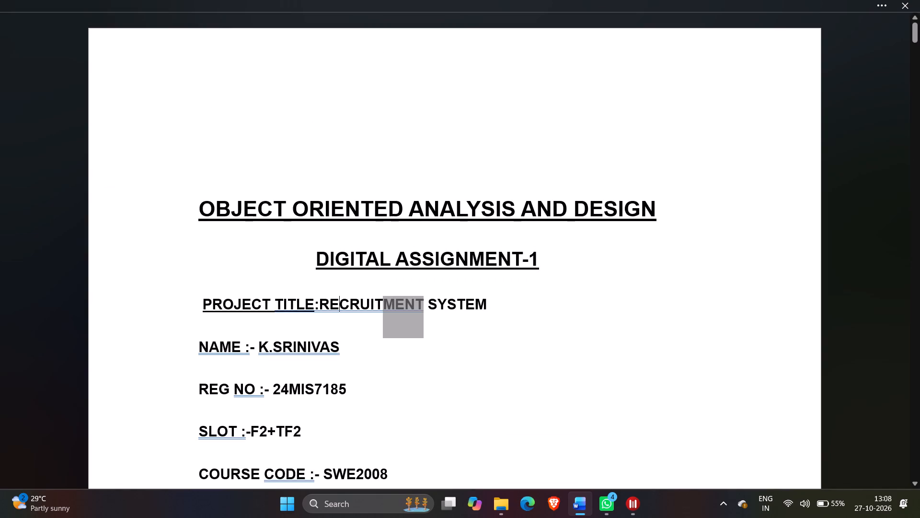
pyautogui.scroll(-2, 353, 339)
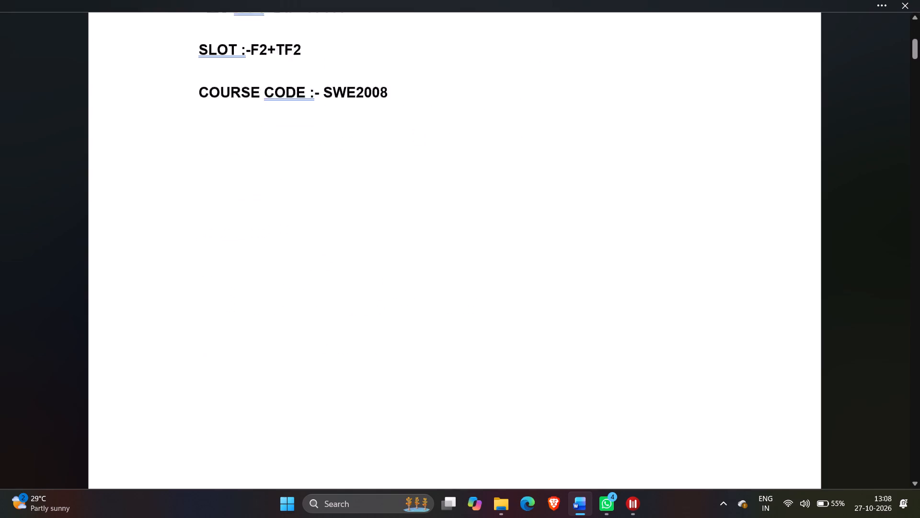
pyautogui.scroll(-1, 352, 339)
pyautogui.scroll(3, 352, 339)
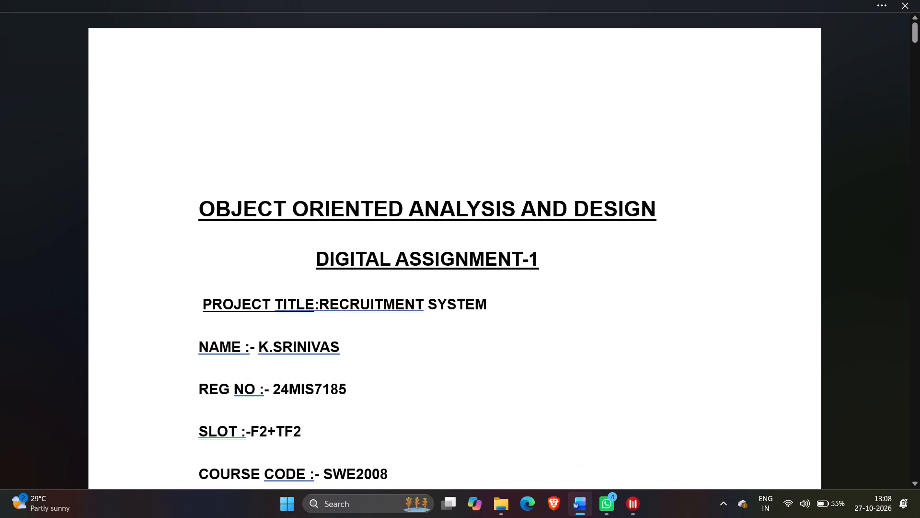
# Review the whole document from the cover page through all the diagram pages to the final package diagram.
pyautogui.scroll(-2, 352, 338)
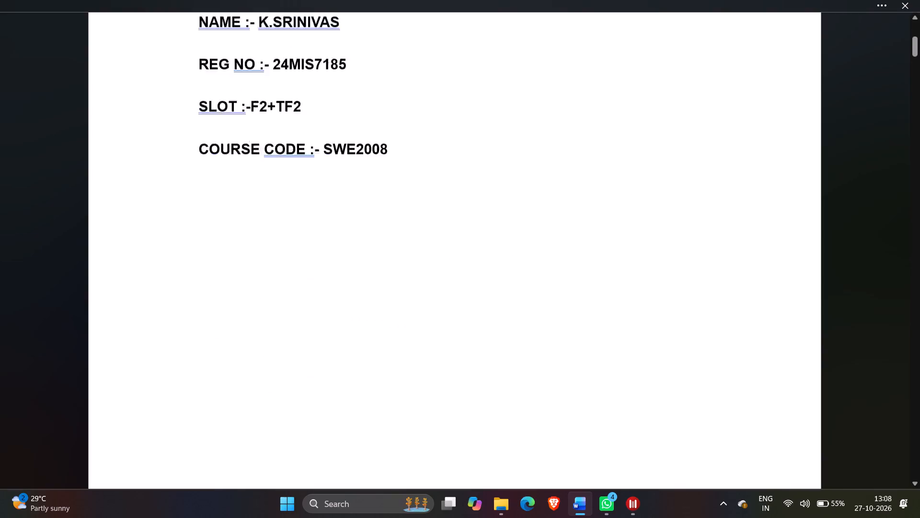
pyautogui.scroll(-7, 348, 341)
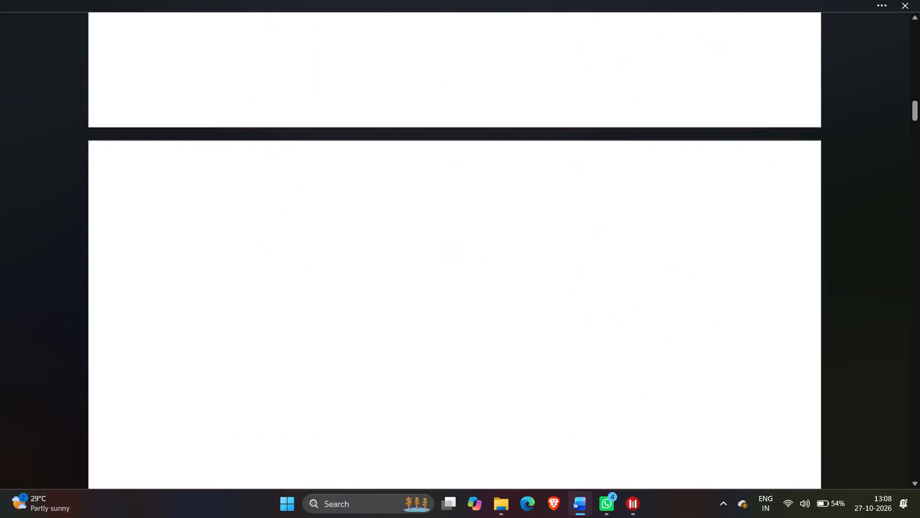
pyautogui.scroll(-3, 348, 341)
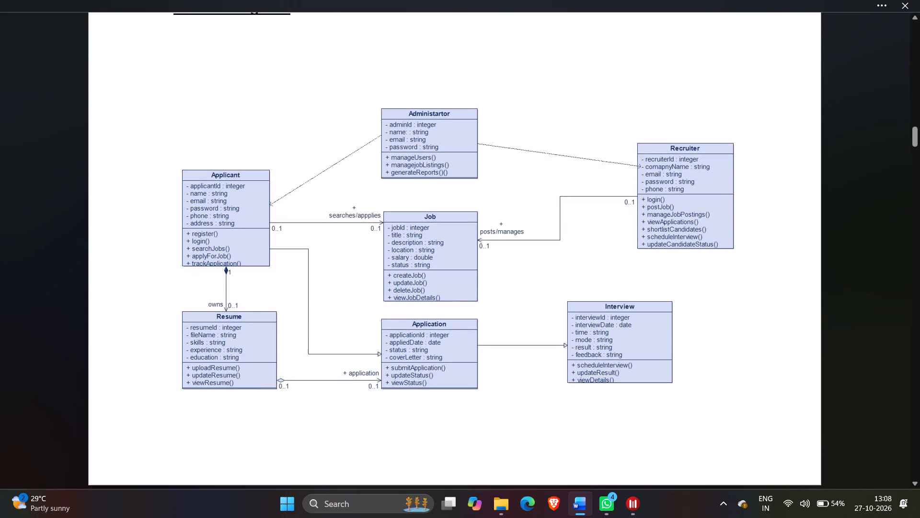
pyautogui.scroll(-6, 348, 341)
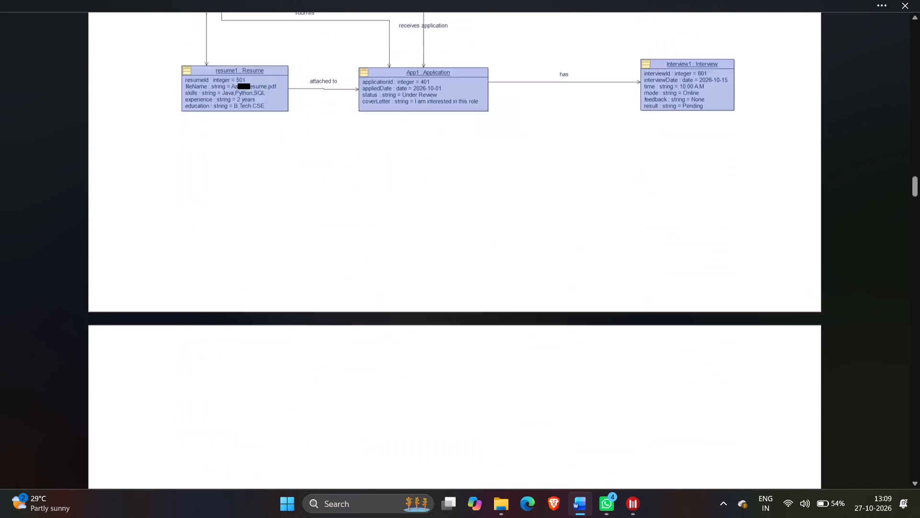
pyautogui.scroll(-5, 348, 341)
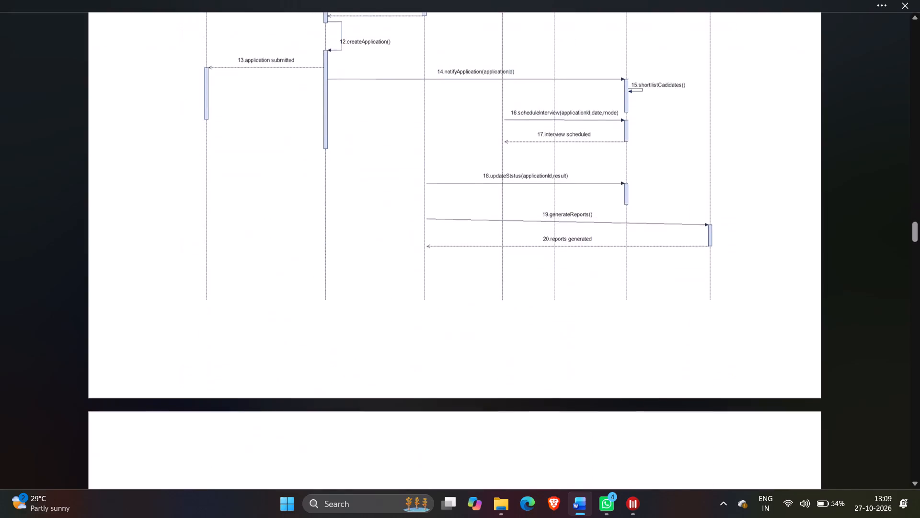
pyautogui.scroll(-8, 348, 341)
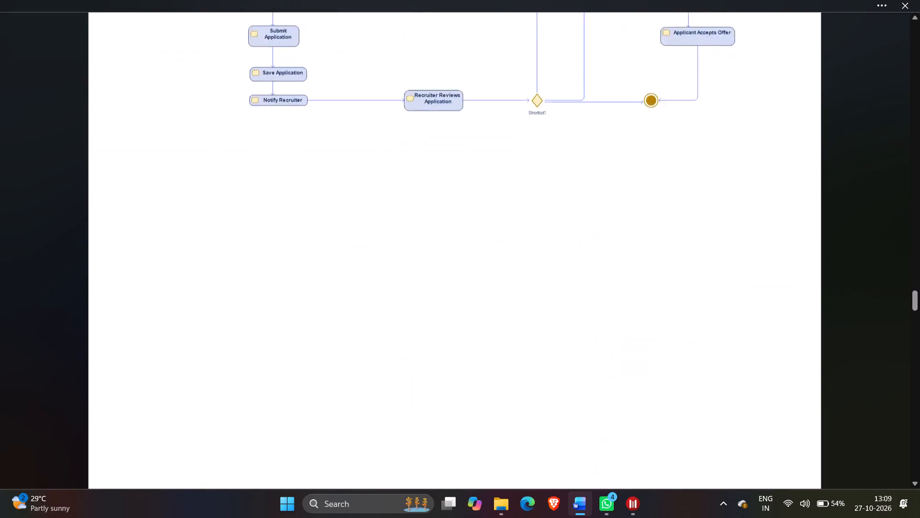
pyautogui.scroll(-4, 341, 378)
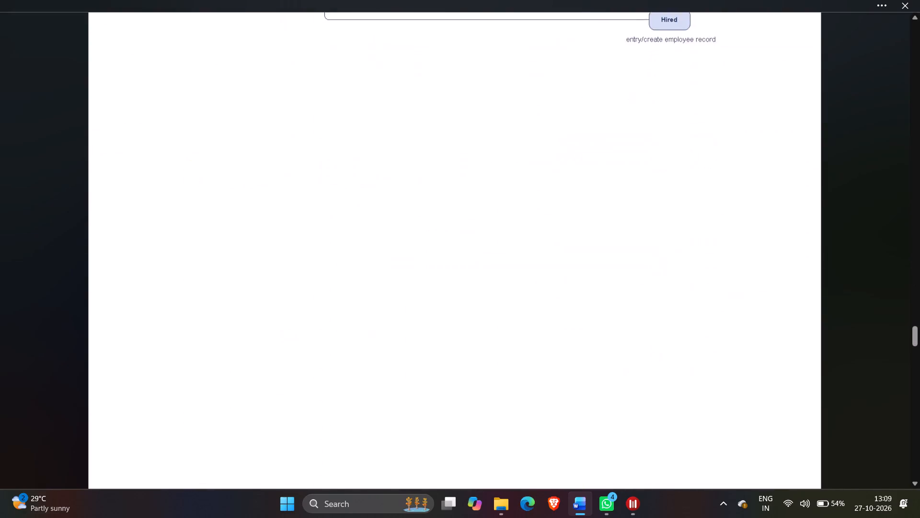
pyautogui.scroll(-16, 341, 378)
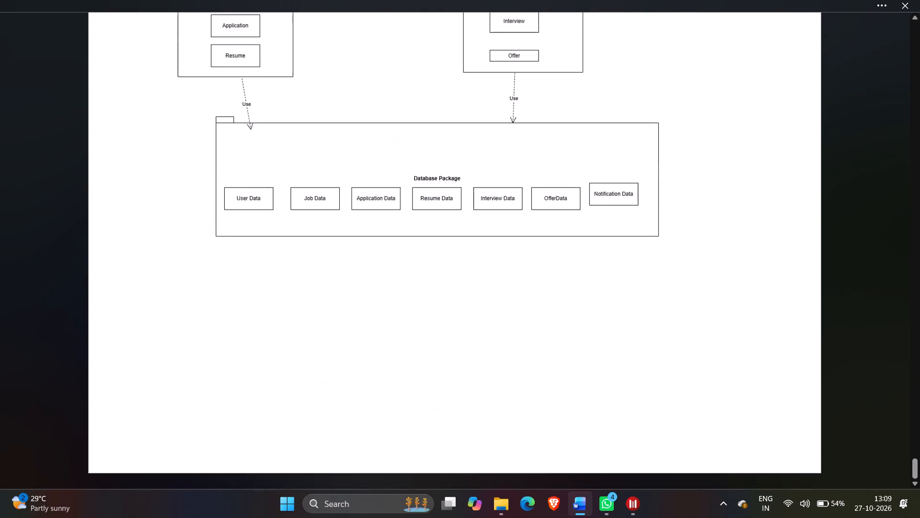
# Recheck the component, deployment and package diagram pages at the end of the document.
pyautogui.scroll(9, 338, 383)
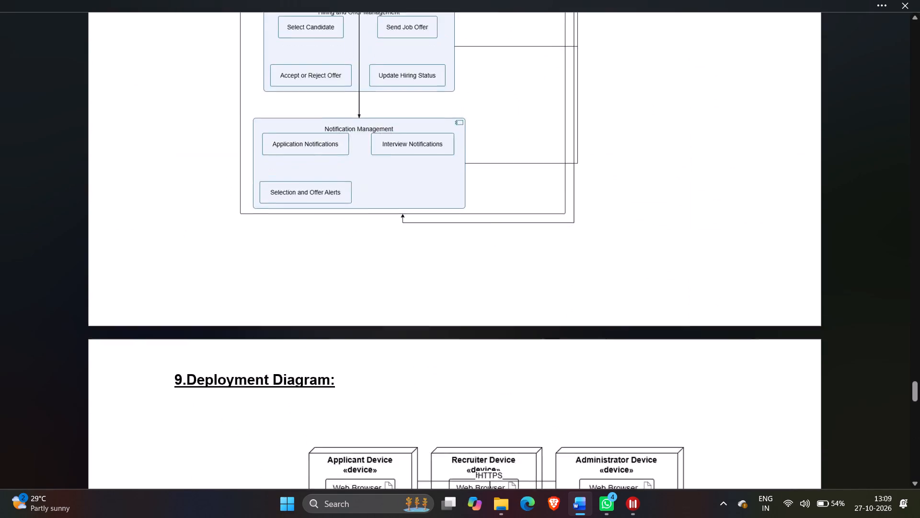
pyautogui.scroll(5, 338, 383)
pyautogui.scroll(-2, 338, 383)
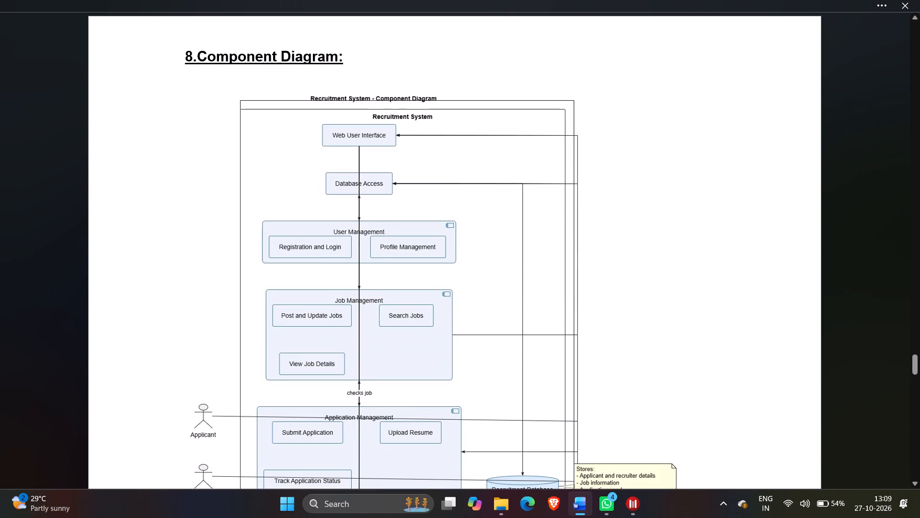
pyautogui.click(310, 97)
pyautogui.click(735, 70)
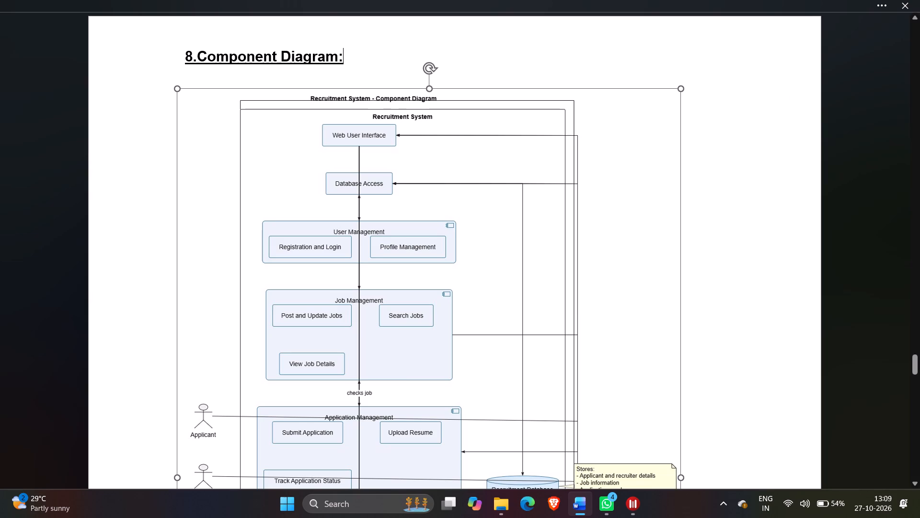
pyautogui.scroll(-10, 770, 107)
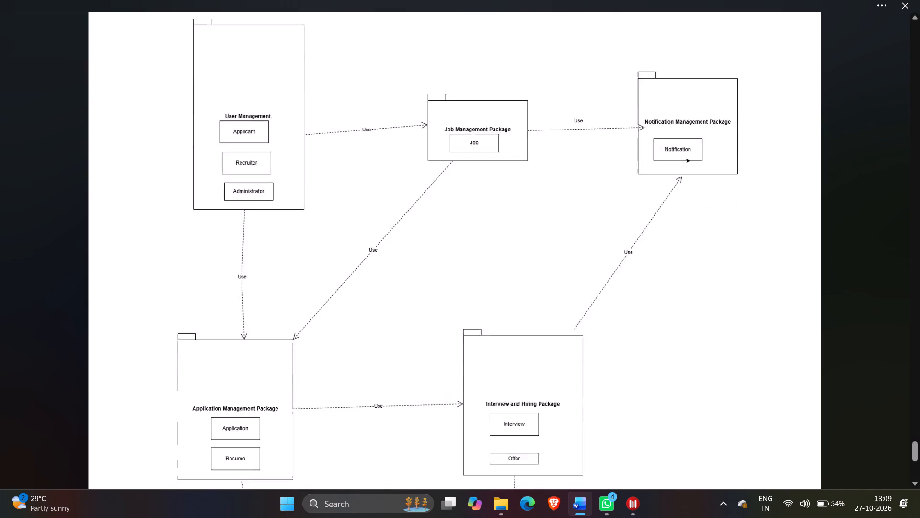
pyautogui.scroll(10, 770, 107)
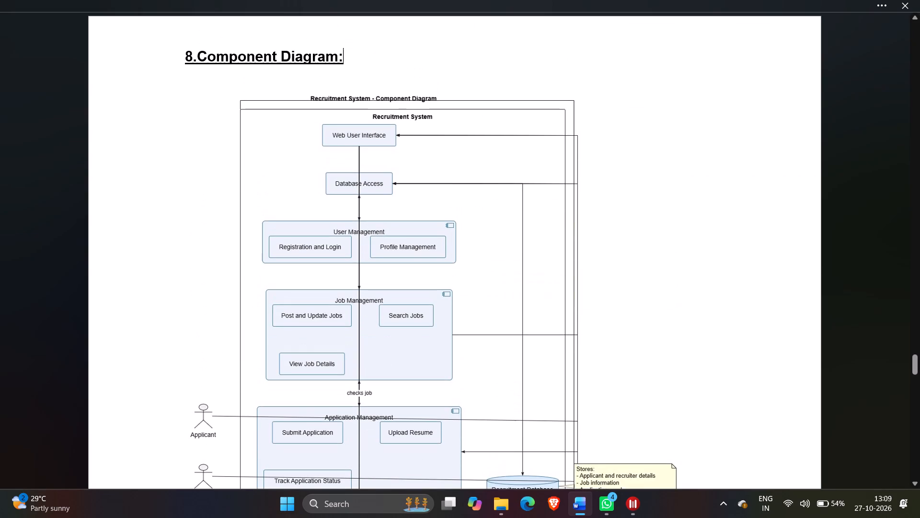
pyautogui.scroll(-4, 734, 102)
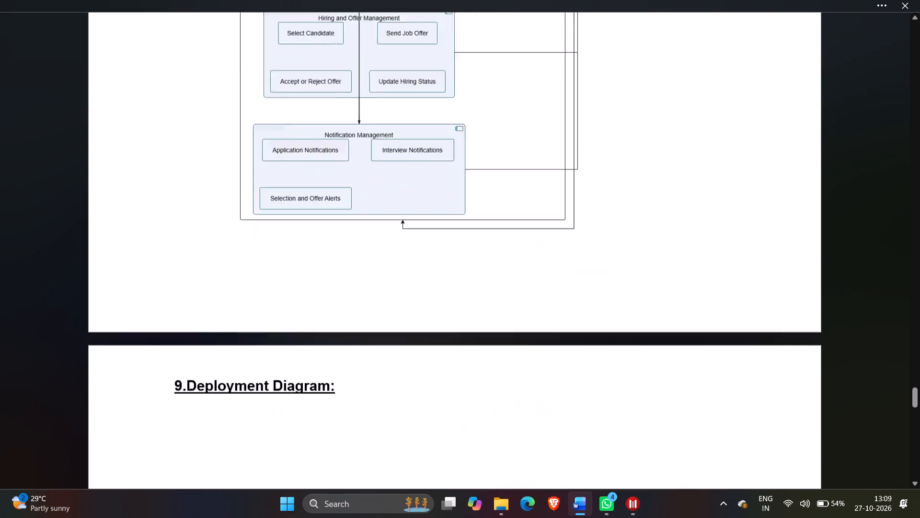
pyautogui.scroll(-8, 734, 102)
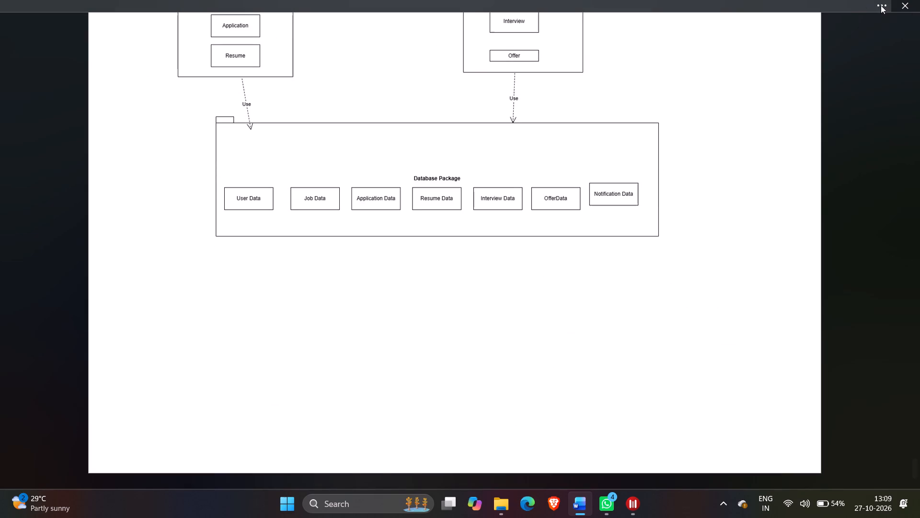
# Save the Recruitment System document as a PDF in Downloads under its existing file name, optimized as Standard.
pyautogui.click(881, 5)
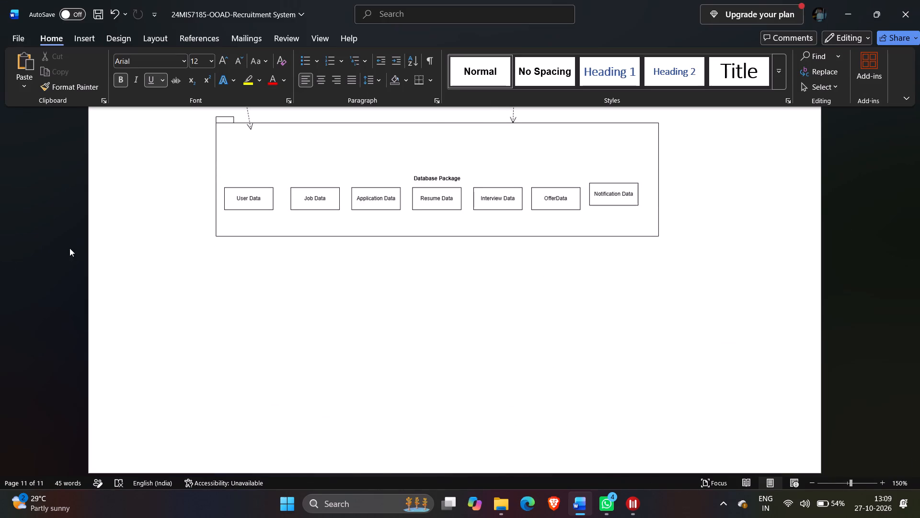
pyautogui.hotkey('ctrl', 's')
pyautogui.click(254, 195)
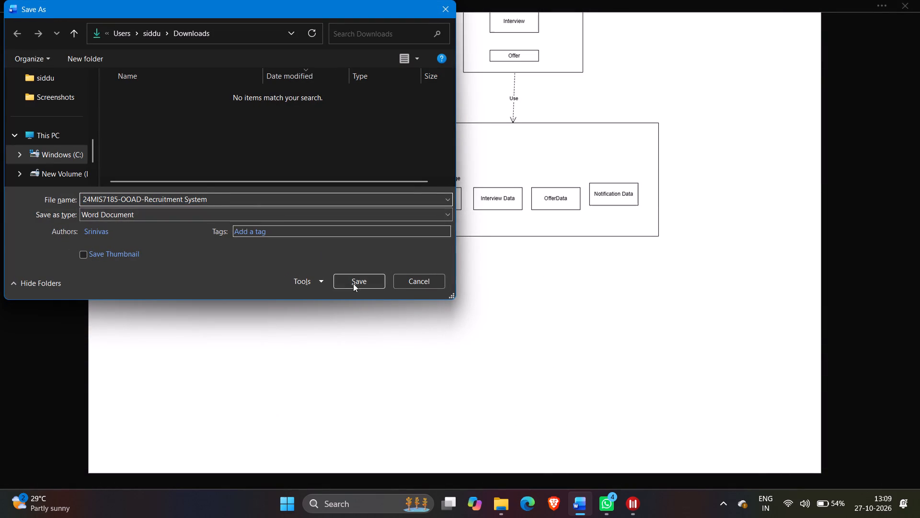
pyautogui.click(196, 215)
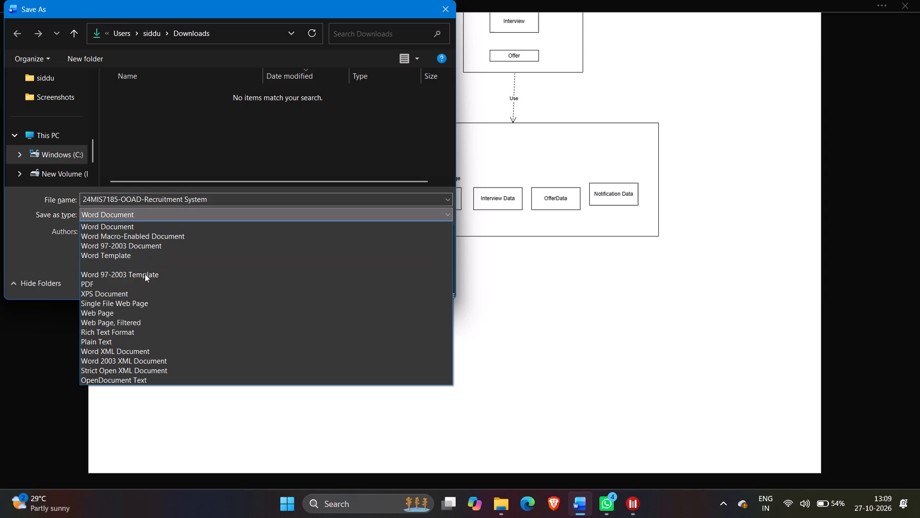
pyautogui.click(144, 280)
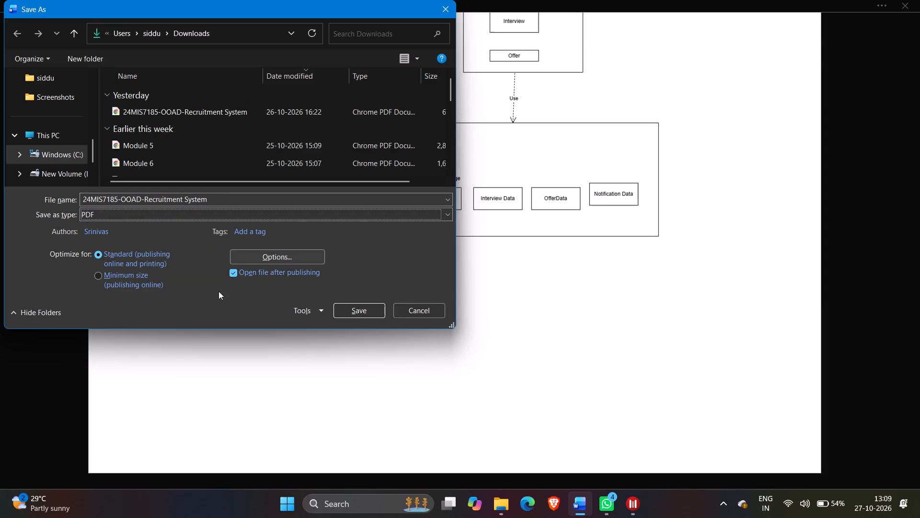
pyautogui.click(362, 314)
pyautogui.click(530, 286)
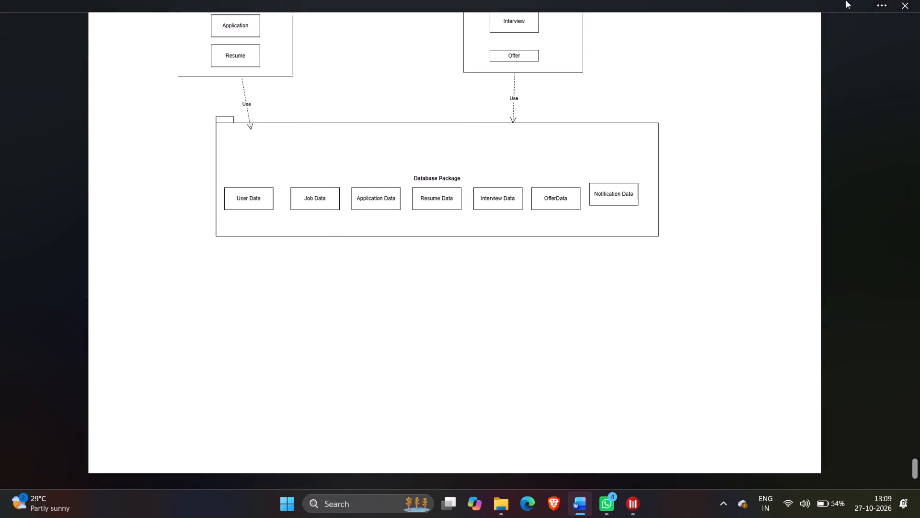
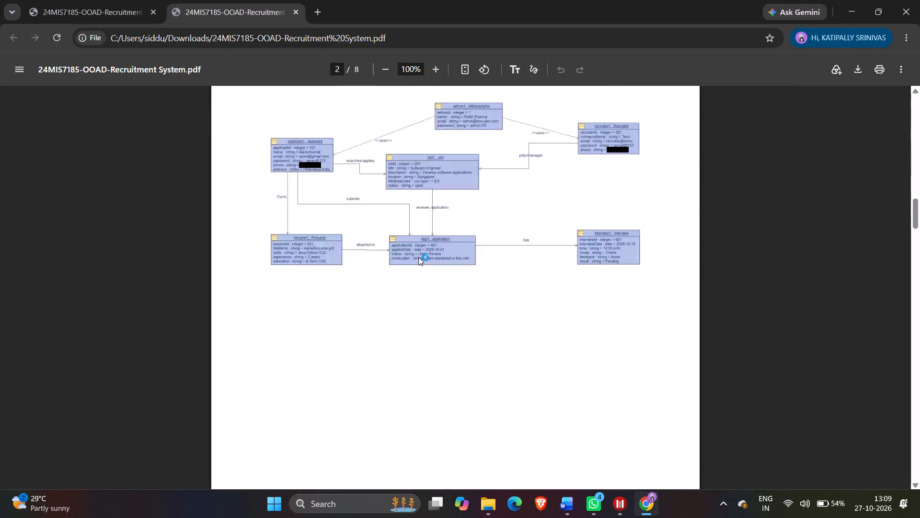
pyautogui.scroll(-5, 418, 257)
pyautogui.click(138, 0)
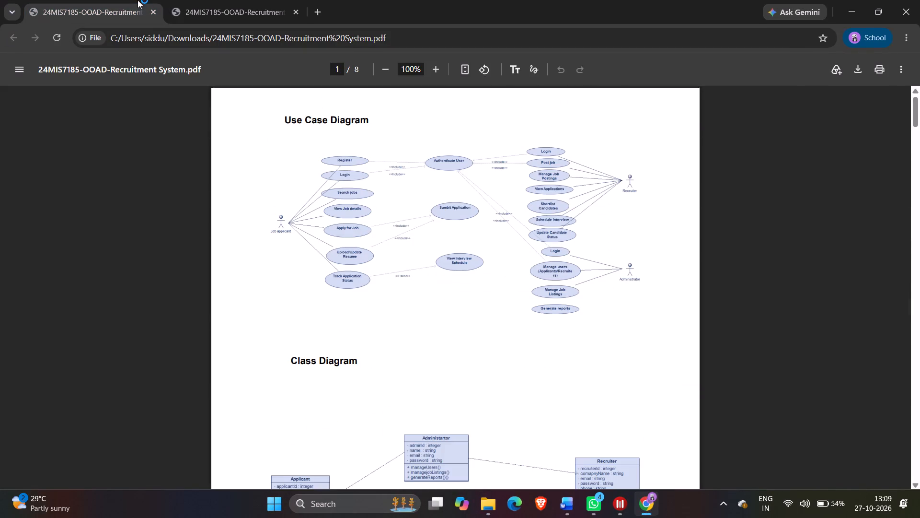
pyautogui.click(207, 16)
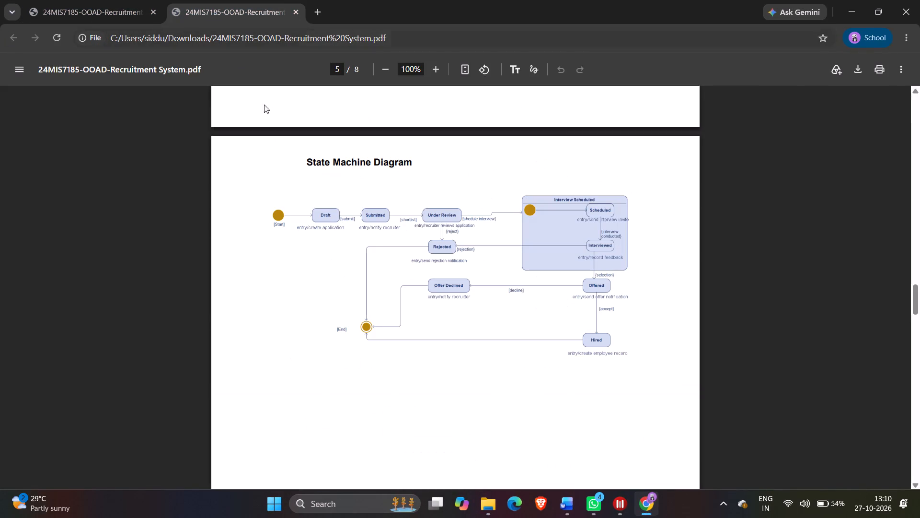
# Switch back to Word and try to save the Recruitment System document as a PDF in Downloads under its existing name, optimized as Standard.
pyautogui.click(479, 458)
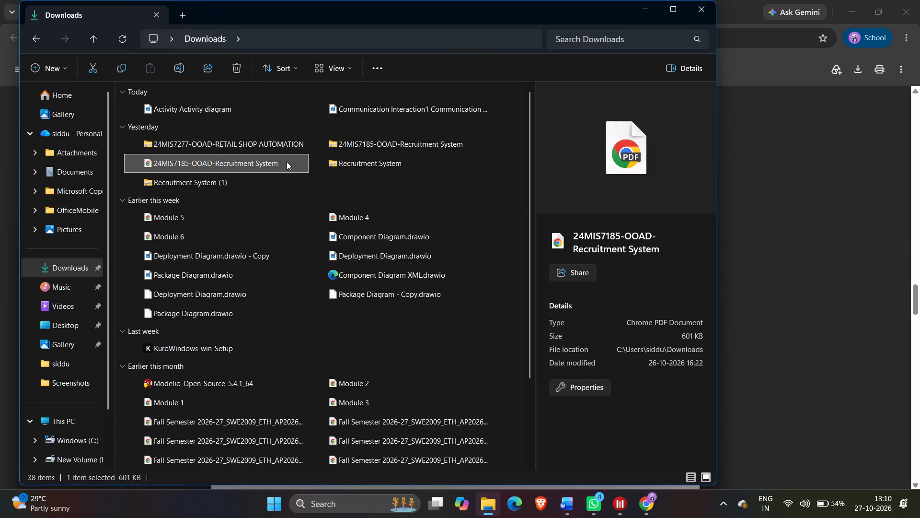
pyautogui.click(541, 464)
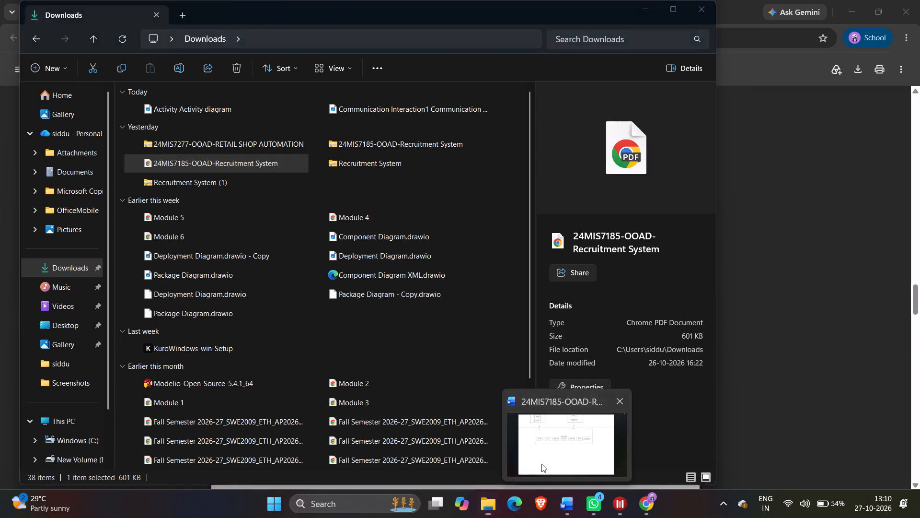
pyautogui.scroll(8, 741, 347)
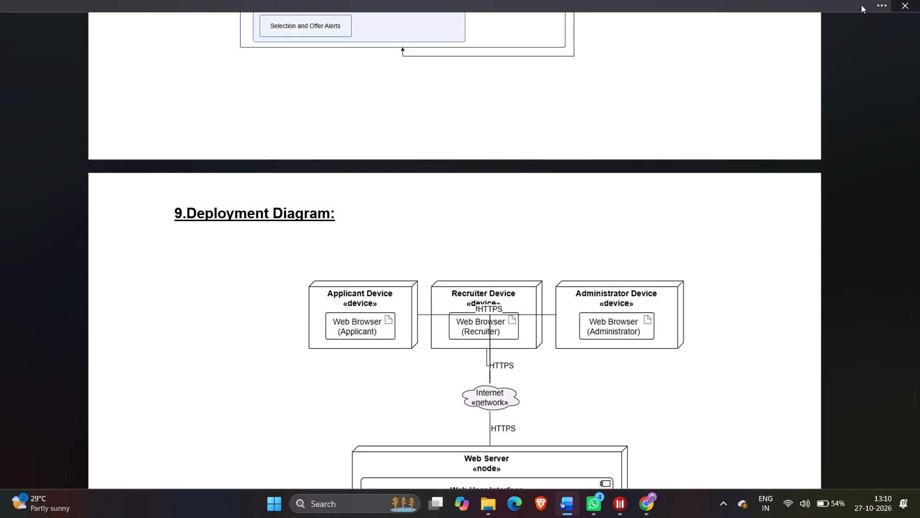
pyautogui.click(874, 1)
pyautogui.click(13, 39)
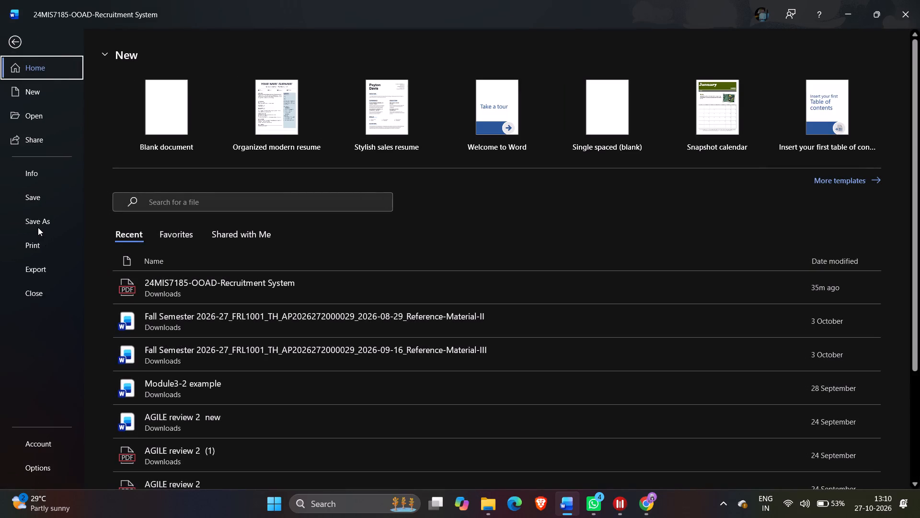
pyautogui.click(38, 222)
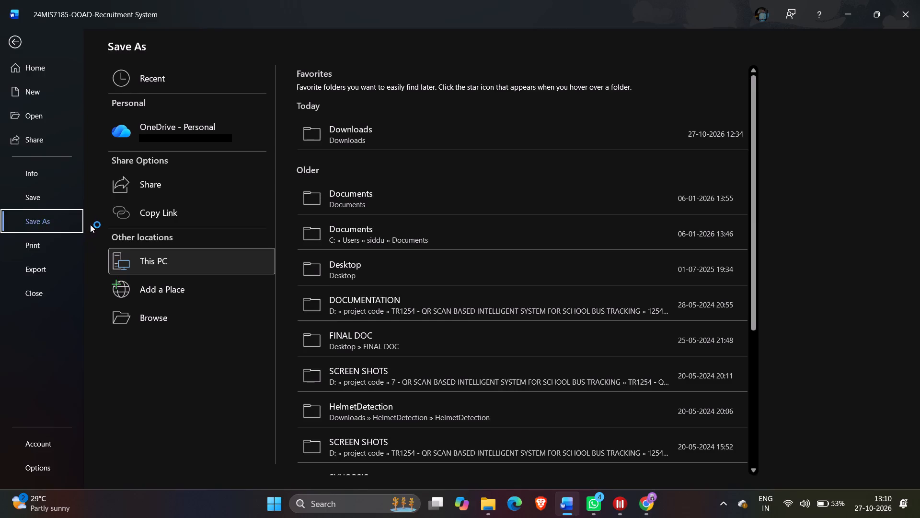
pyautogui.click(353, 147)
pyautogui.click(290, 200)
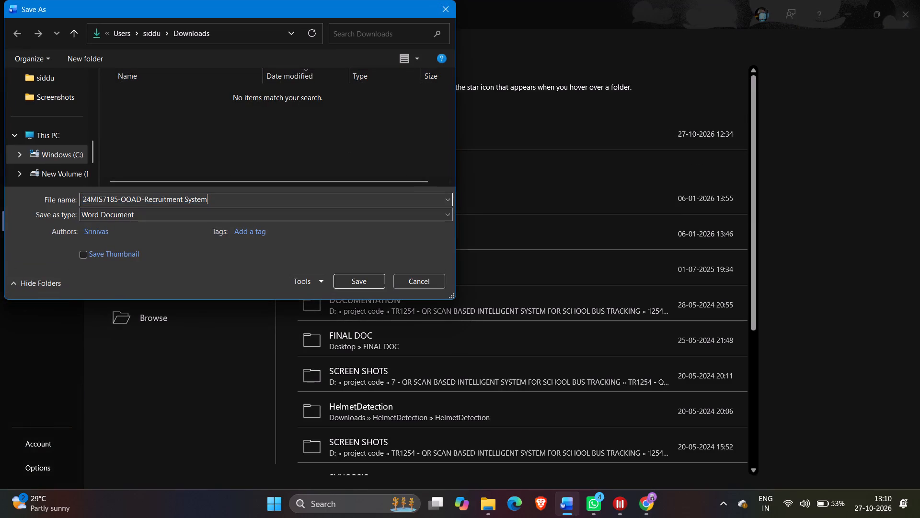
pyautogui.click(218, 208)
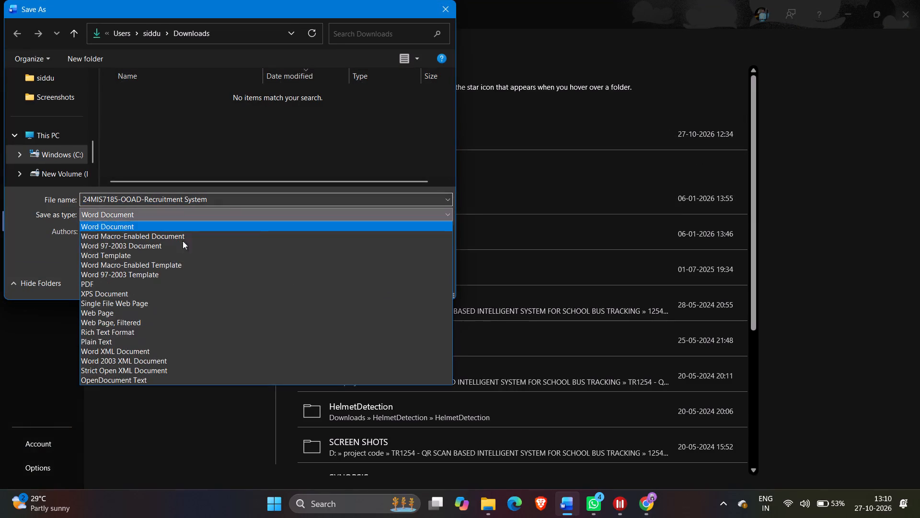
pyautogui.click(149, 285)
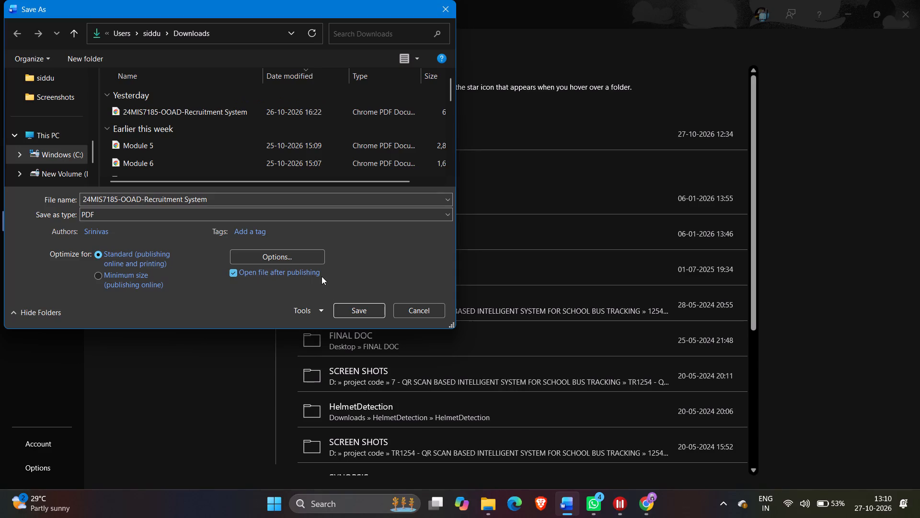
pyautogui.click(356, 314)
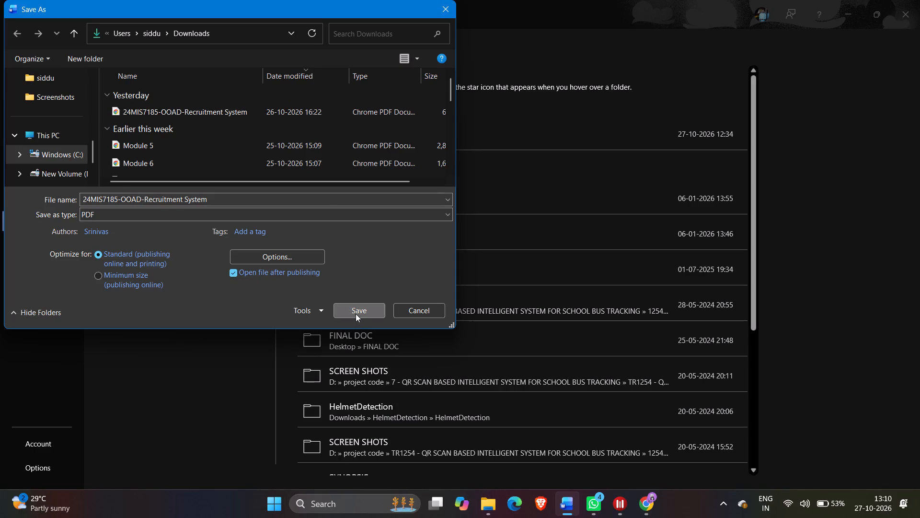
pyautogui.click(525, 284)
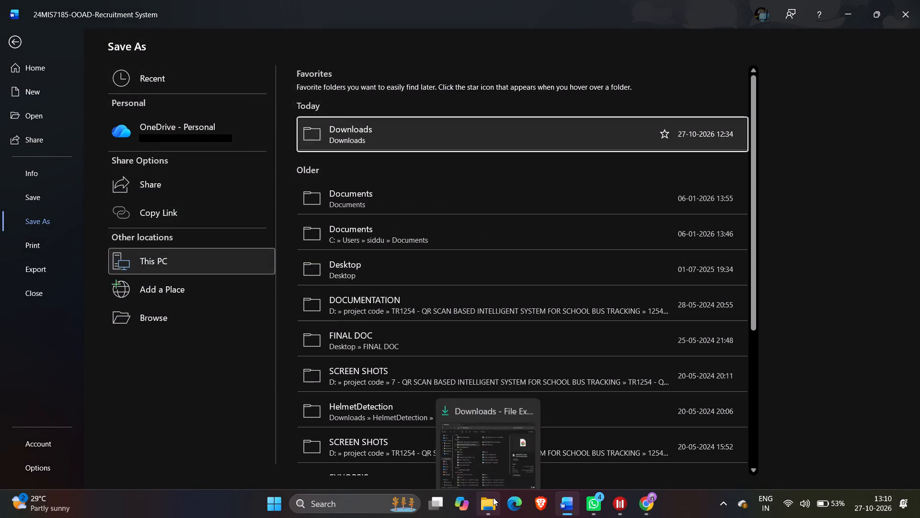
# Reopen the Recruitment System PDF from Downloads, examine its deployment and package diagram pages, and compare it with the other open copies.
pyautogui.click(483, 453)
pyautogui.doubleClick(266, 166)
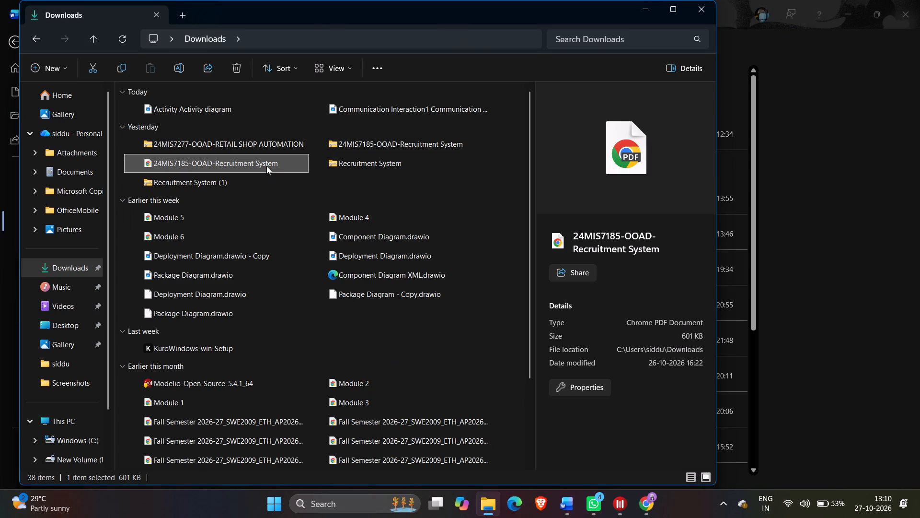
pyautogui.scroll(-17, 314, 179)
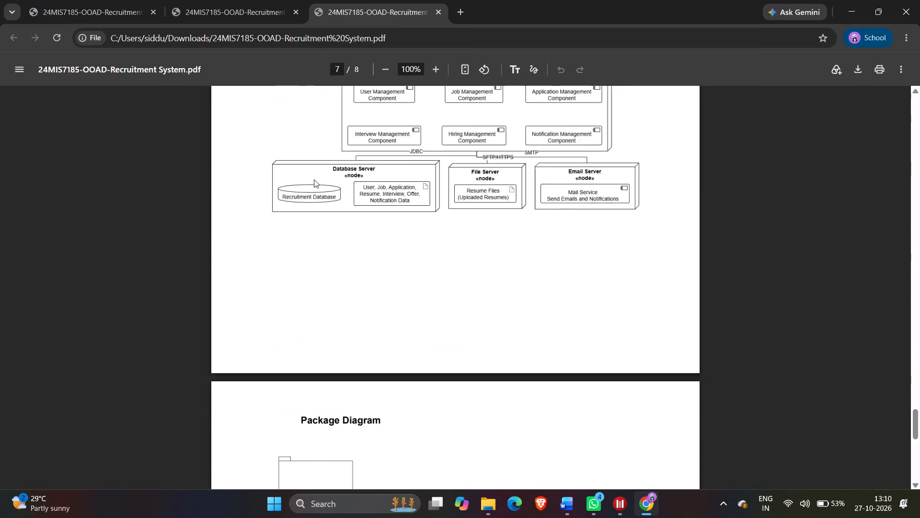
pyautogui.scroll(-8, 314, 179)
pyautogui.click(891, 0)
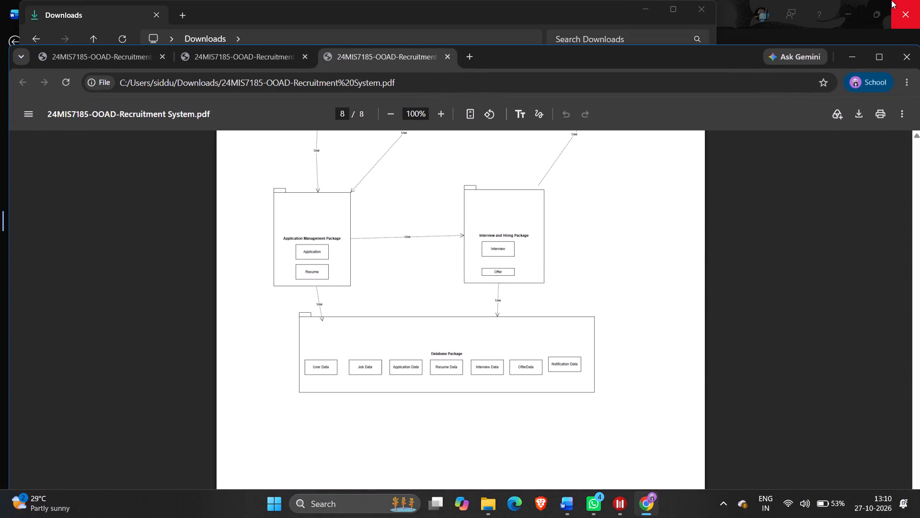
pyautogui.click(877, 49)
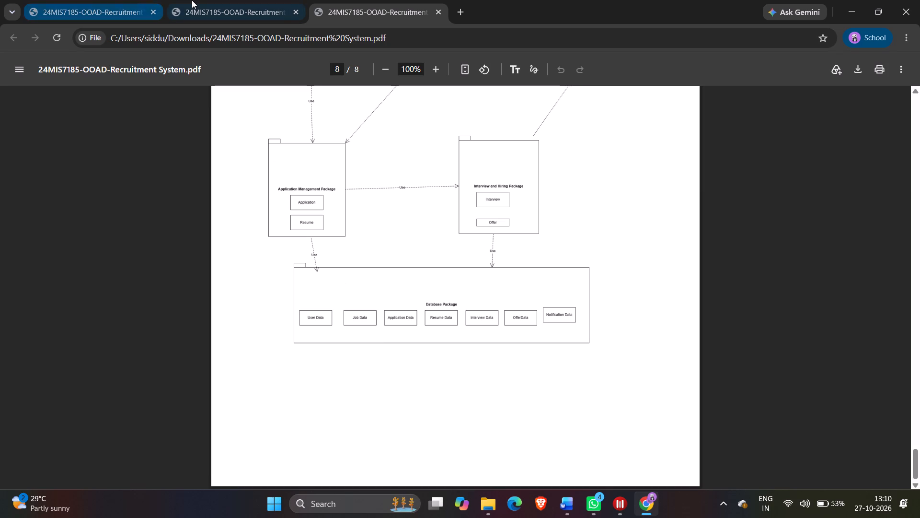
pyautogui.click(192, 0)
pyautogui.click(138, 0)
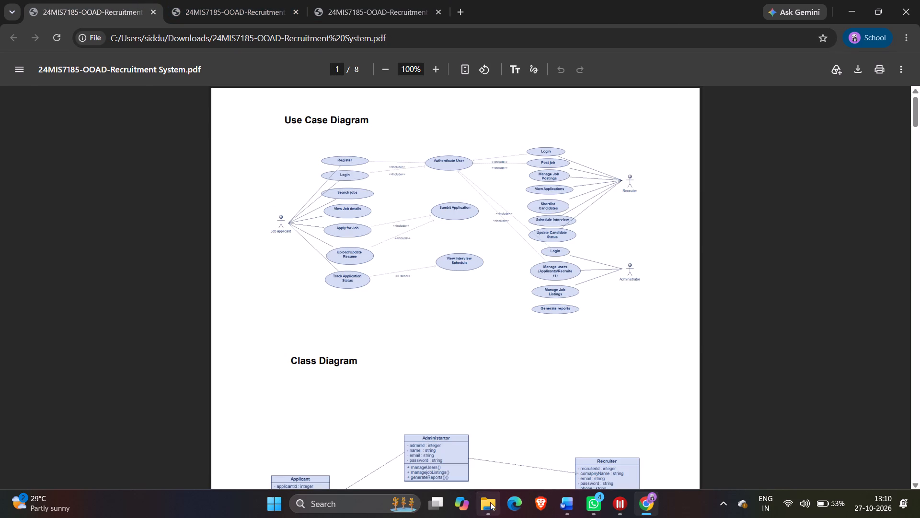
# Open the Recruitment System PDF from File Explorer's recent files, check its first page, and close the browser window.
pyautogui.click(490, 502)
pyautogui.click(73, 271)
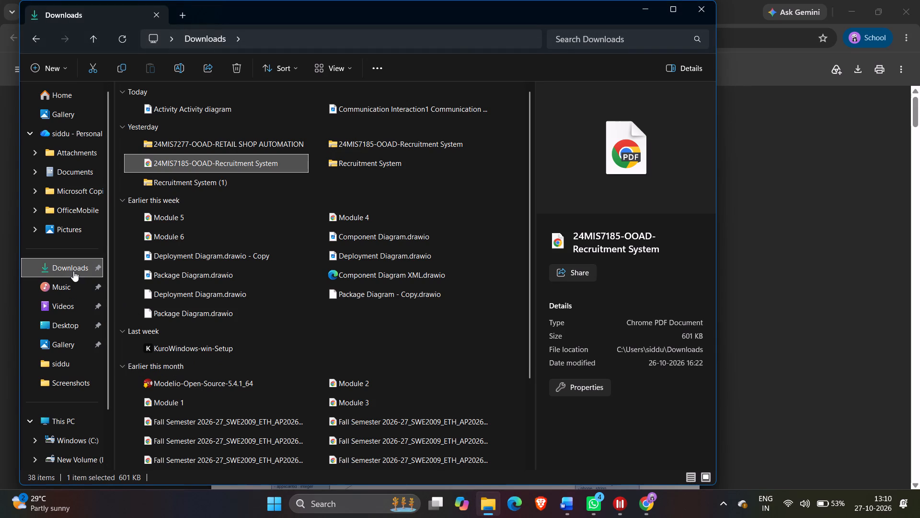
pyautogui.click(61, 285)
pyautogui.click(62, 296)
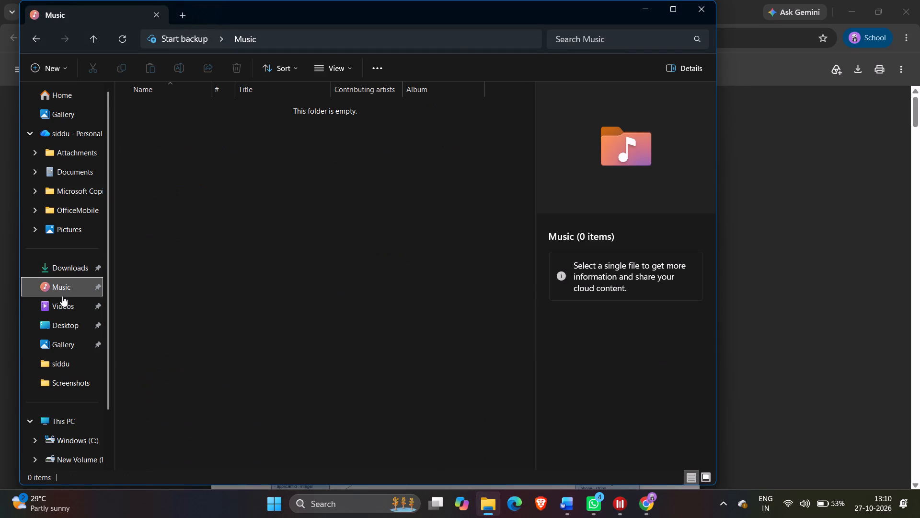
pyautogui.click(90, 117)
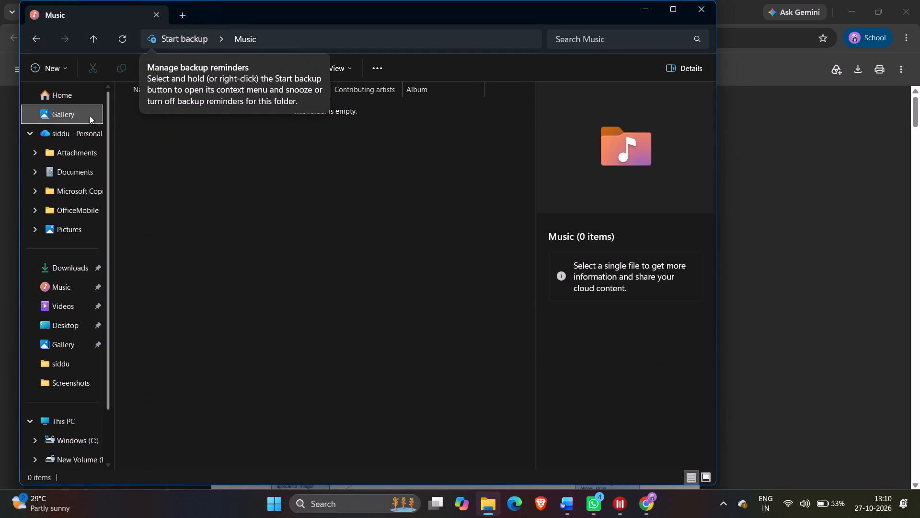
pyautogui.click(84, 101)
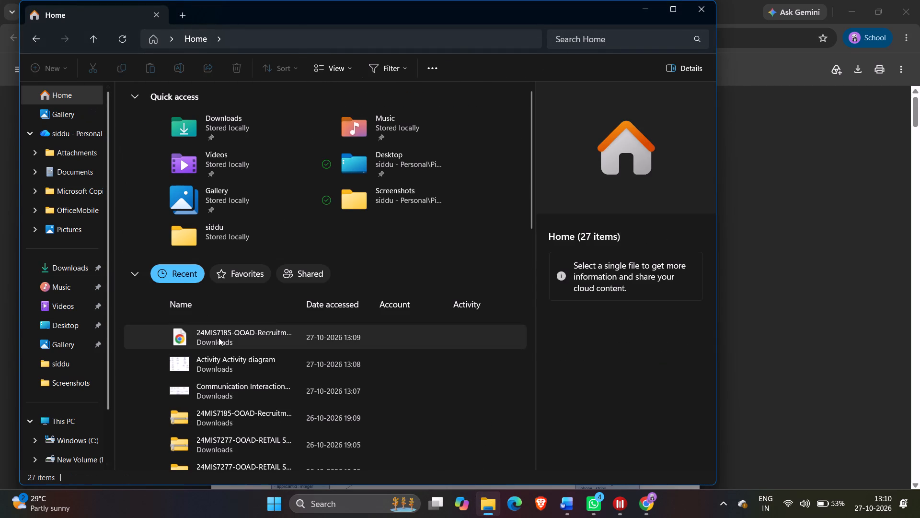
pyautogui.doubleClick(224, 330)
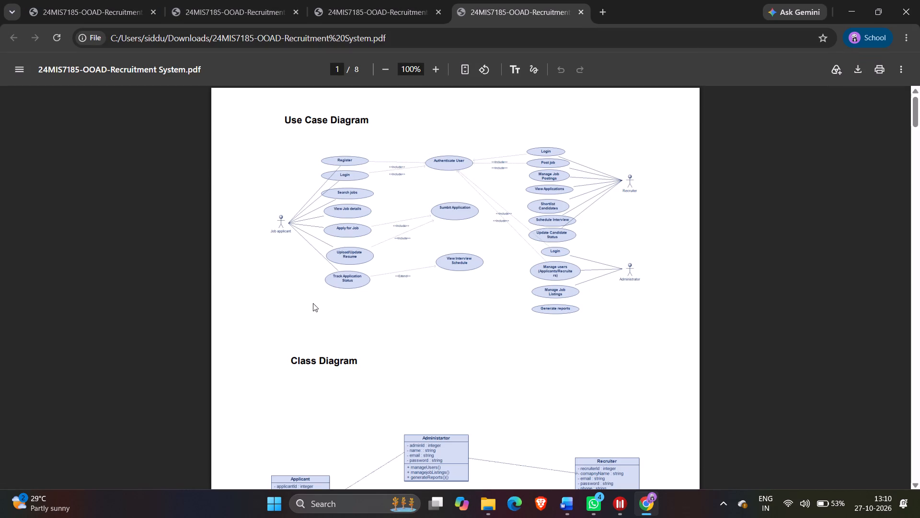
pyautogui.click(919, 0)
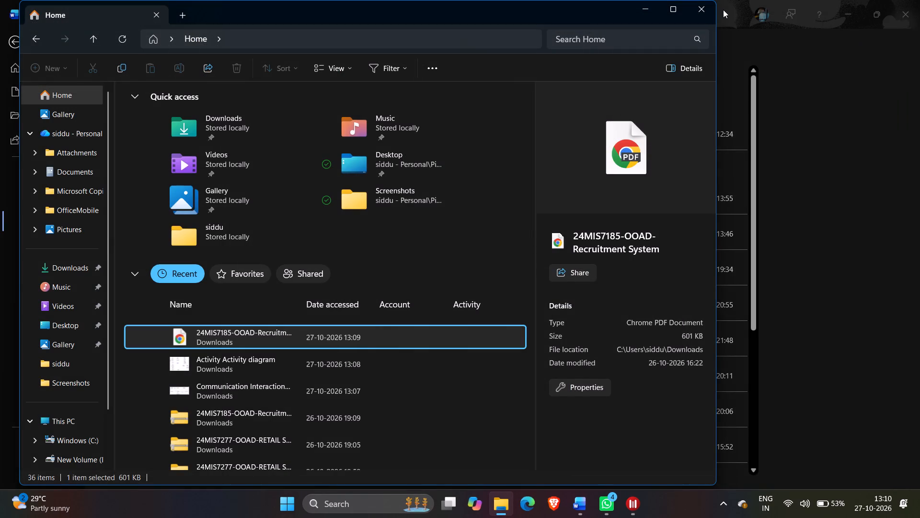
# Return to Word and review the Recruitment System document from its deployment diagram page back up to the cover page.
pyautogui.click(723, 10)
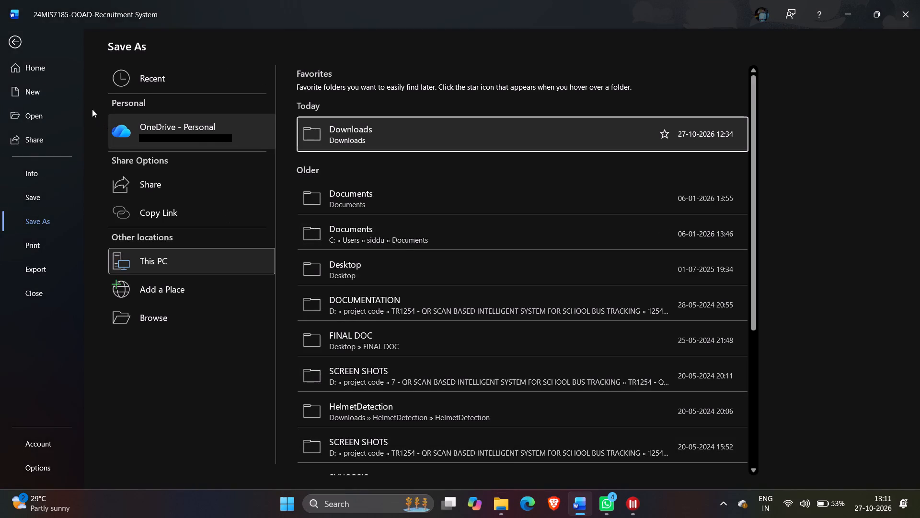
pyautogui.click(46, 66)
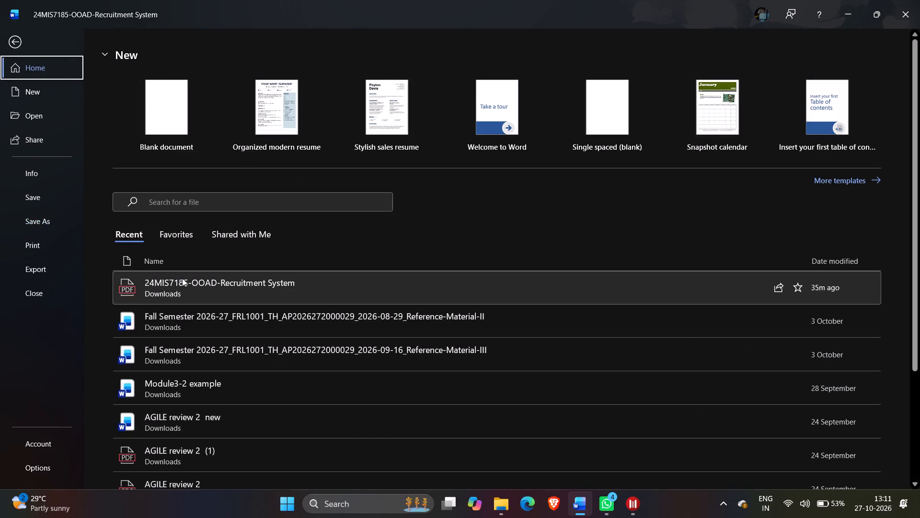
pyautogui.click(184, 283)
pyautogui.scroll(-4, 185, 284)
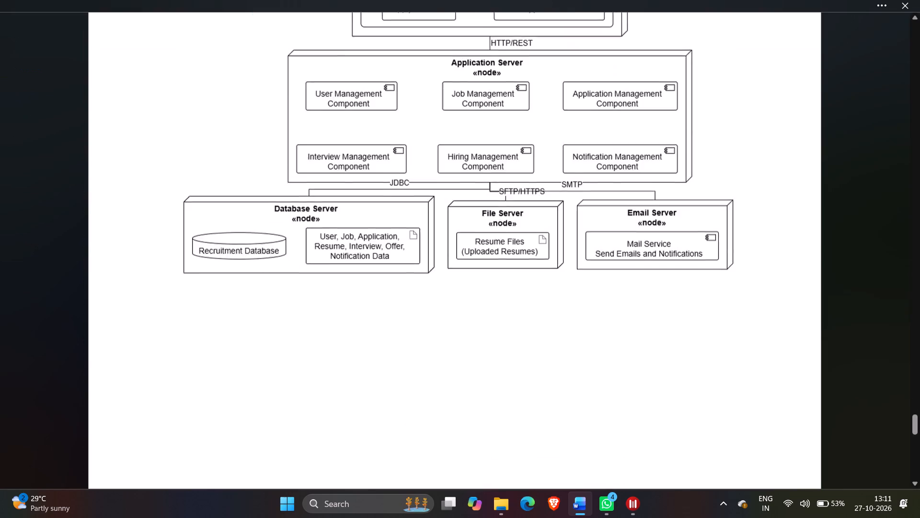
pyautogui.scroll(-5, 185, 284)
pyautogui.scroll(5, 185, 284)
pyautogui.scroll(17, 185, 284)
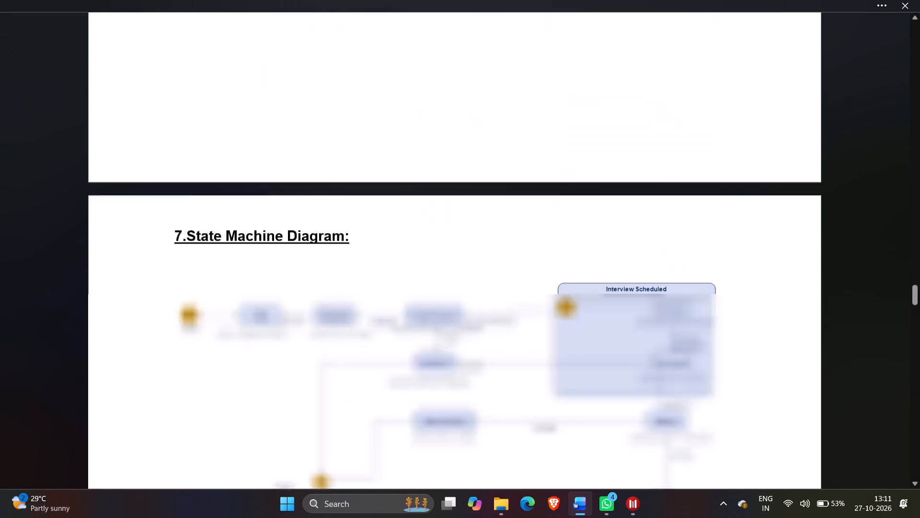
pyautogui.scroll(20, 185, 284)
pyautogui.scroll(18, 185, 284)
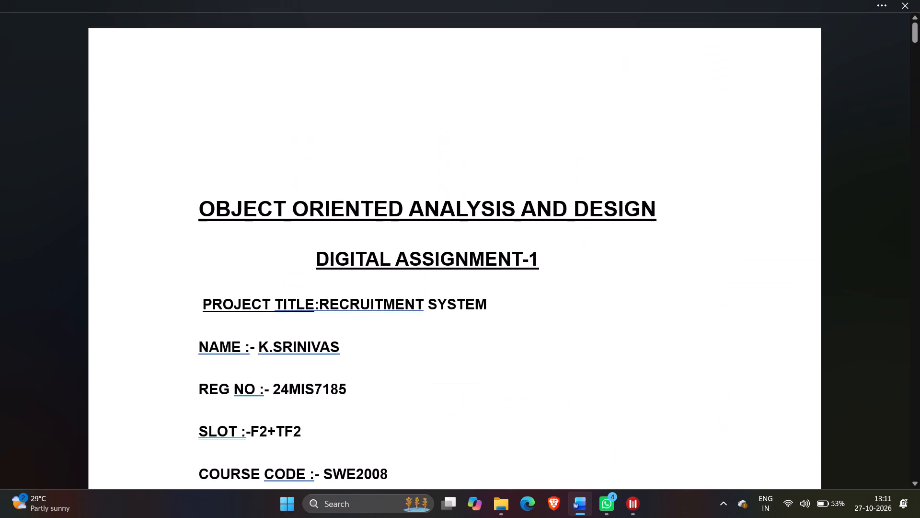
# Reopen the OOAD Recruitment System PDF in Word from the recent files in Downloads.
pyautogui.click(881, 6)
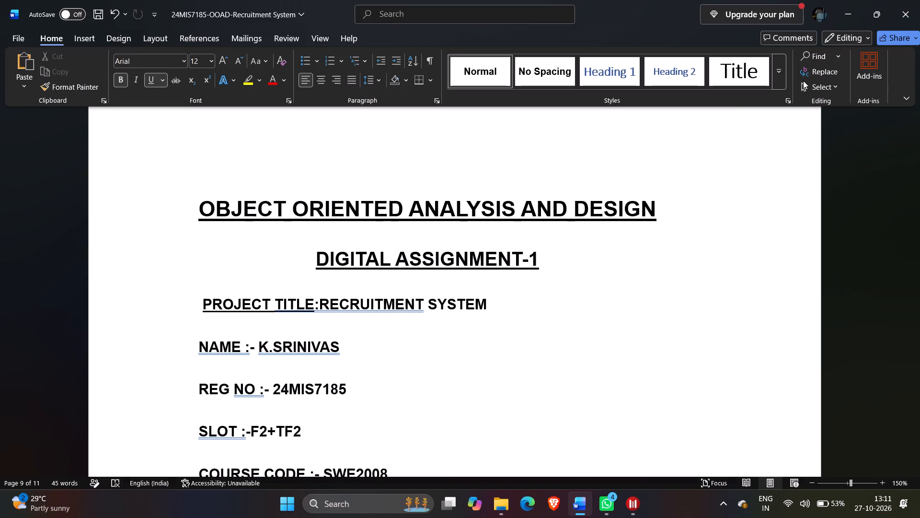
pyautogui.click(28, 43)
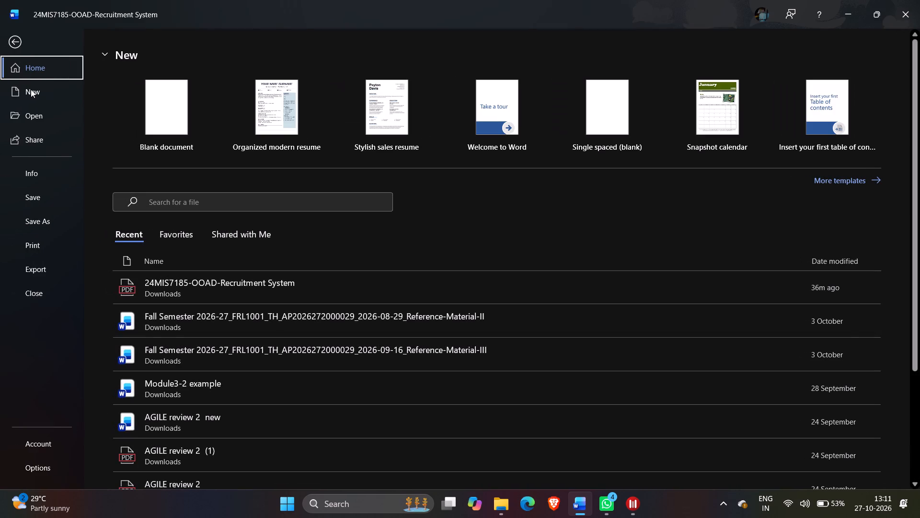
pyautogui.click(40, 71)
pyautogui.click(173, 277)
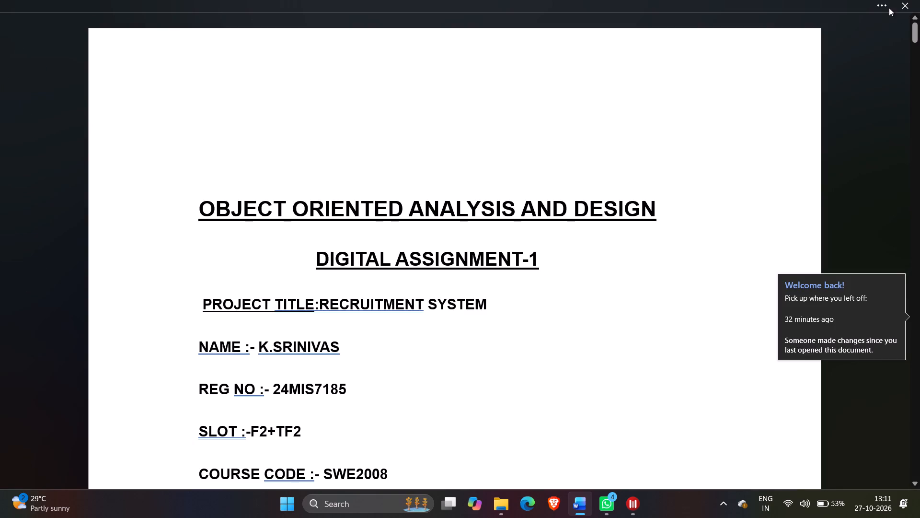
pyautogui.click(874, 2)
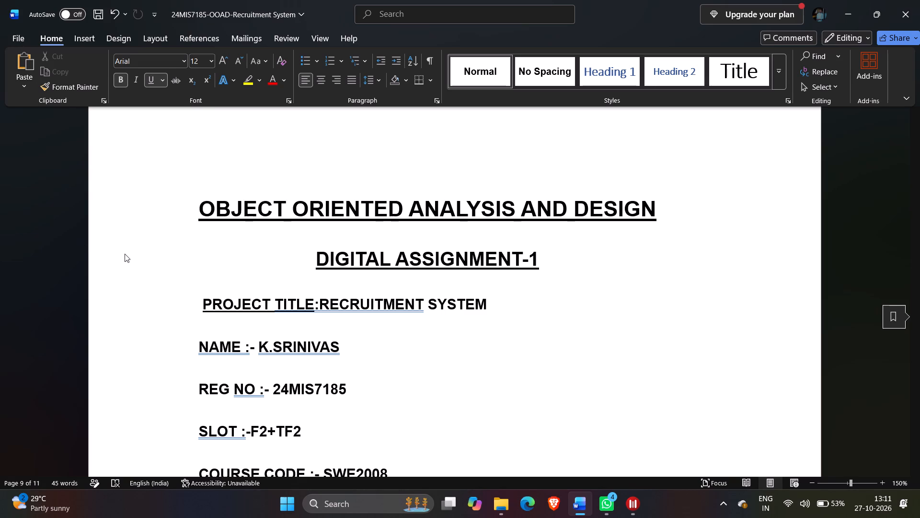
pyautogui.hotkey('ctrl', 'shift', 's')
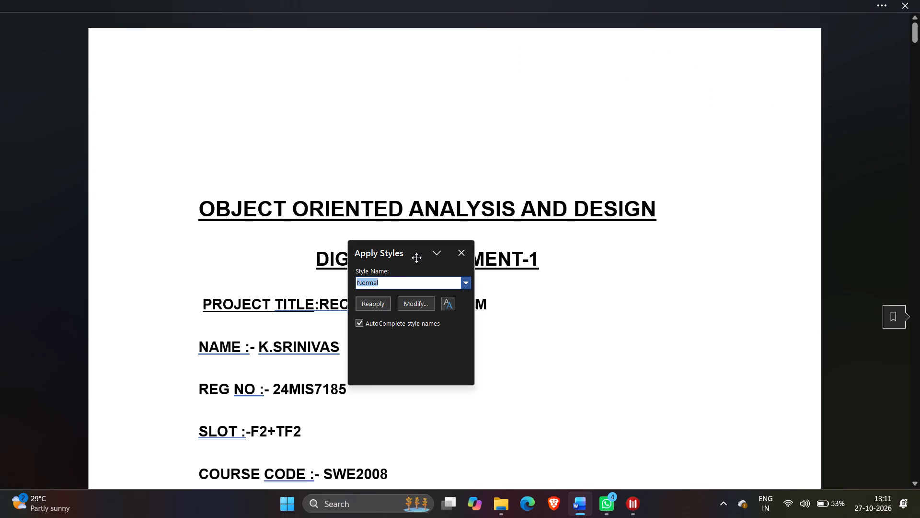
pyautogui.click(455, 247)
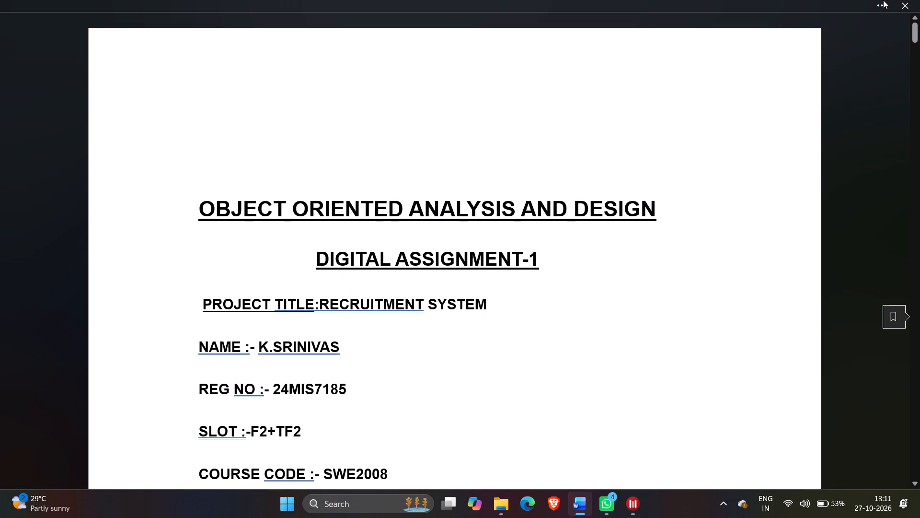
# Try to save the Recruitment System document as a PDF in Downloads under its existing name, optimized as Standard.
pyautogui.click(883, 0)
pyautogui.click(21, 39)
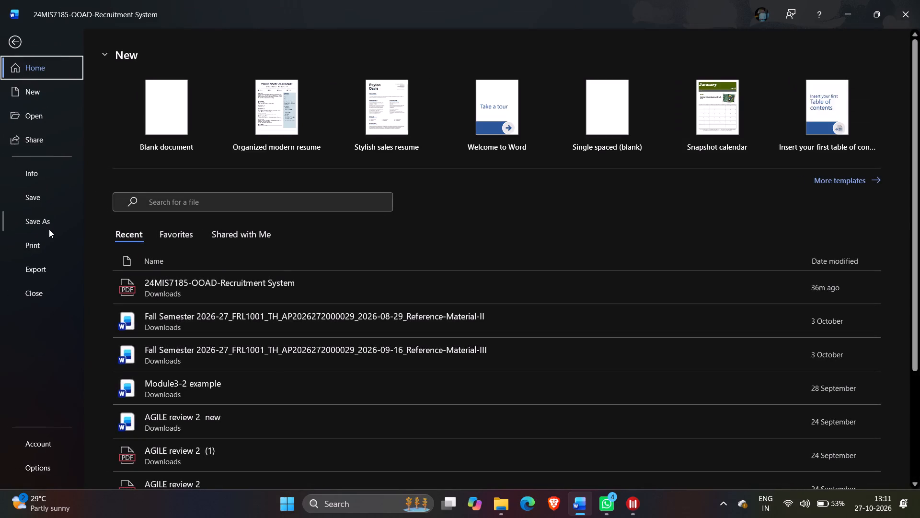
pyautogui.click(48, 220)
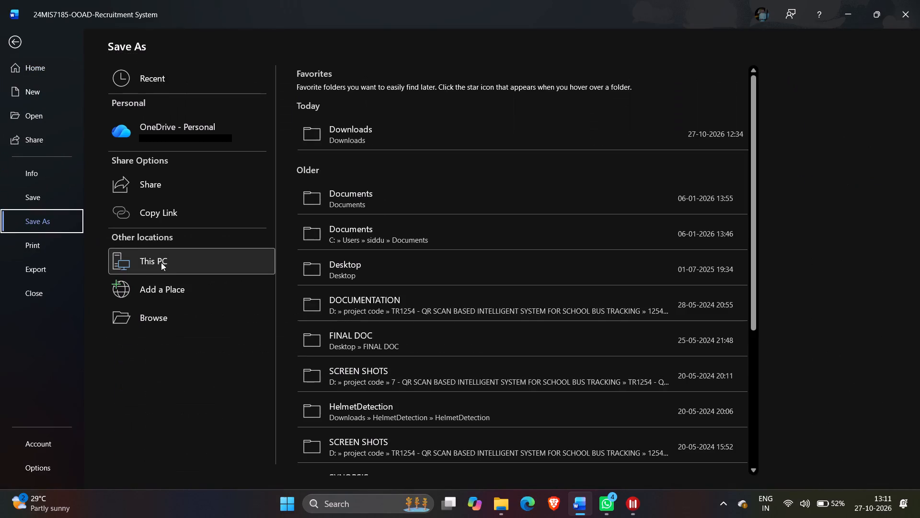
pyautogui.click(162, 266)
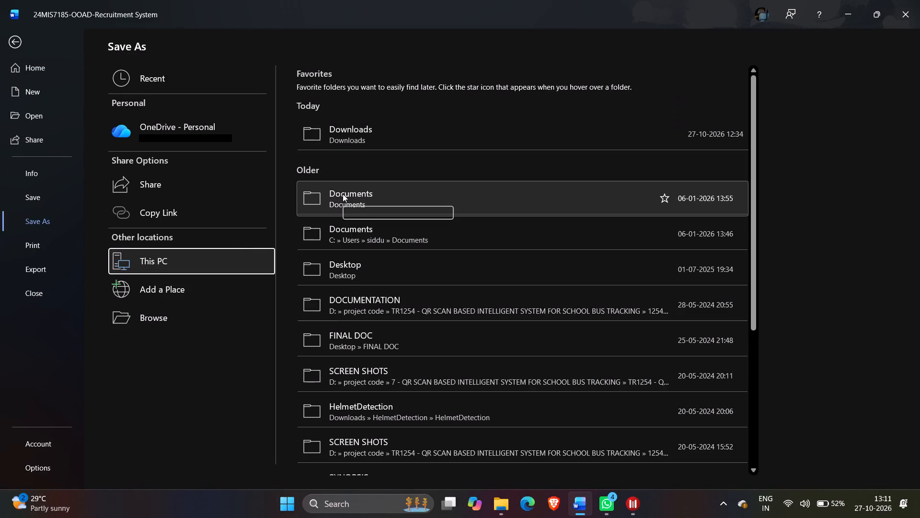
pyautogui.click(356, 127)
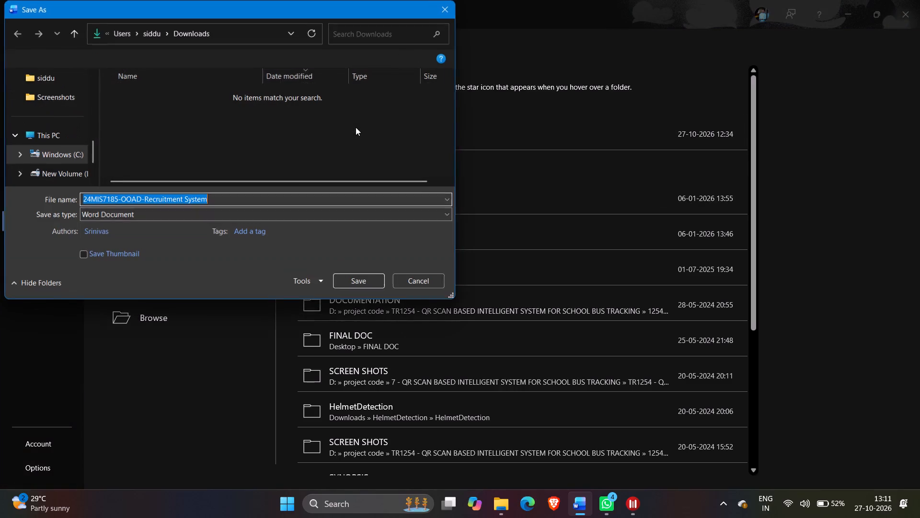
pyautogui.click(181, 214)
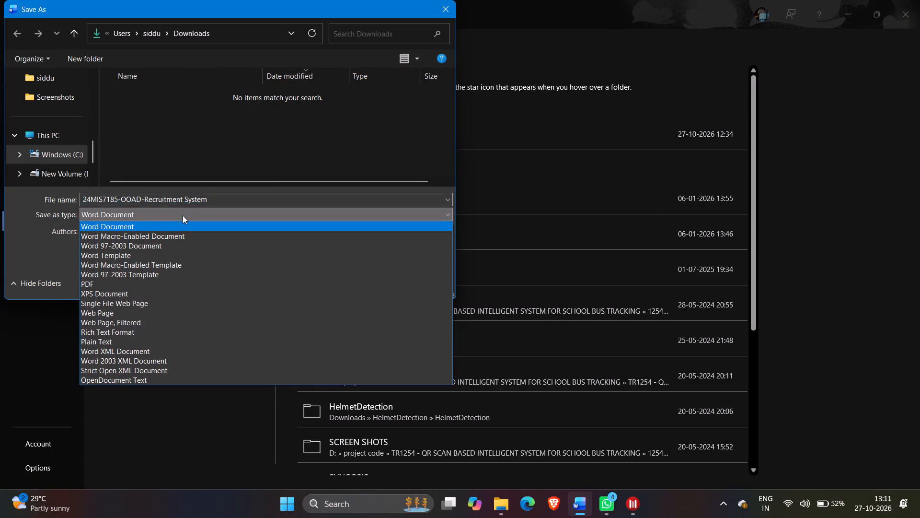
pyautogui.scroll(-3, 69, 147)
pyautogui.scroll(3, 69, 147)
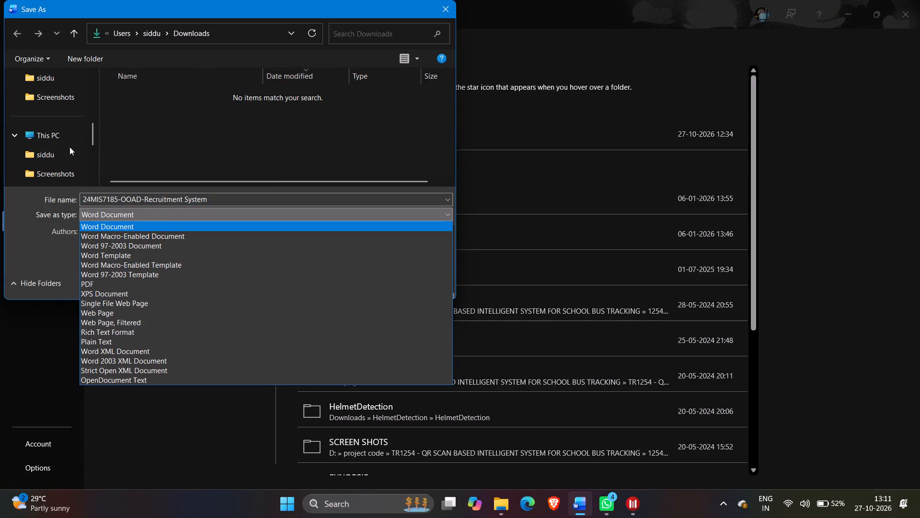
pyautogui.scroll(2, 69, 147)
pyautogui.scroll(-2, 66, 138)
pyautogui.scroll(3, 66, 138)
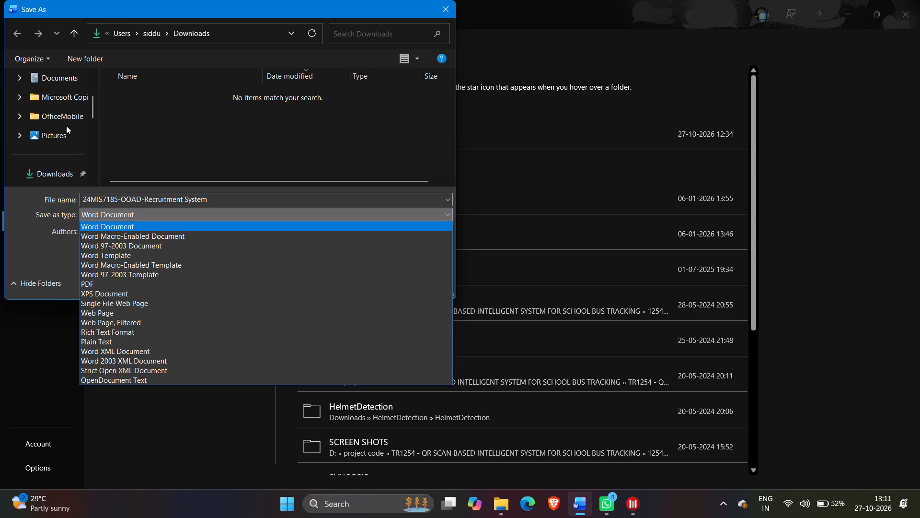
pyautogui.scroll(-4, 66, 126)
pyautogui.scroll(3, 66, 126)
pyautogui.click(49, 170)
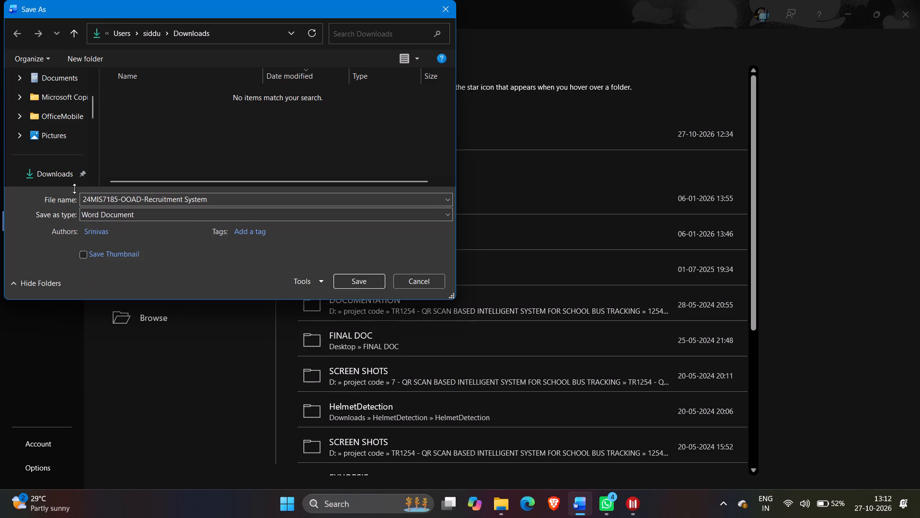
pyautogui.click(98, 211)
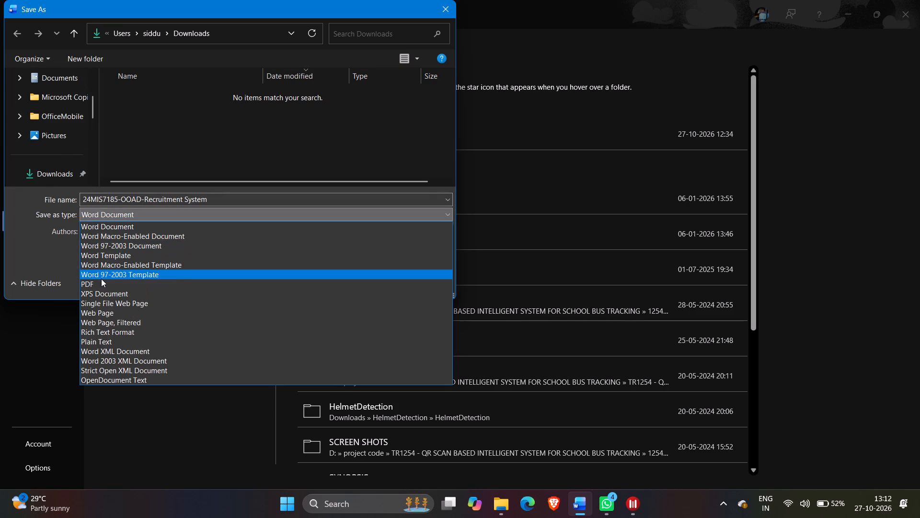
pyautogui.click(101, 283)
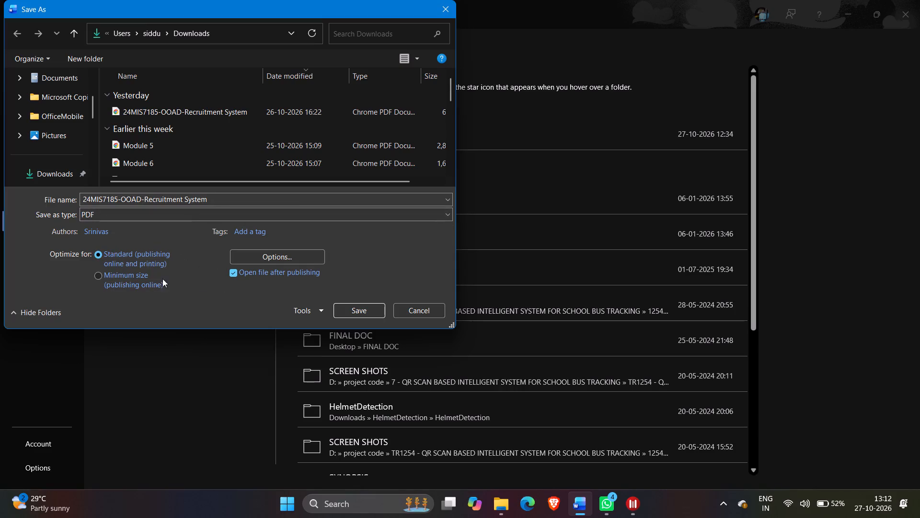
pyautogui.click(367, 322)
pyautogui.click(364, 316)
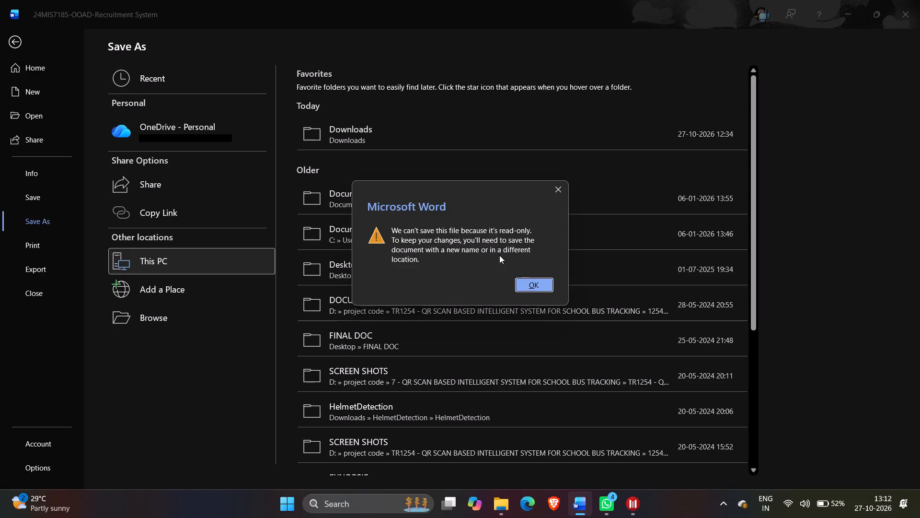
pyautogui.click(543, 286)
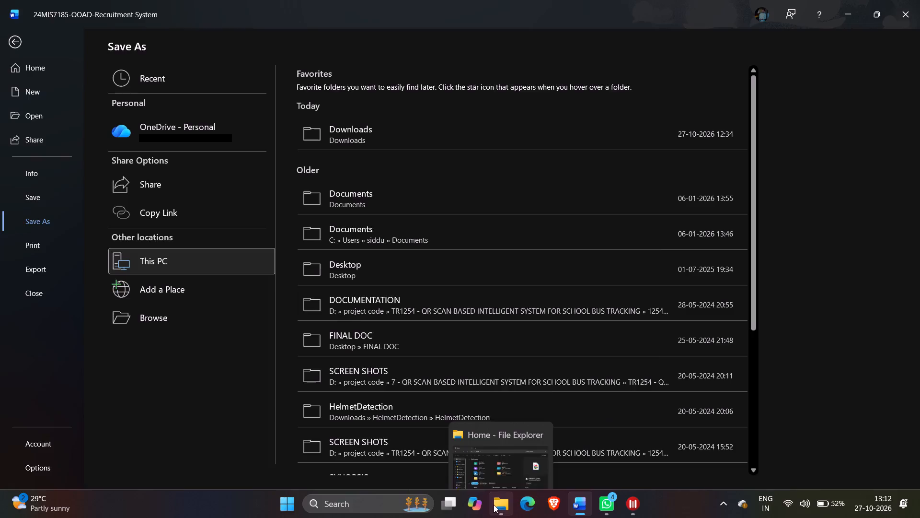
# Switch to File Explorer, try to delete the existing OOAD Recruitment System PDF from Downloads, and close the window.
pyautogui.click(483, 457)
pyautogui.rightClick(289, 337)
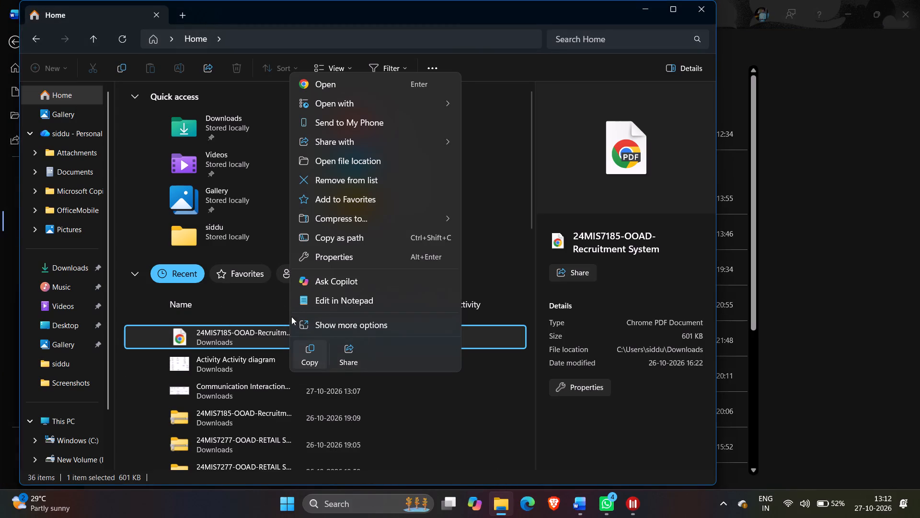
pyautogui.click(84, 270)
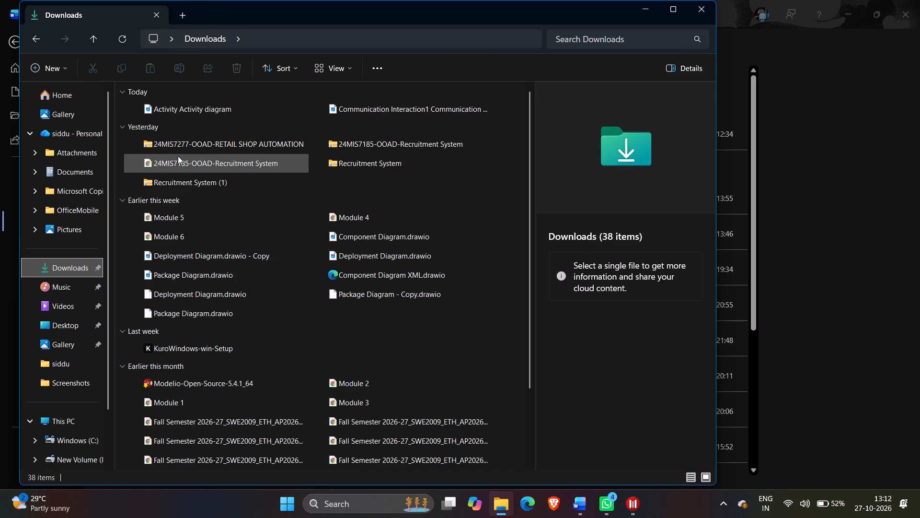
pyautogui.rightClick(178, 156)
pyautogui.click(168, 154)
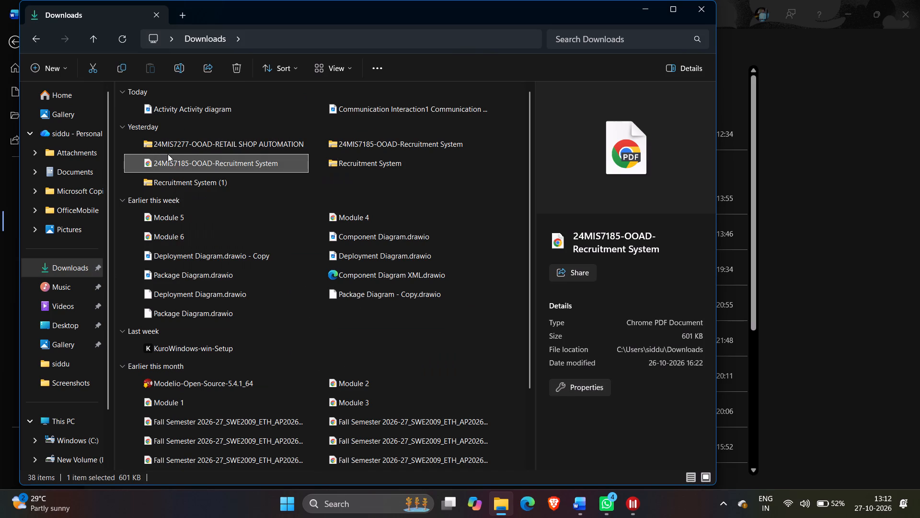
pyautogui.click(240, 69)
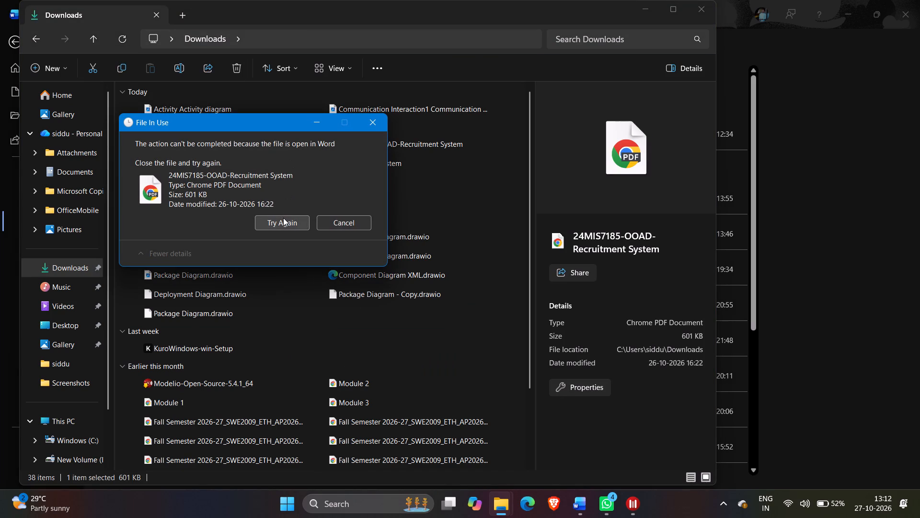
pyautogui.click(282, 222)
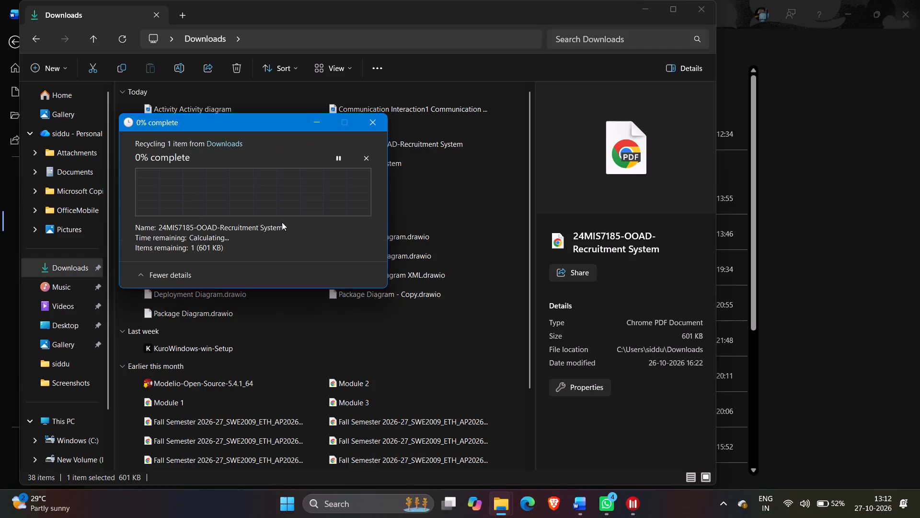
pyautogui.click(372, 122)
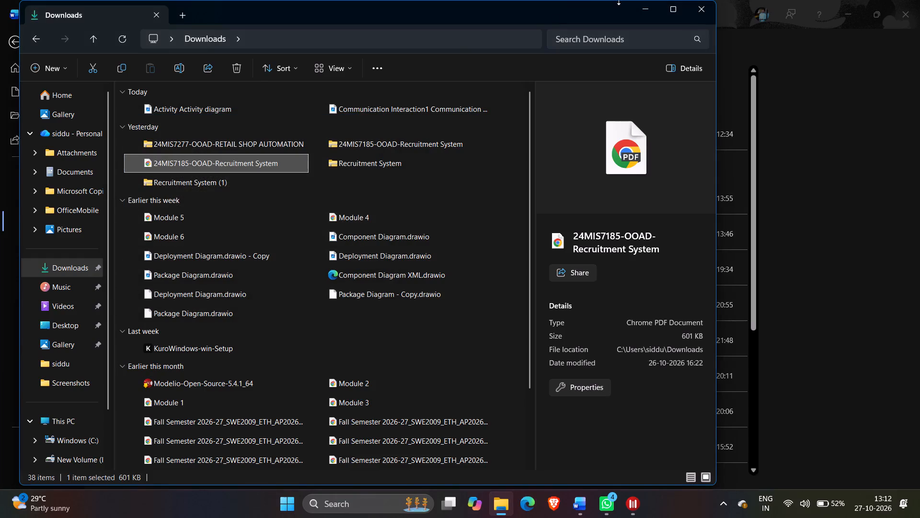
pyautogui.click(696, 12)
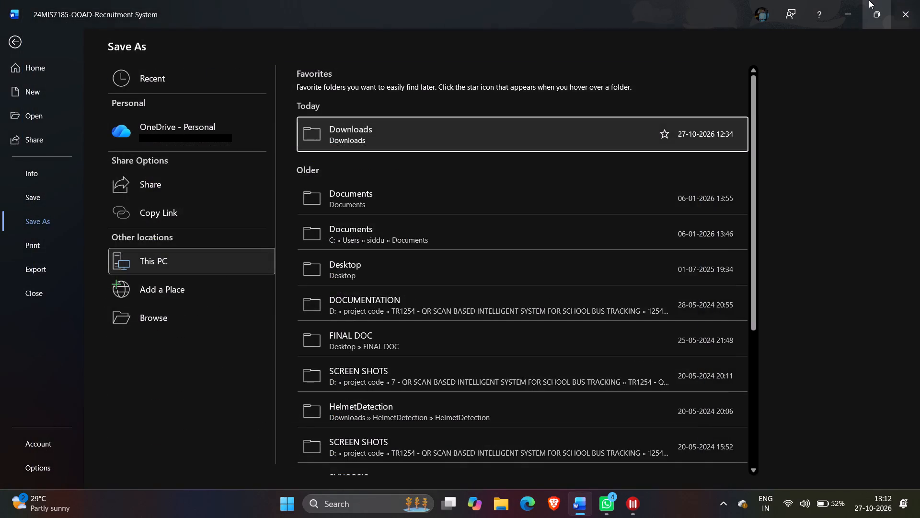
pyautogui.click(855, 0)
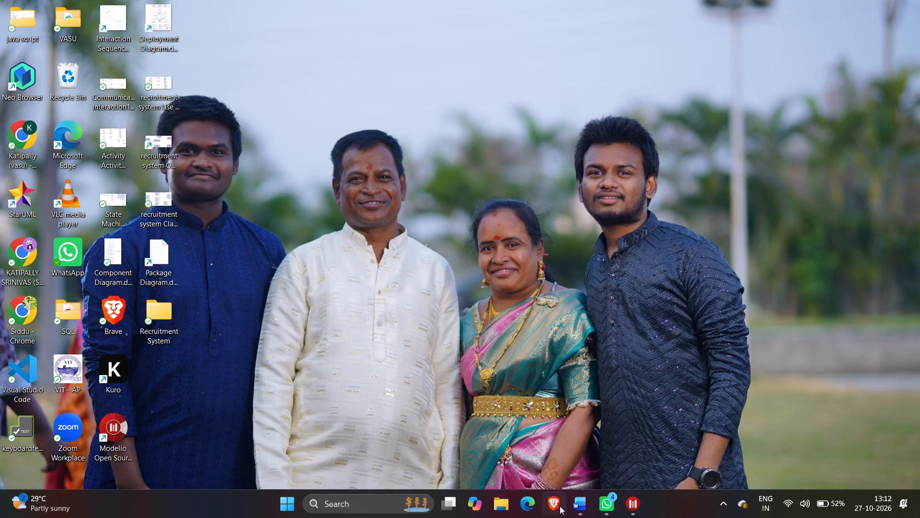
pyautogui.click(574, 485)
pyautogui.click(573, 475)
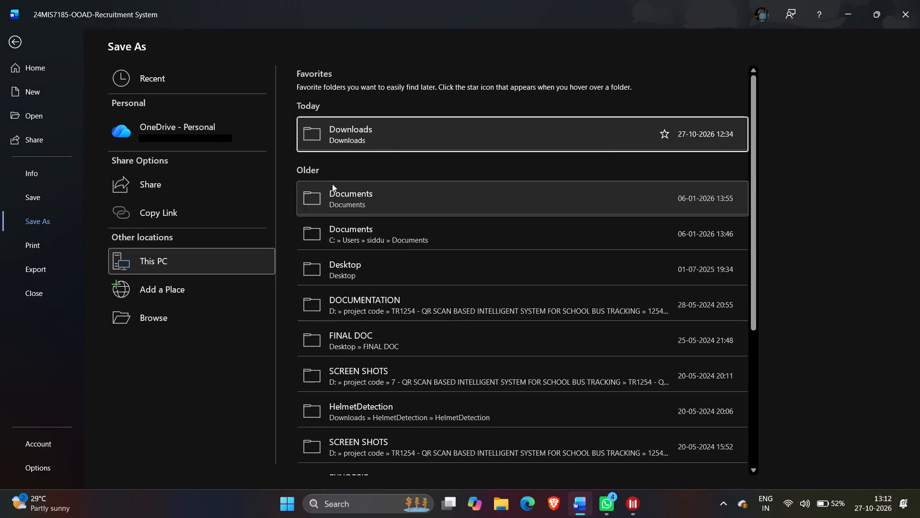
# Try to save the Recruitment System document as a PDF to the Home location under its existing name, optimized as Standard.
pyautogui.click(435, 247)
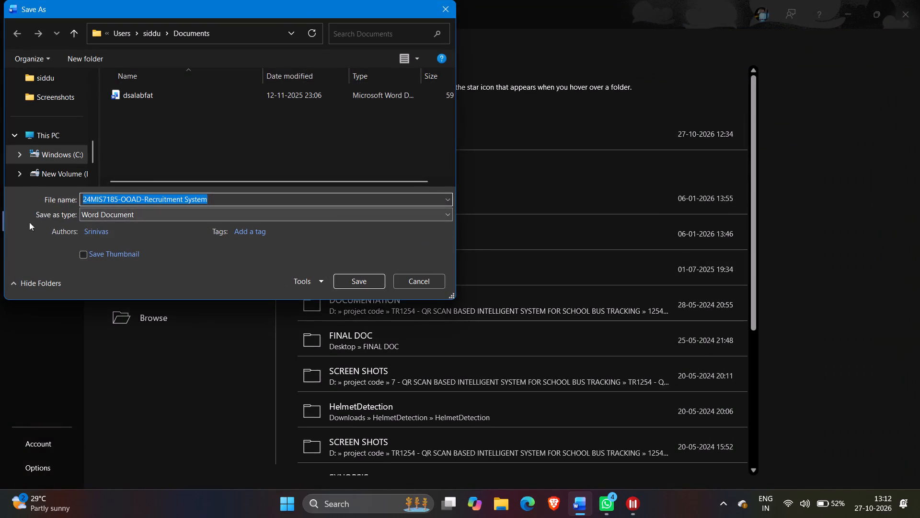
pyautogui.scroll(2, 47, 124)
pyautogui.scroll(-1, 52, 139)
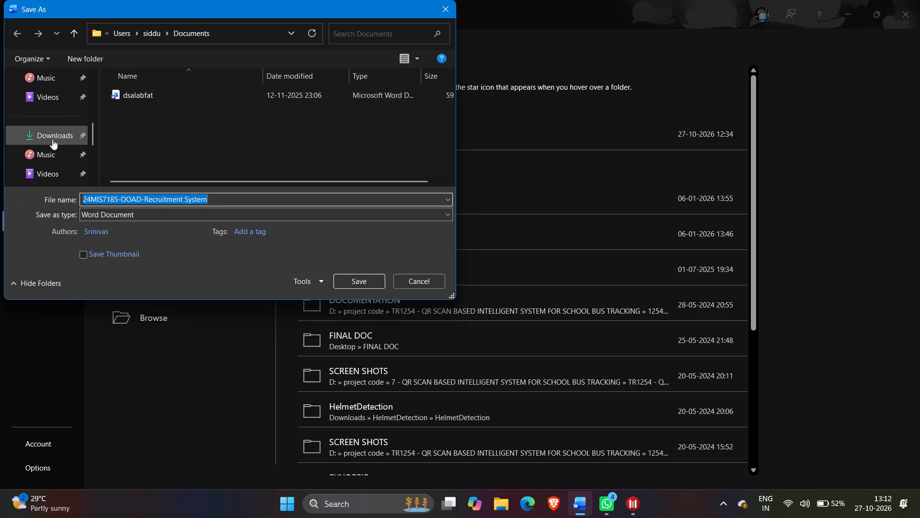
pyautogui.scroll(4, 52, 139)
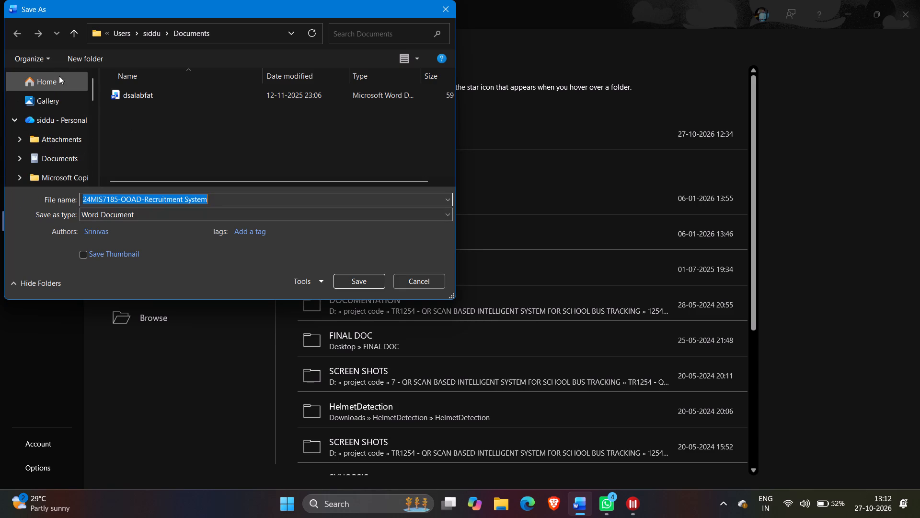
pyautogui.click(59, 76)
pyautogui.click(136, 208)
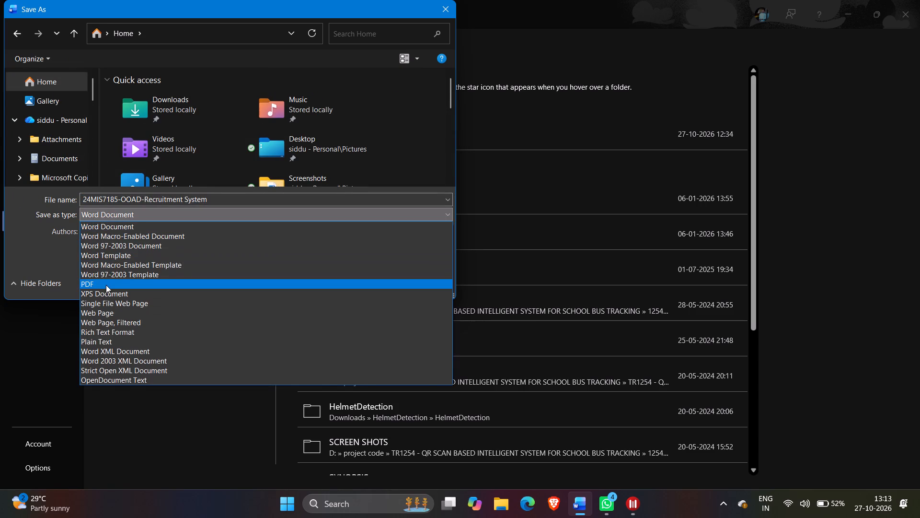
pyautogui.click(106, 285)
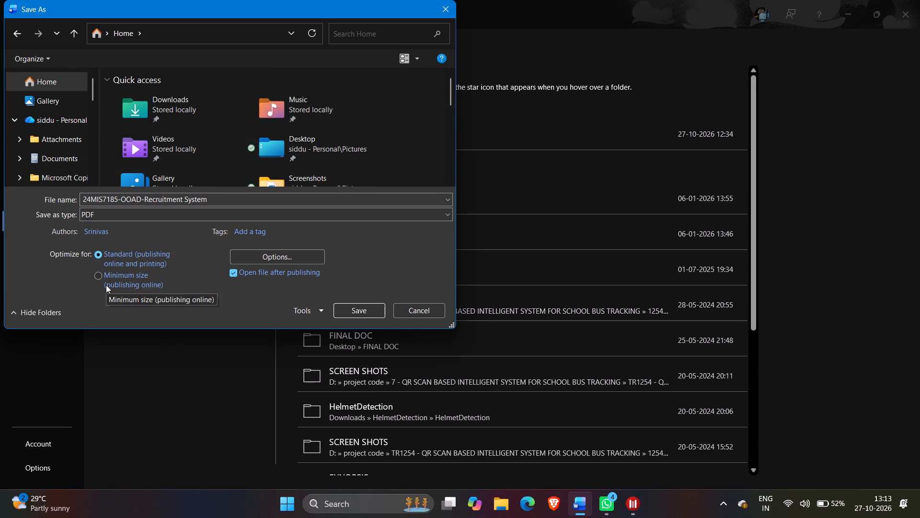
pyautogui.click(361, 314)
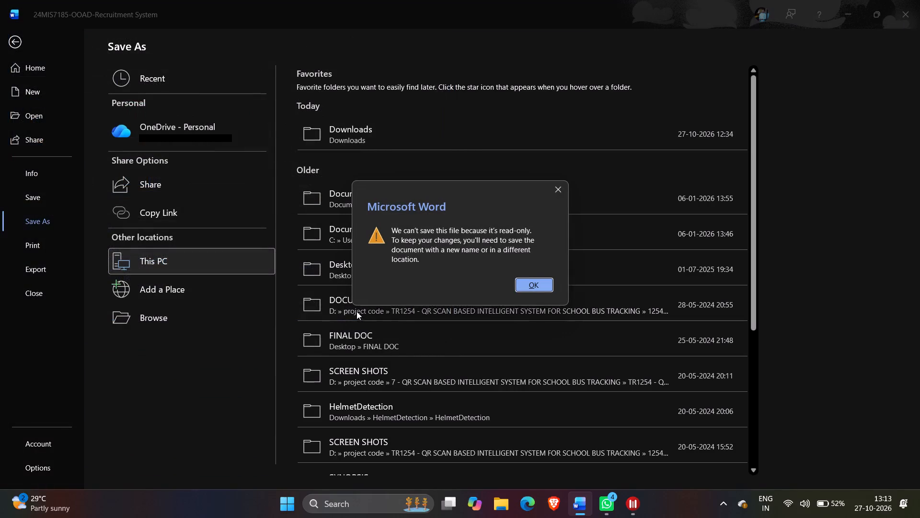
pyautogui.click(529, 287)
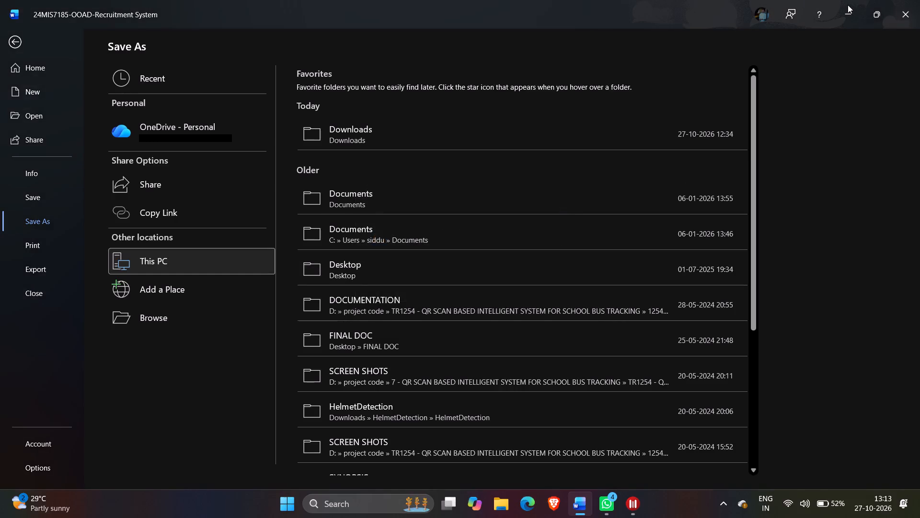
# Reopen the OOAD Recruitment System PDF in Word from the recent files and resume at the last-viewed Communication Diagram page with the ribbon shown.
pyautogui.click(851, 5)
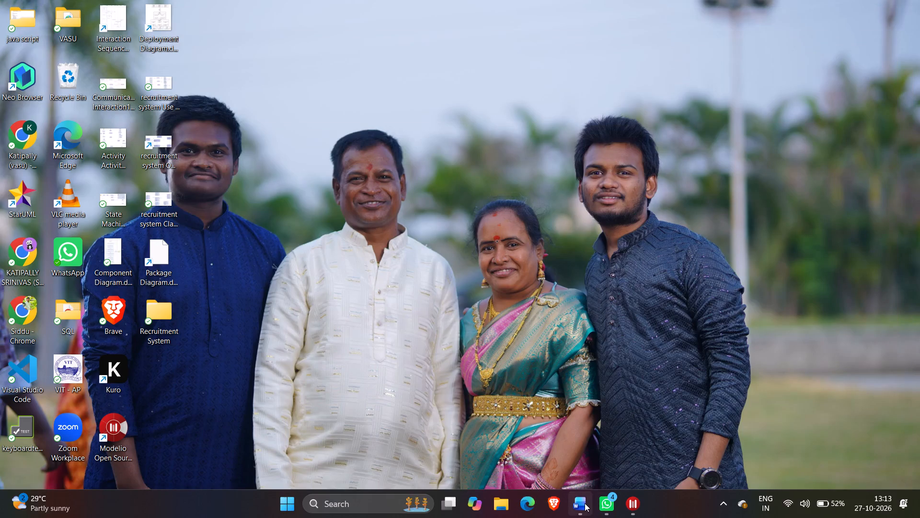
pyautogui.click(592, 470)
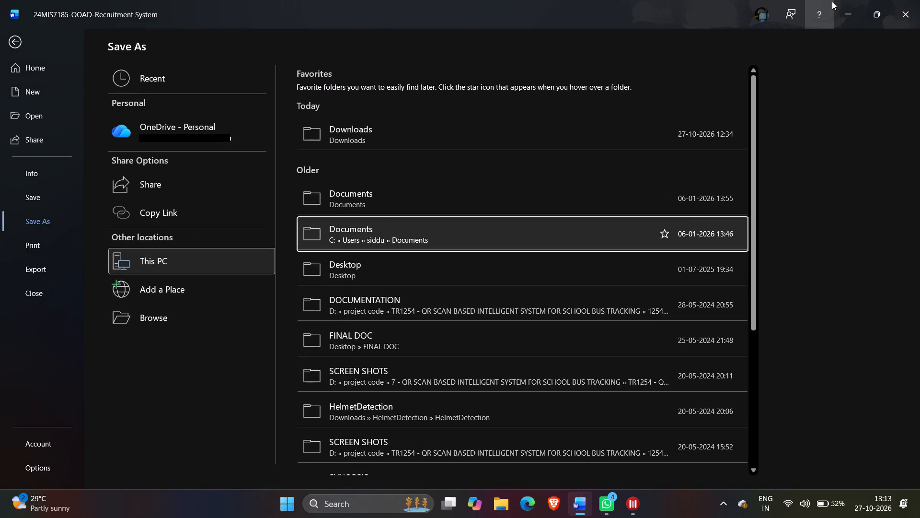
pyautogui.click(24, 70)
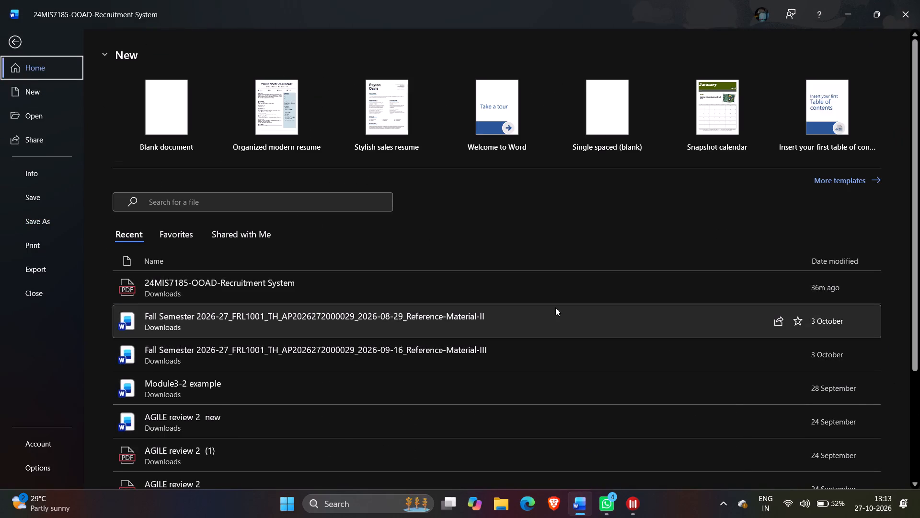
pyautogui.click(401, 296)
pyautogui.click(838, 315)
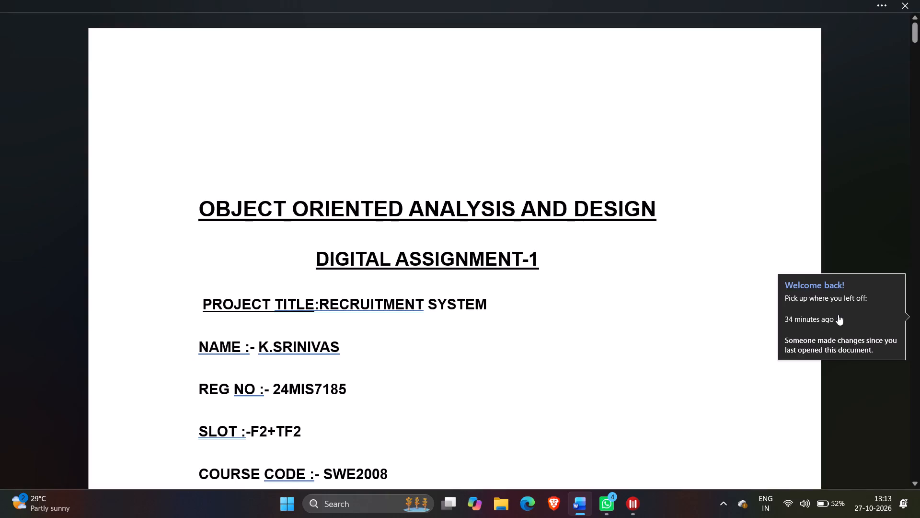
pyautogui.click(874, 1)
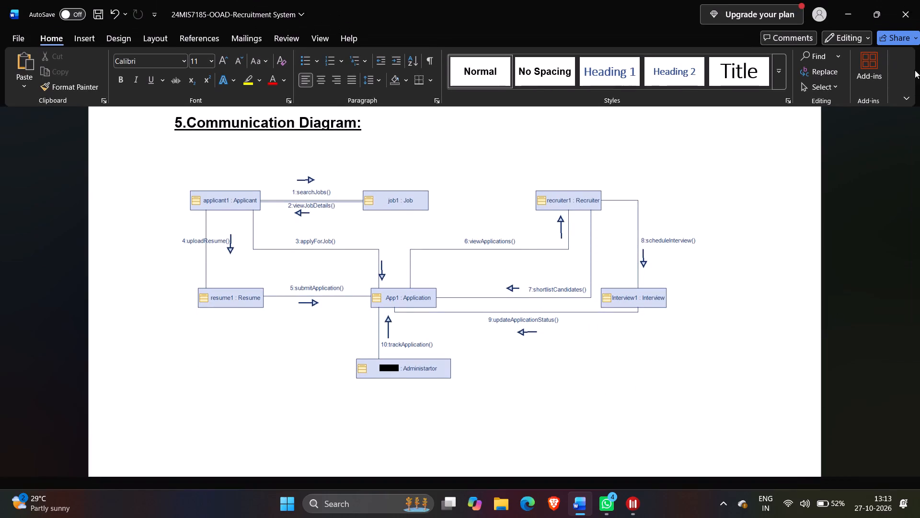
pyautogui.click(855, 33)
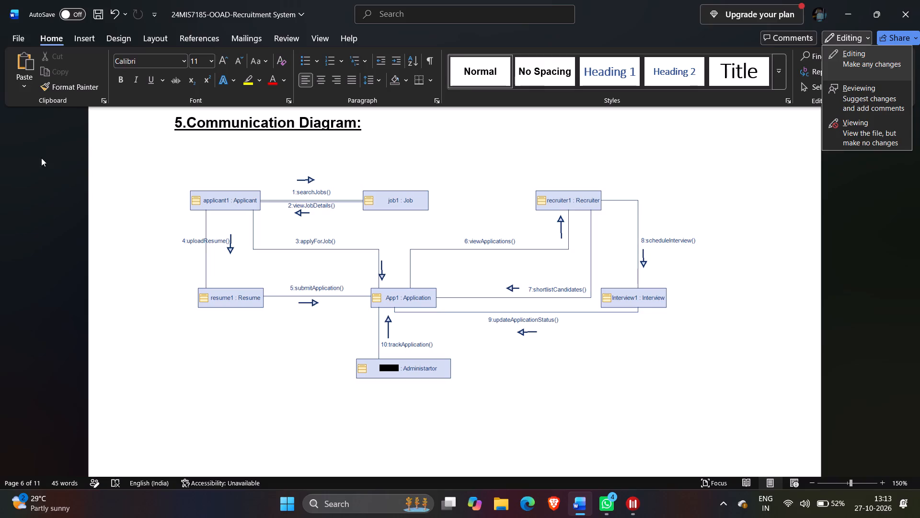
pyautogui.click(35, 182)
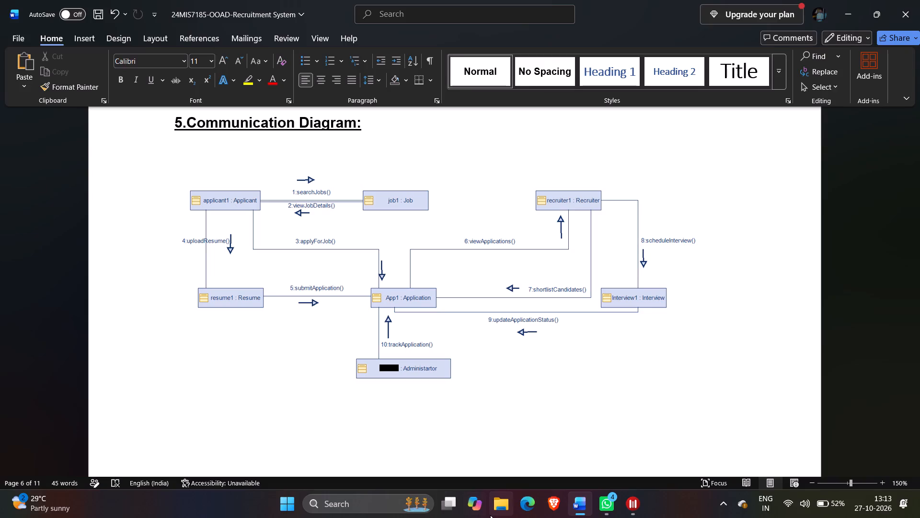
# Switch to File Explorer, open the OOAD Recruitment System PDF from the recent files in Chrome to check it, and close it.
pyautogui.click(491, 515)
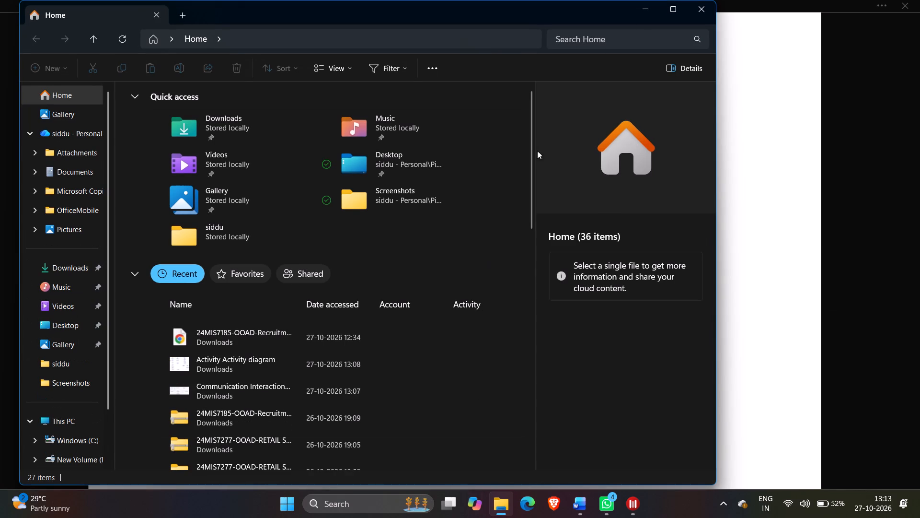
pyautogui.doubleClick(288, 325)
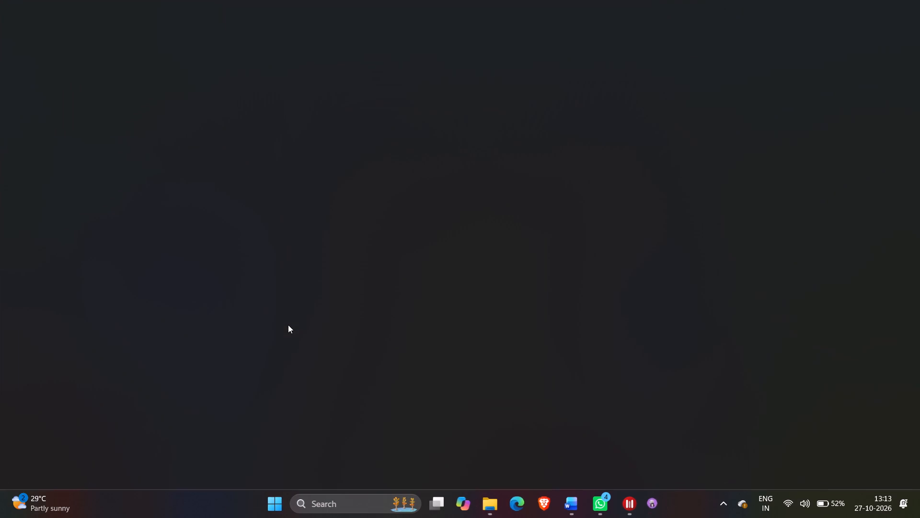
pyautogui.click(919, 0)
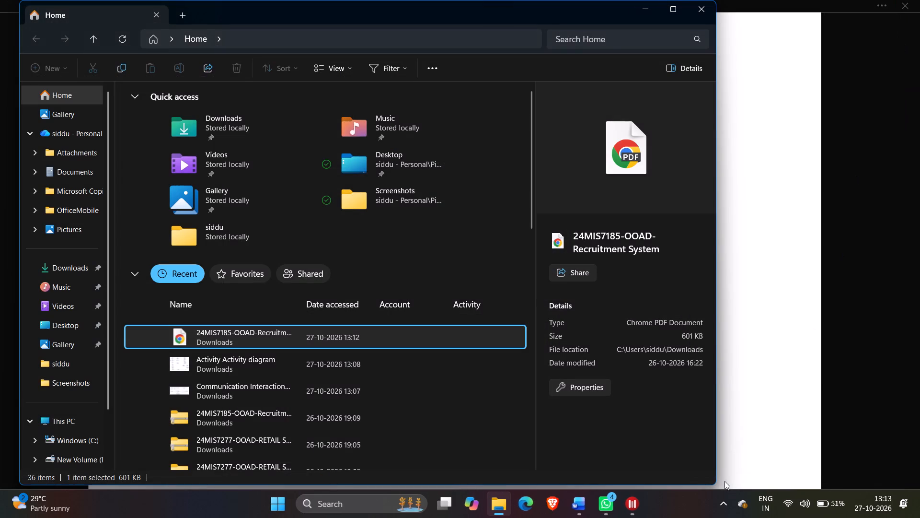
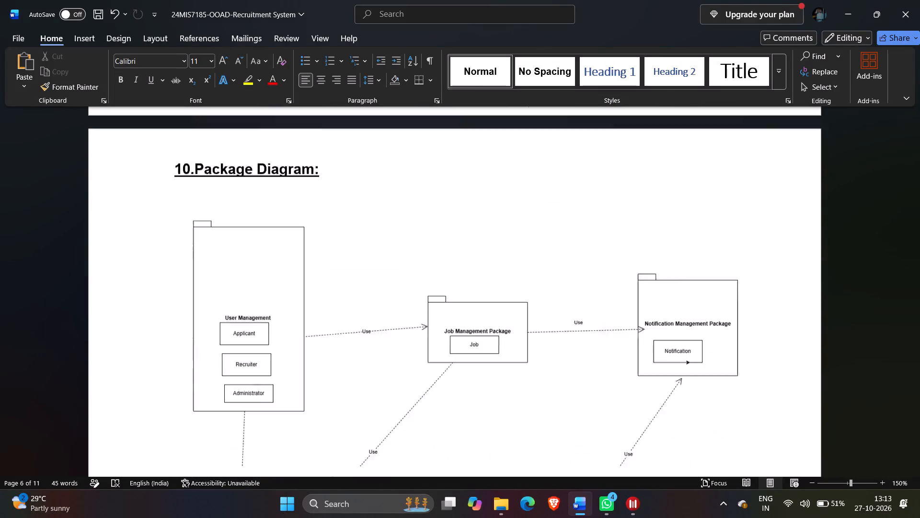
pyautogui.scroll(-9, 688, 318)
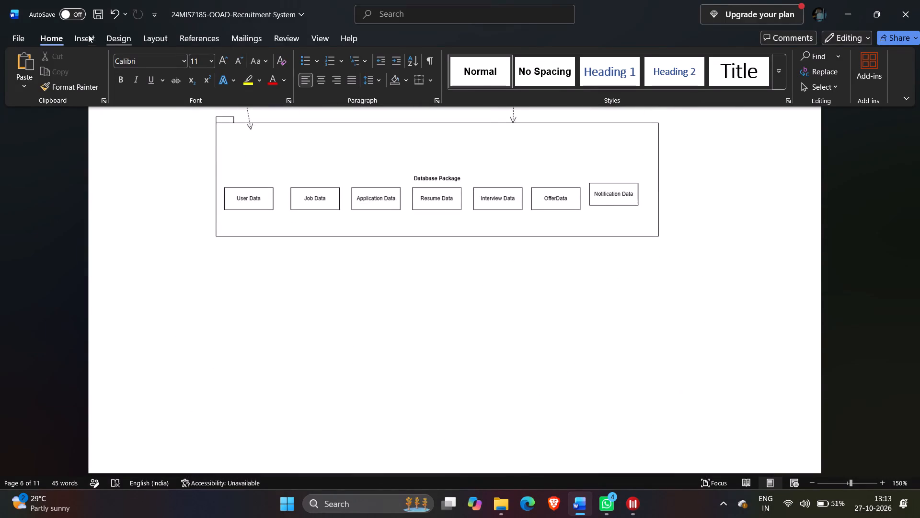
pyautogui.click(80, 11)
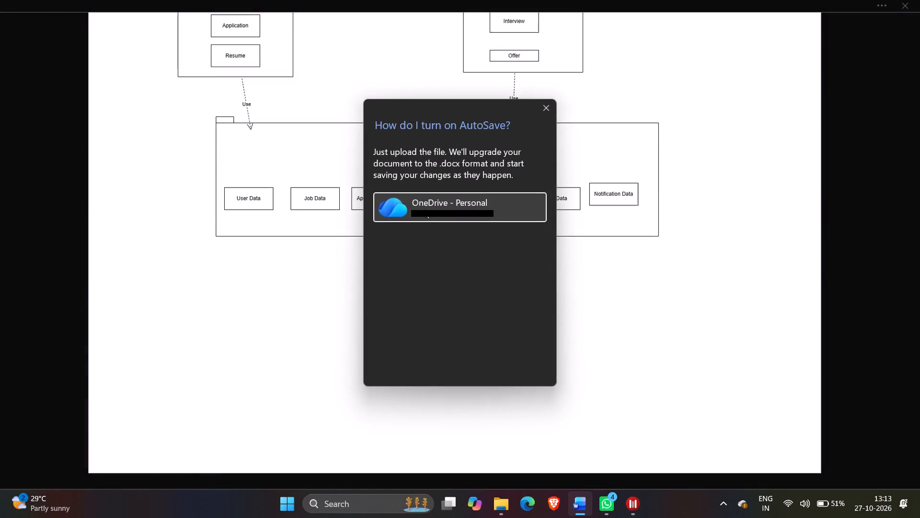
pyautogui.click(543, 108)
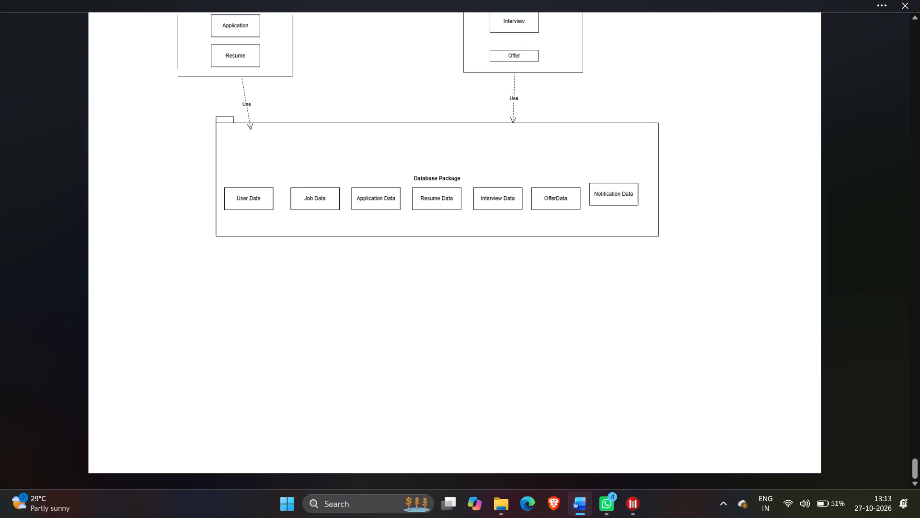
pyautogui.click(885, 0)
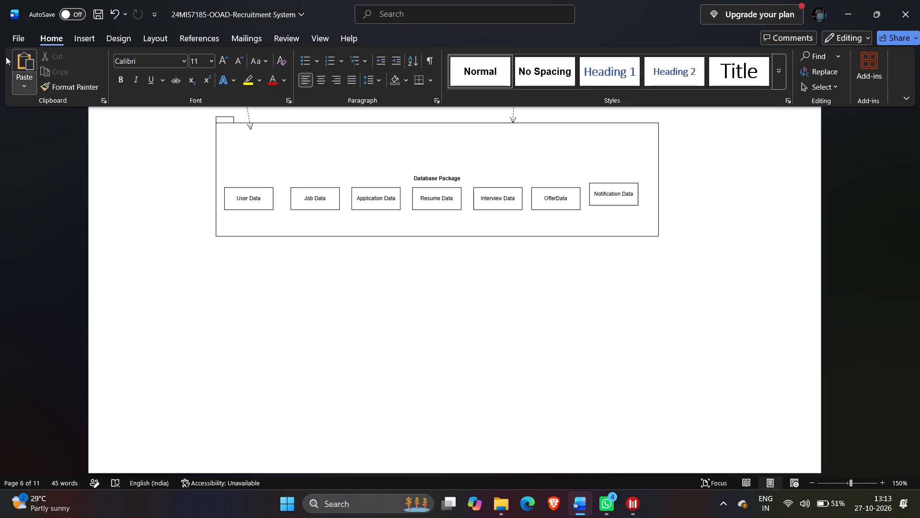
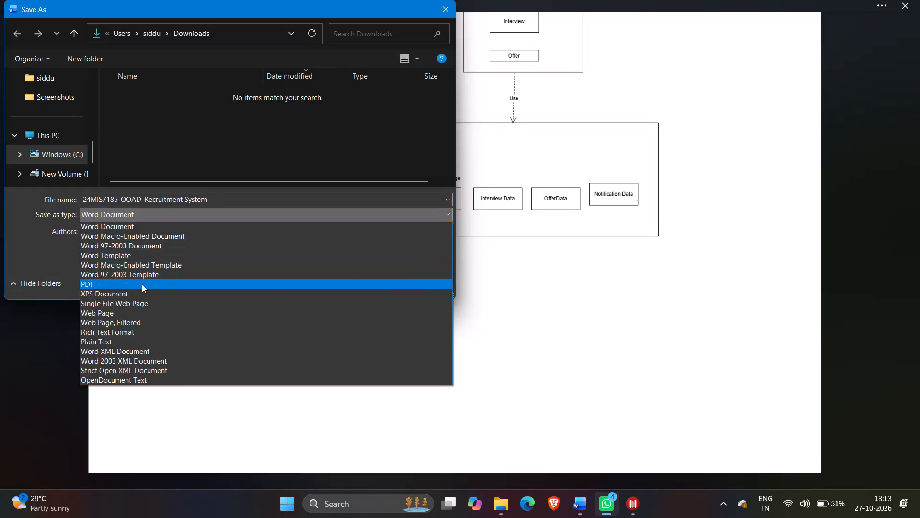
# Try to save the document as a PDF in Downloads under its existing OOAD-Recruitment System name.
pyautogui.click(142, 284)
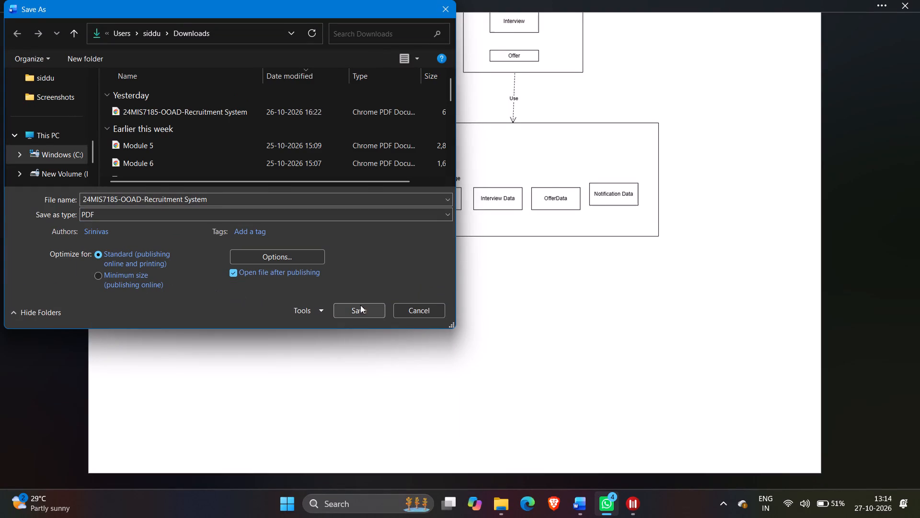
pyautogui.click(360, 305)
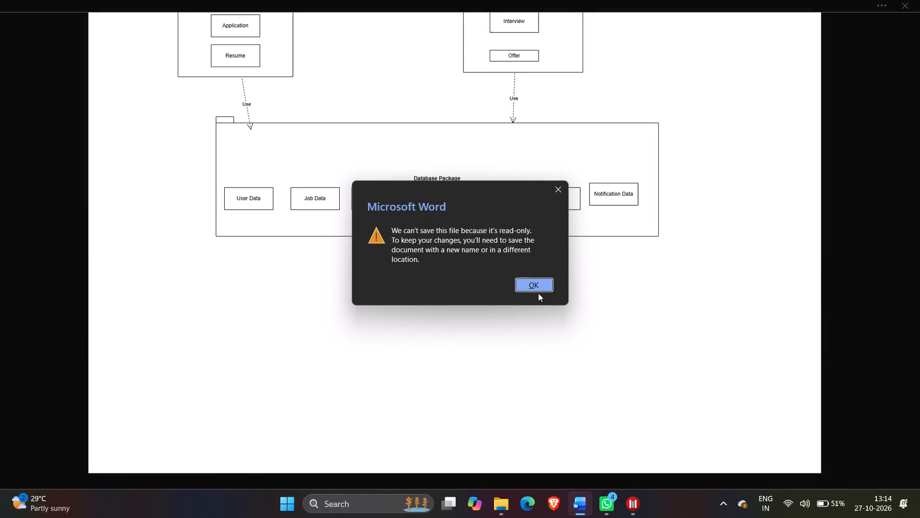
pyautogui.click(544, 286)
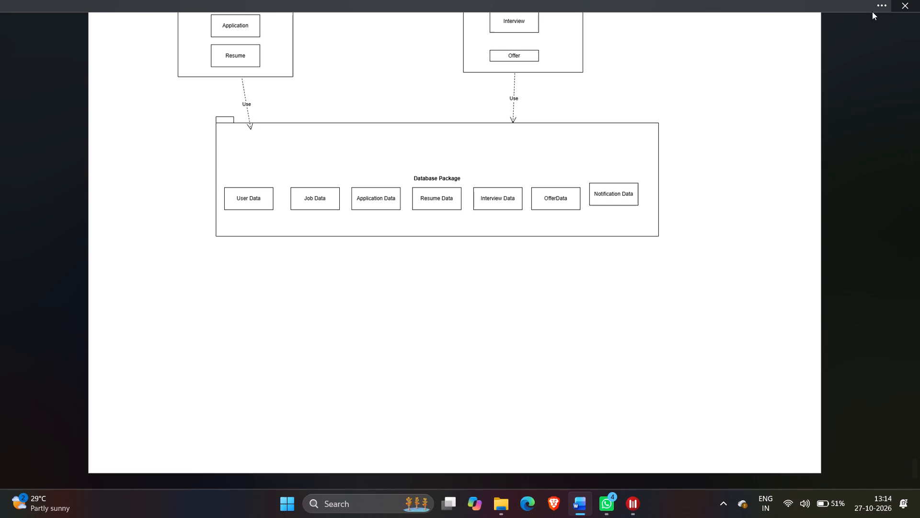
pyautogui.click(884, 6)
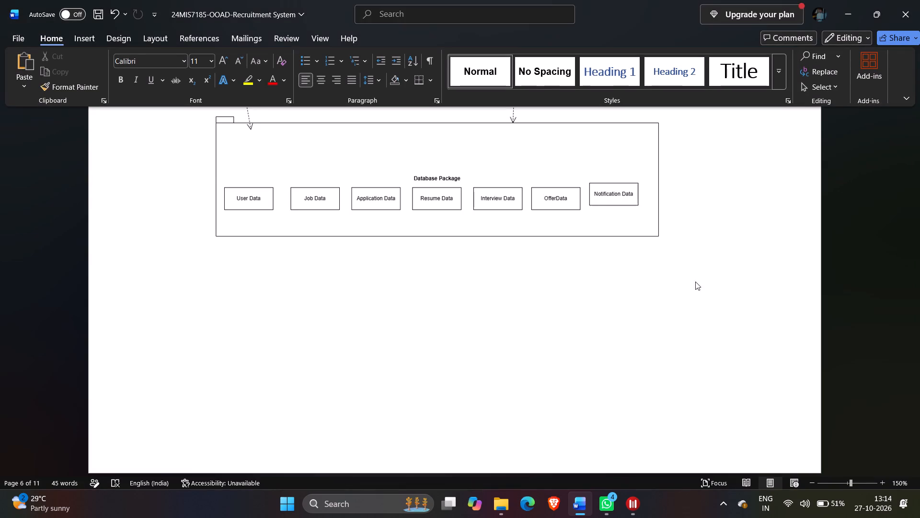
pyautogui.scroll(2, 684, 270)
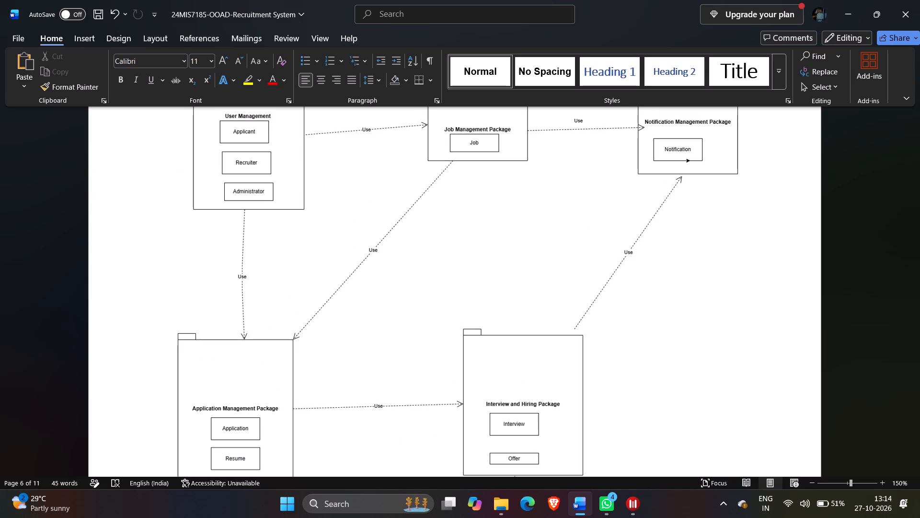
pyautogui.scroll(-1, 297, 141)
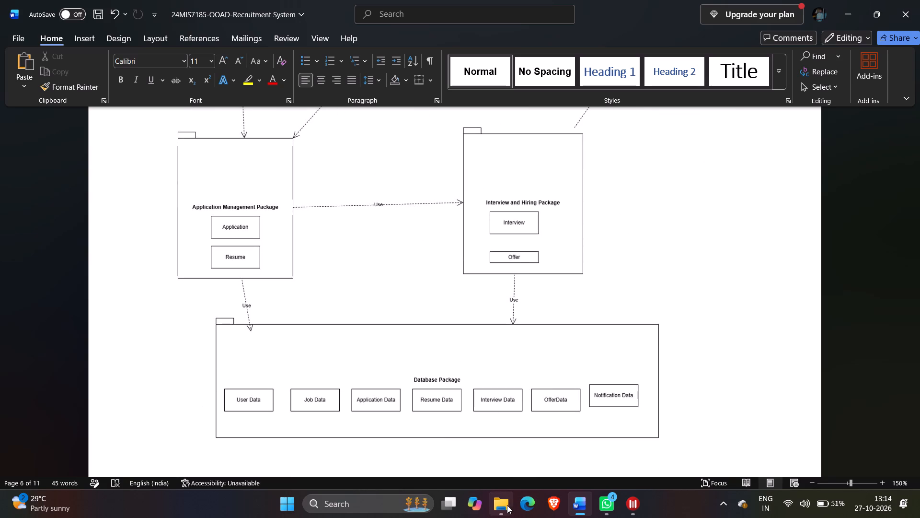
# Open the existing OOAD-Recruitment System PDF from File Explorer's recent files, look through its pages, and close it and the Explorer window.
pyautogui.click(496, 471)
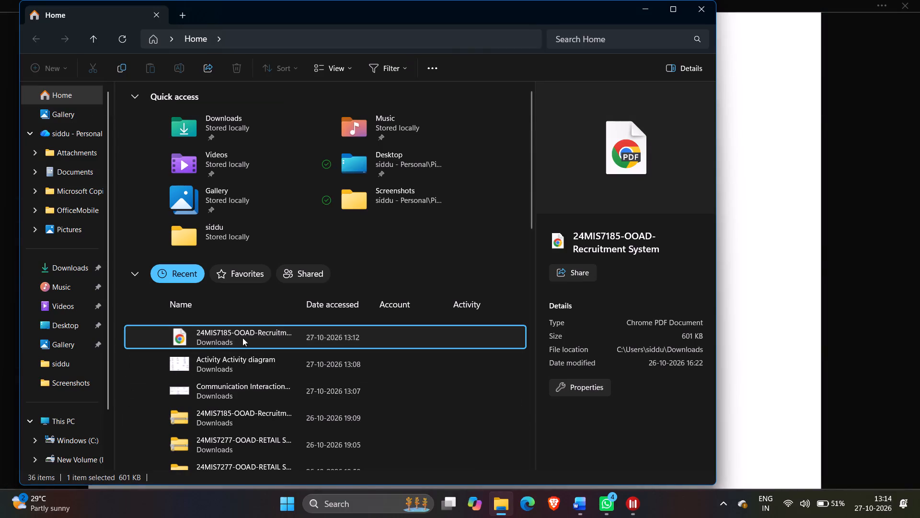
pyautogui.doubleClick(253, 340)
pyautogui.scroll(1, 335, 315)
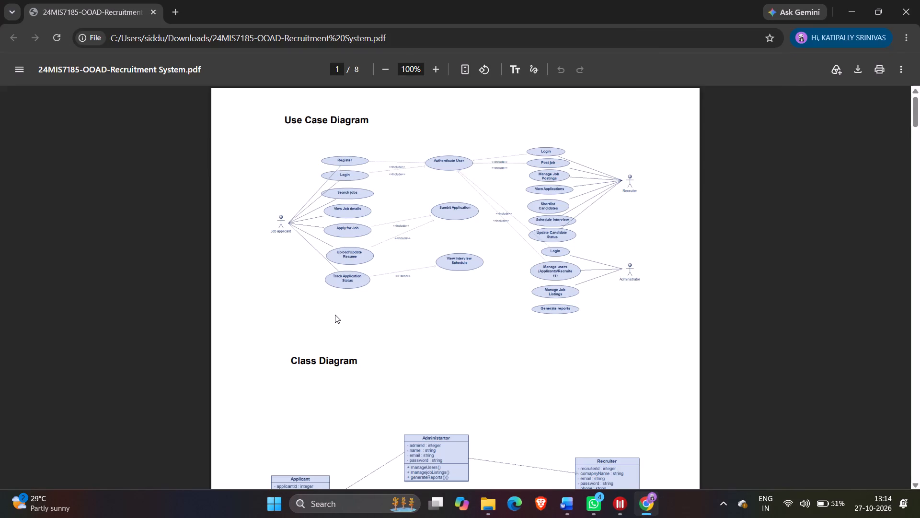
pyautogui.scroll(11, 335, 315)
pyautogui.scroll(-17, 335, 315)
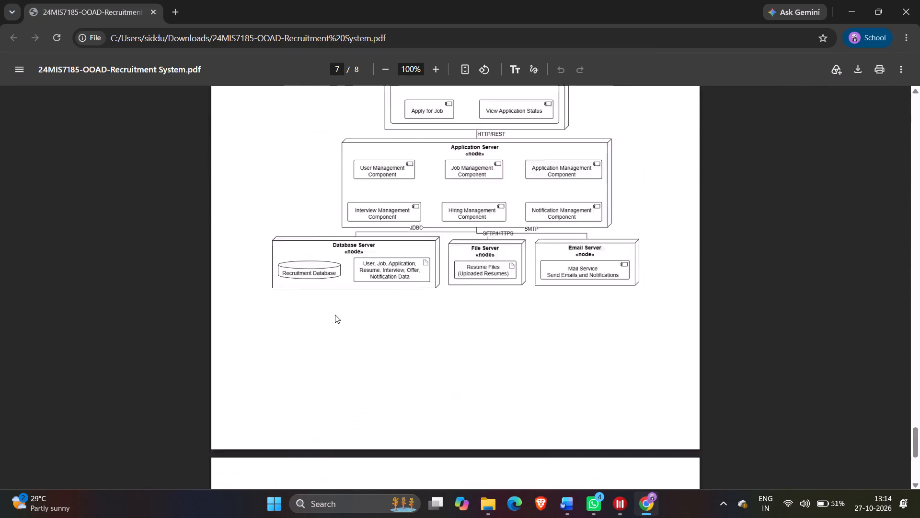
pyautogui.scroll(-6, 335, 315)
pyautogui.click(919, 0)
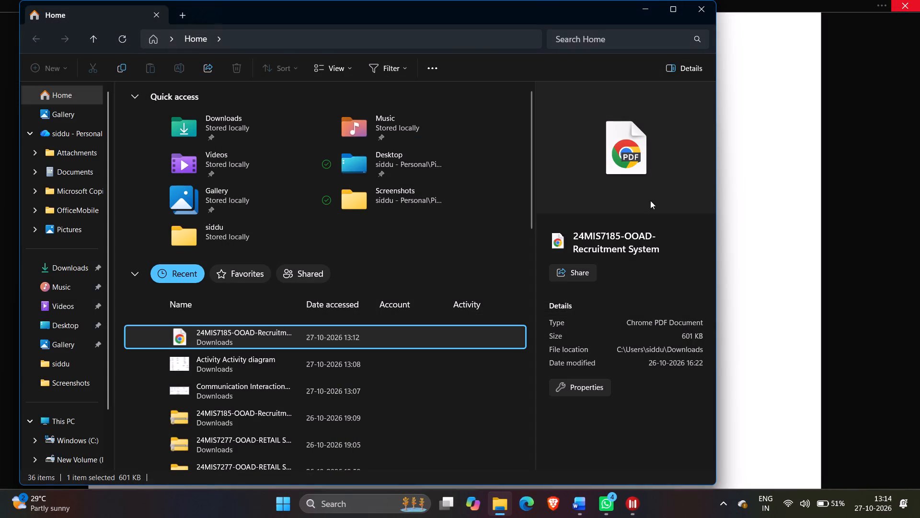
pyautogui.click(697, 6)
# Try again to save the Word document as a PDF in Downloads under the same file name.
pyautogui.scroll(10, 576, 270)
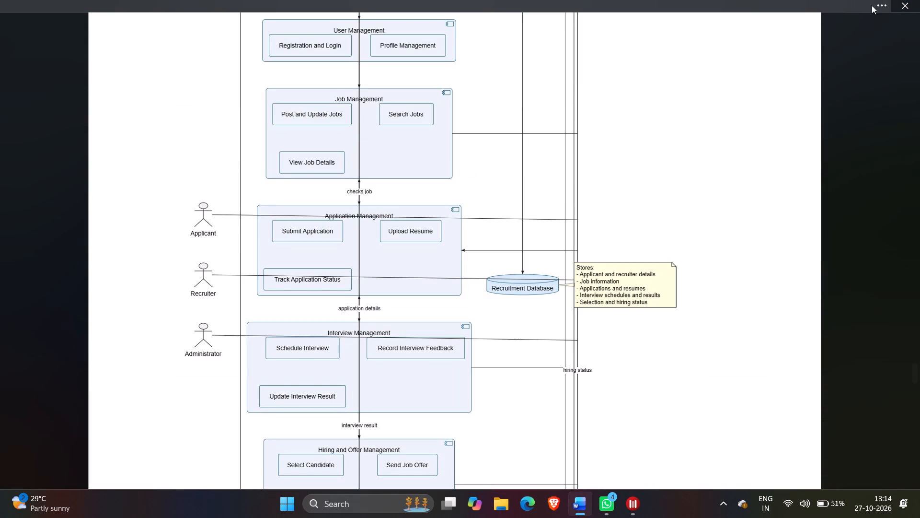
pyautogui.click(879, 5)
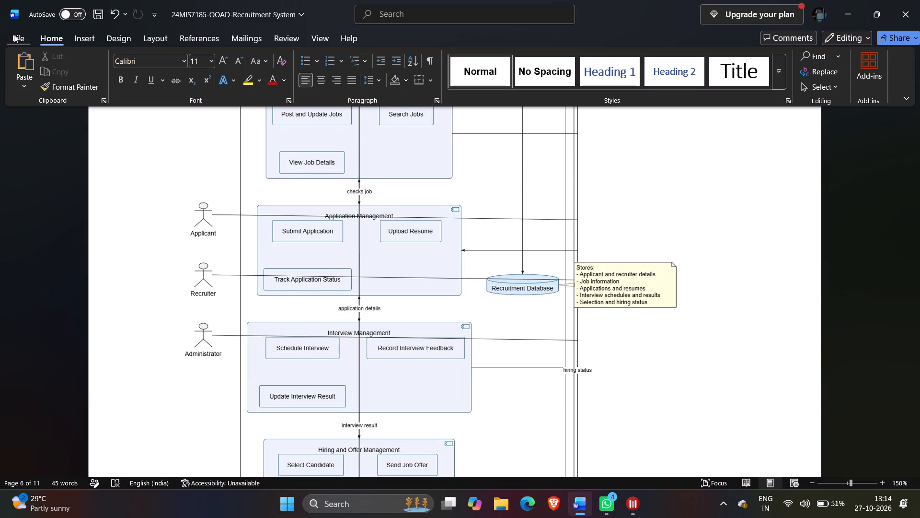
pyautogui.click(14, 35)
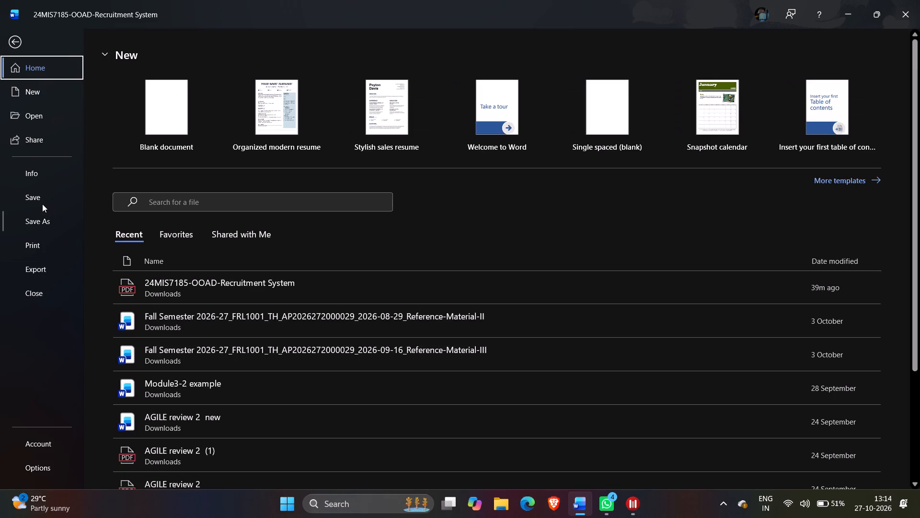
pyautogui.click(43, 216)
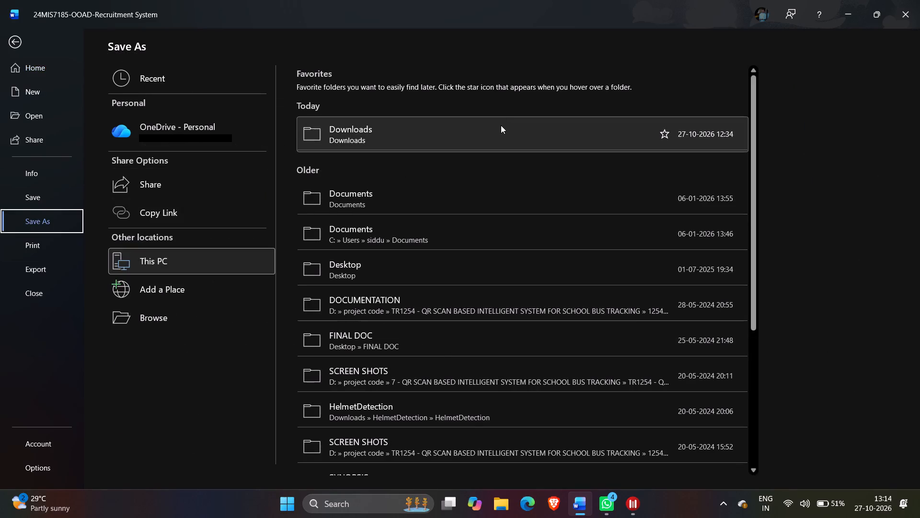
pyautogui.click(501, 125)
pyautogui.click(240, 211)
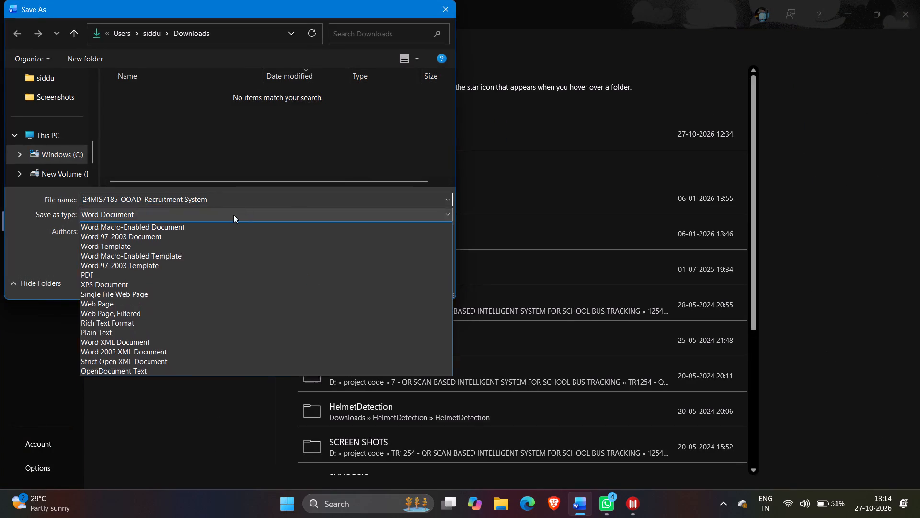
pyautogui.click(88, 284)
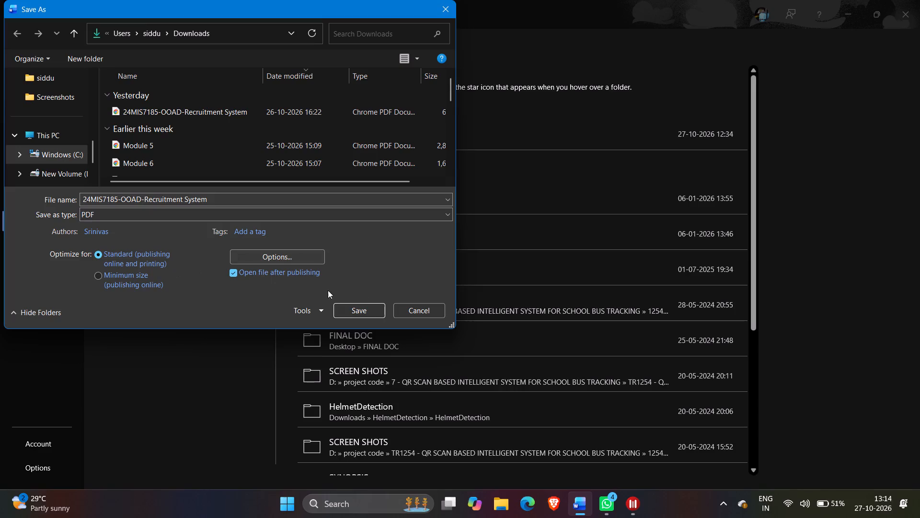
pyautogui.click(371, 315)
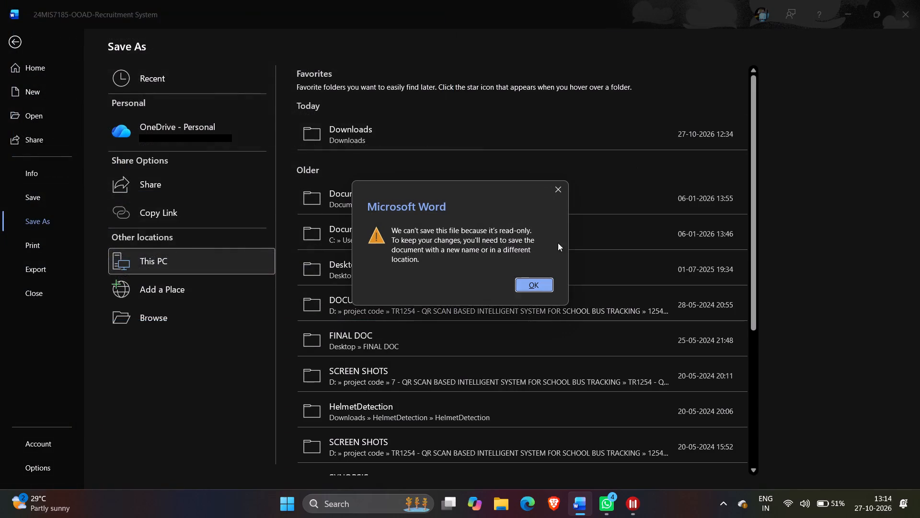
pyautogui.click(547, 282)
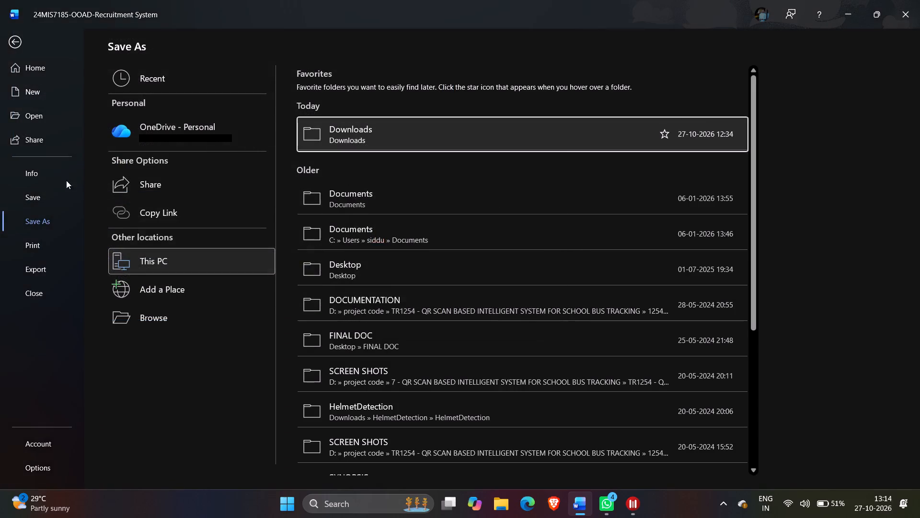
# Save the document as a PDF in Downloads, adding 1 to the end of the file name.
pyautogui.click(45, 199)
pyautogui.click(291, 221)
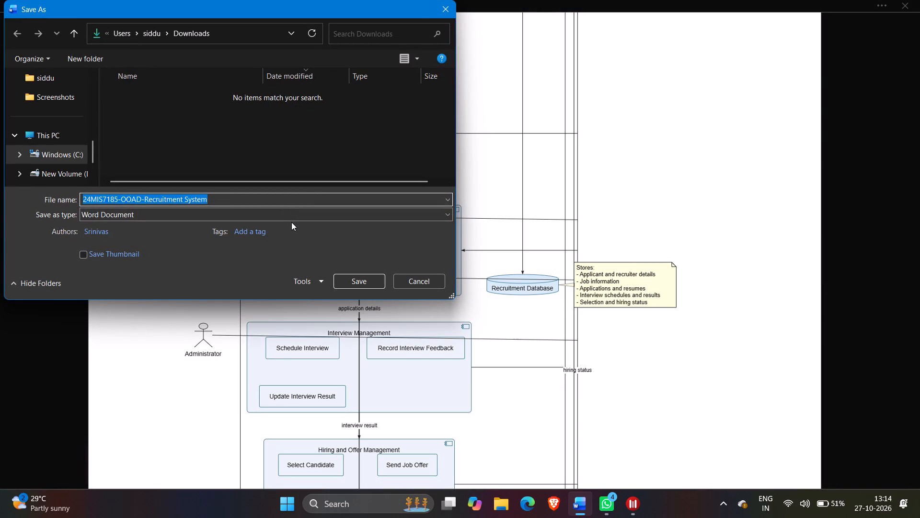
pyautogui.click(286, 197)
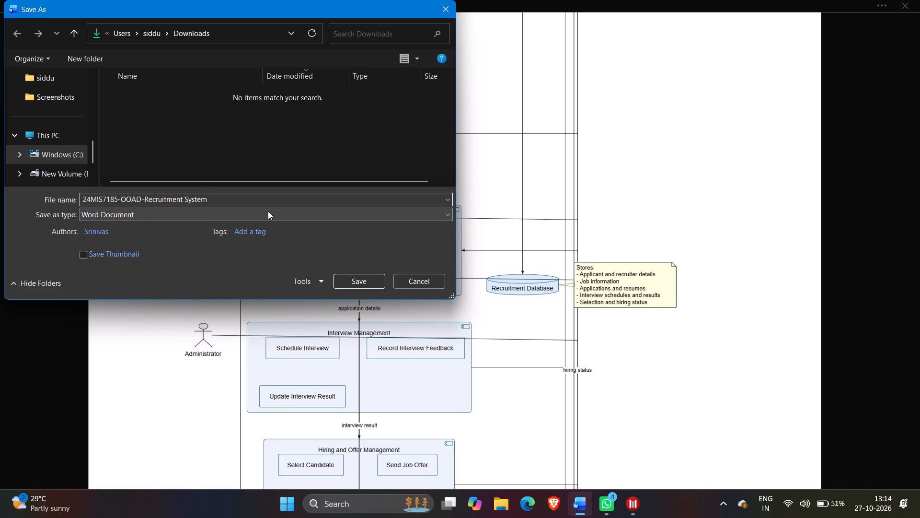
pyautogui.click(267, 206)
pyautogui.click(267, 198)
pyautogui.press('1')
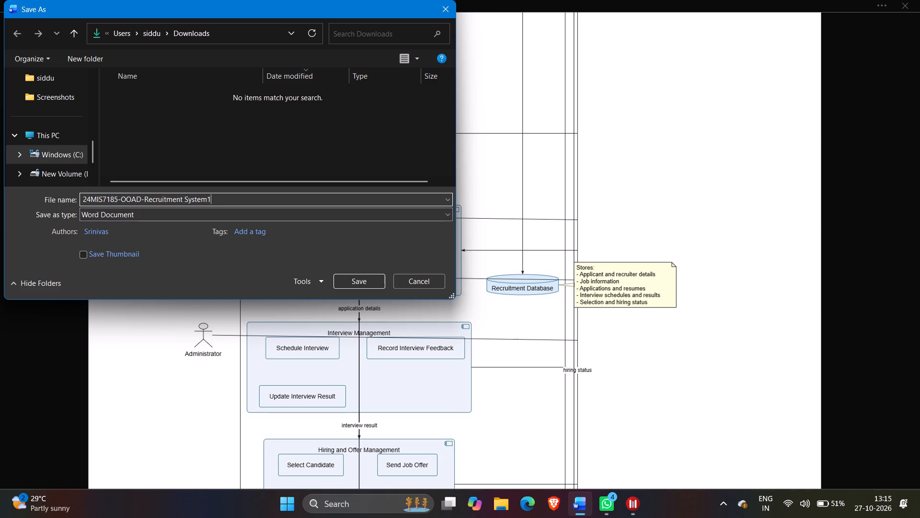
pyautogui.click(270, 207)
pyautogui.click(274, 213)
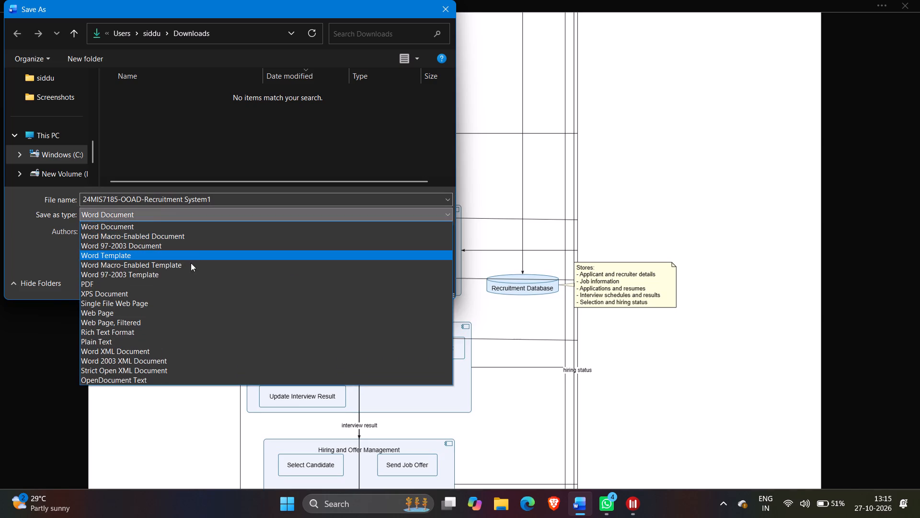
pyautogui.click(290, 134)
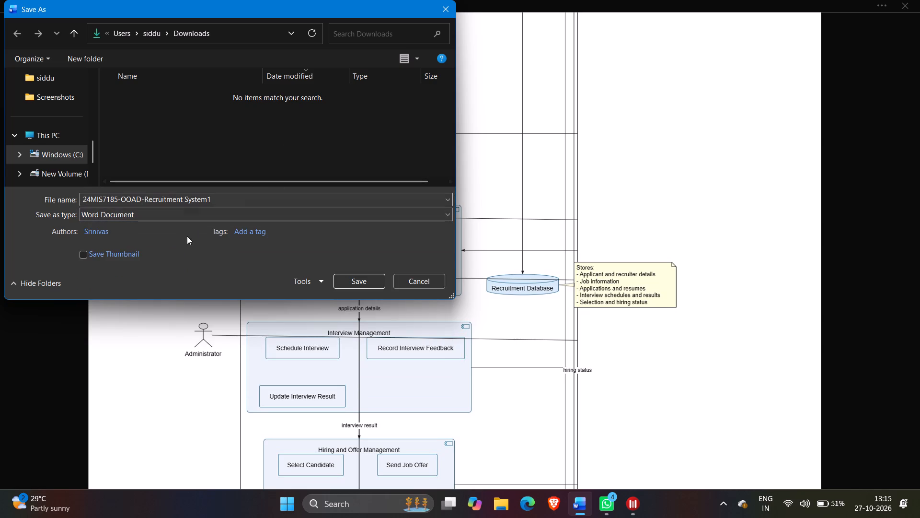
pyautogui.click(183, 225)
pyautogui.click(183, 212)
pyautogui.click(128, 282)
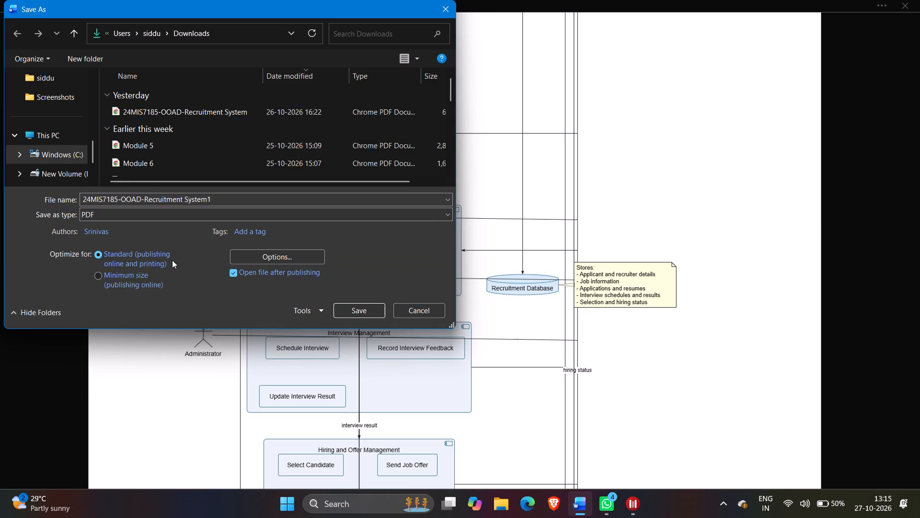
pyautogui.click(362, 306)
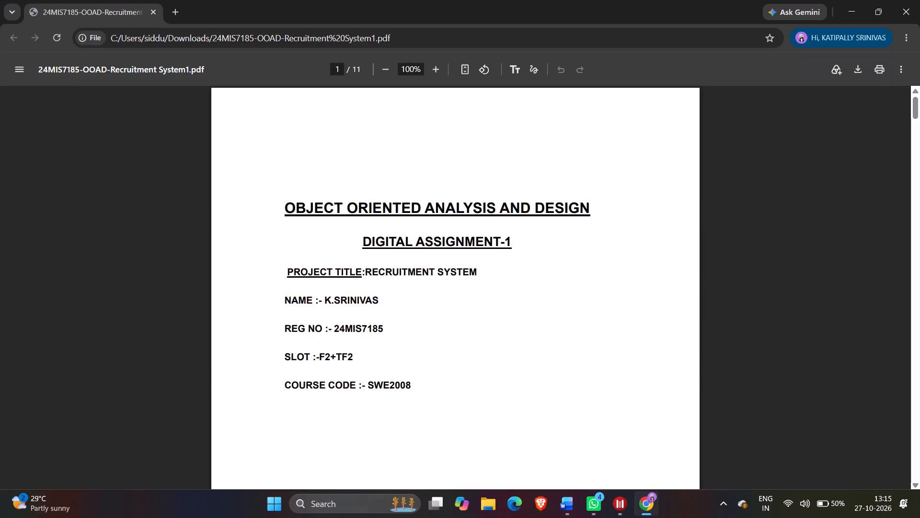
# Open the OOAD-Recruitment System1 PDF from the Downloads folder and check its cover page and diagram pages.
pyautogui.scroll(-20, 478, 421)
pyautogui.scroll(-1, 478, 421)
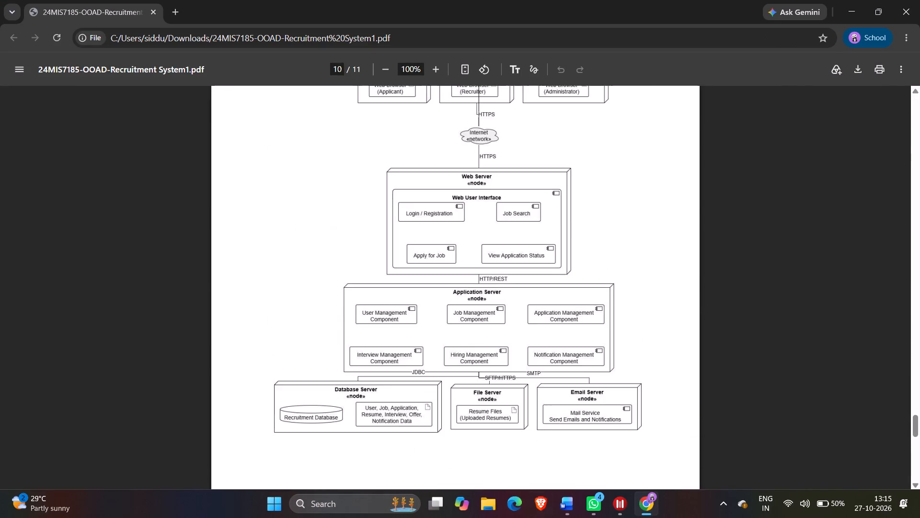
pyautogui.click(482, 515)
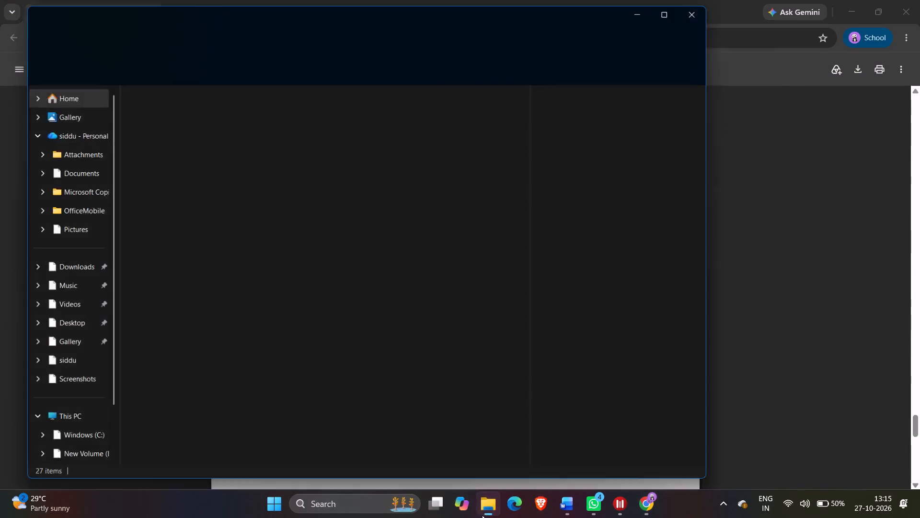
pyautogui.click(43, 260)
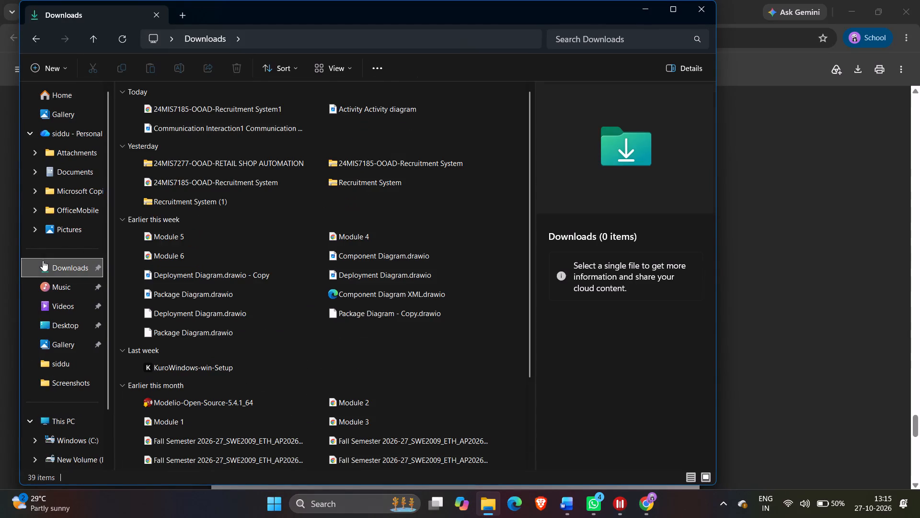
pyautogui.doubleClick(233, 106)
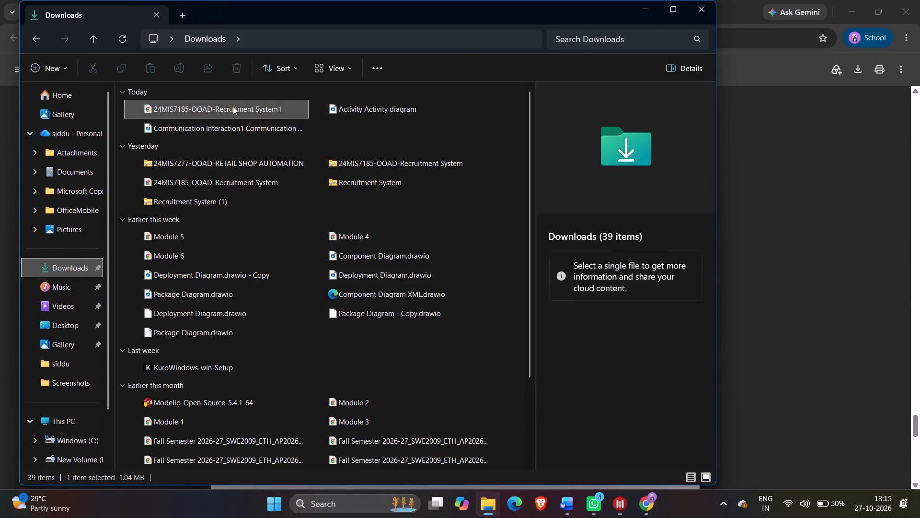
pyautogui.scroll(-16, 372, 181)
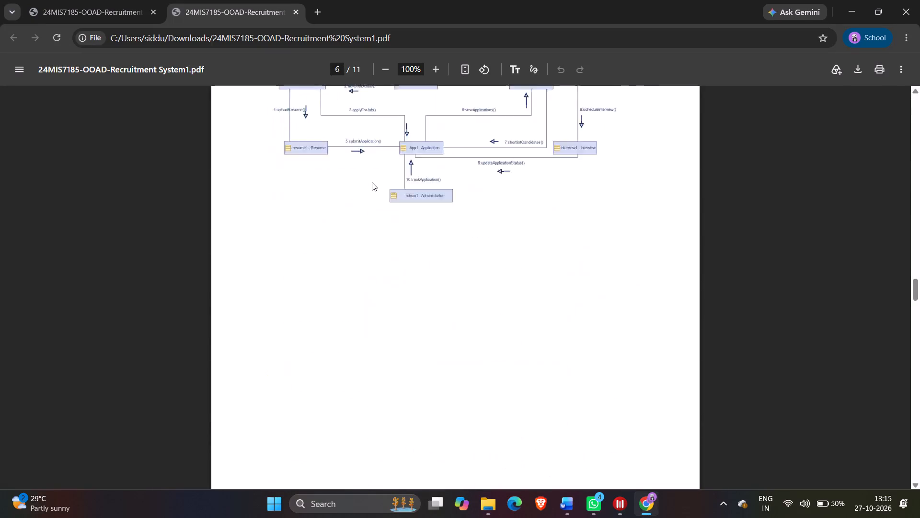
pyautogui.scroll(-19, 372, 182)
pyautogui.scroll(7, 372, 182)
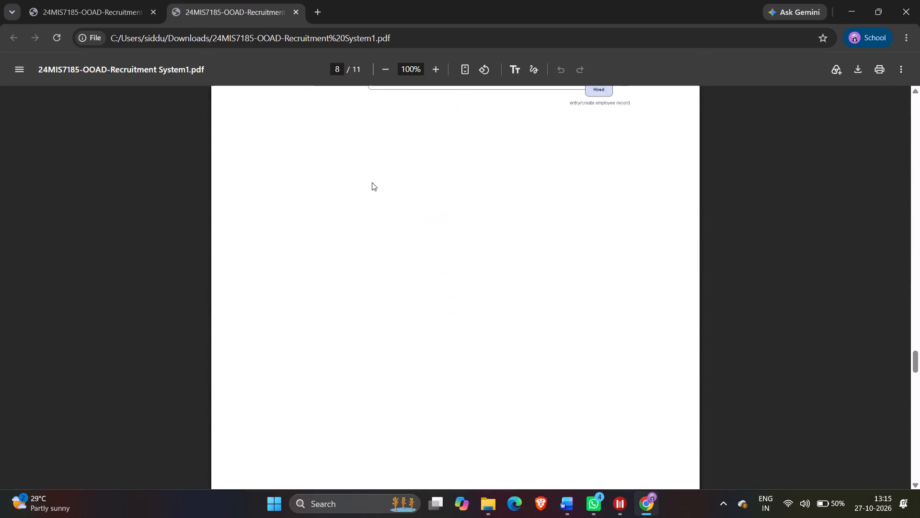
pyautogui.scroll(3, 372, 182)
pyautogui.scroll(20, 372, 182)
pyautogui.scroll(2, 372, 182)
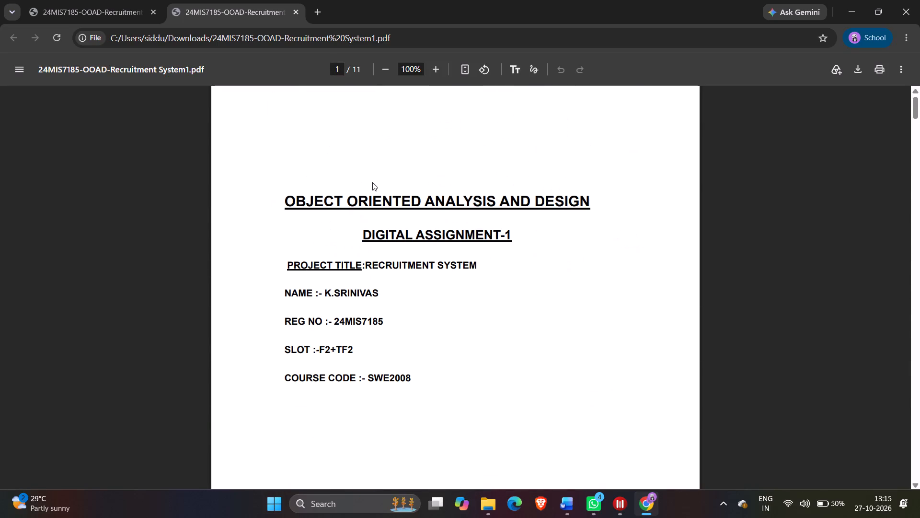
pyautogui.scroll(-1, 372, 182)
pyautogui.scroll(2, 443, 294)
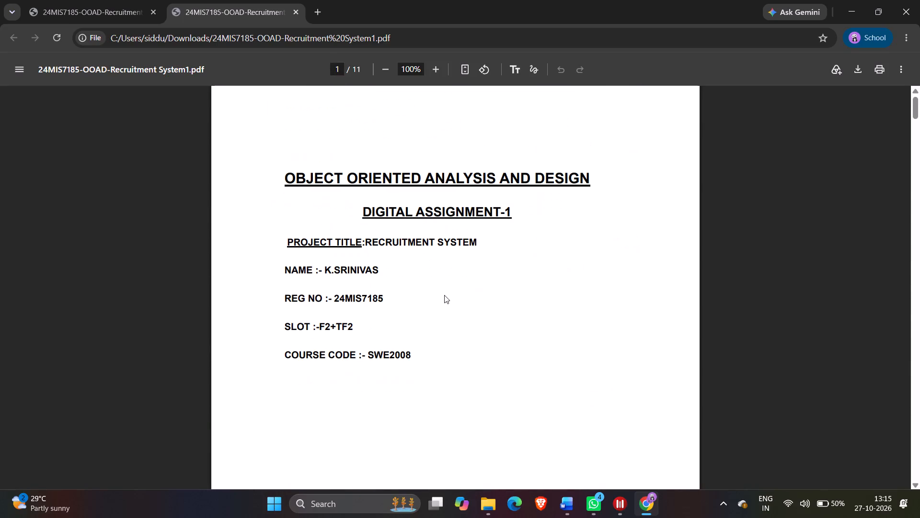
# Look through the exported PDF from the cover page to page 6, checking the Use Case, Class and following diagrams.
pyautogui.scroll(-3, 448, 296)
pyautogui.scroll(3, 448, 296)
pyautogui.scroll(-2, 448, 296)
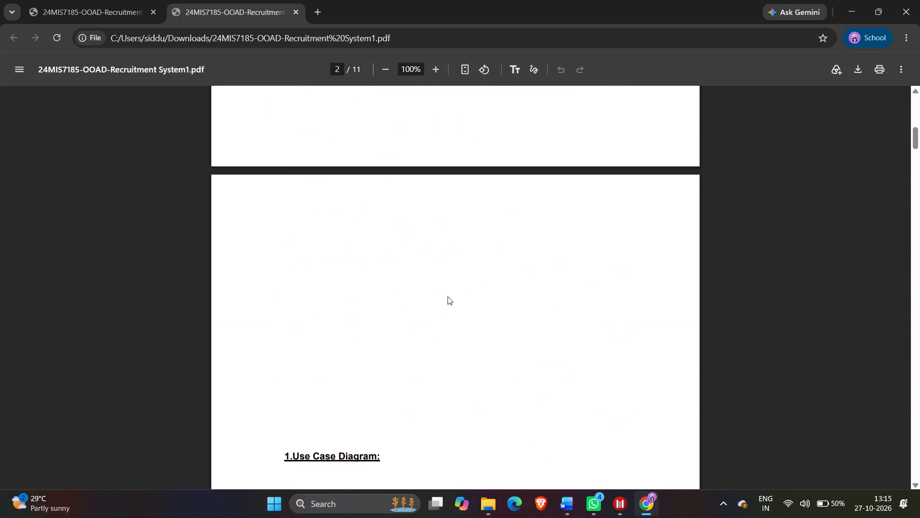
pyautogui.scroll(-5, 448, 296)
pyautogui.scroll(2, 448, 296)
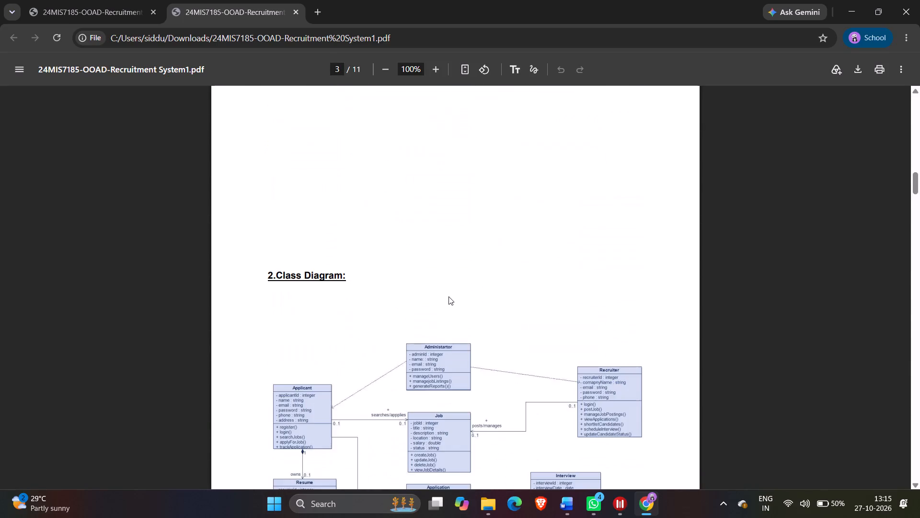
pyautogui.scroll(-3, 449, 298)
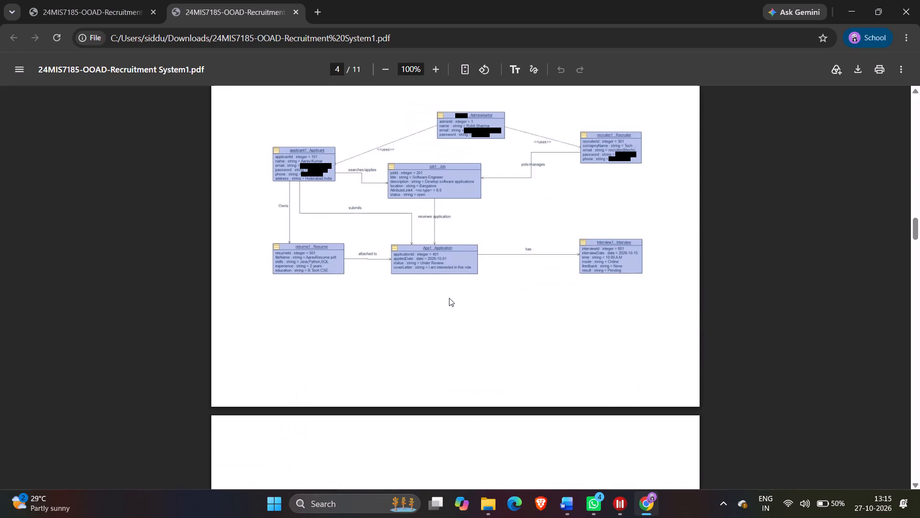
pyautogui.scroll(-4, 449, 298)
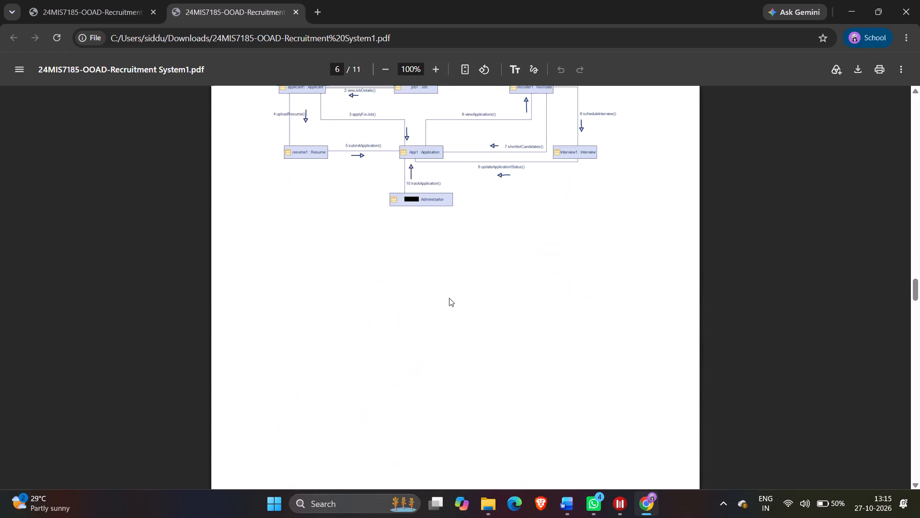
# Examine the Activity Diagram on page 7 of the PDF, checking its heading and full layout.
pyautogui.scroll(2, 449, 298)
pyautogui.scroll(-8, 449, 298)
pyautogui.scroll(4, 453, 297)
pyautogui.scroll(-1, 453, 297)
pyautogui.scroll(2, 453, 297)
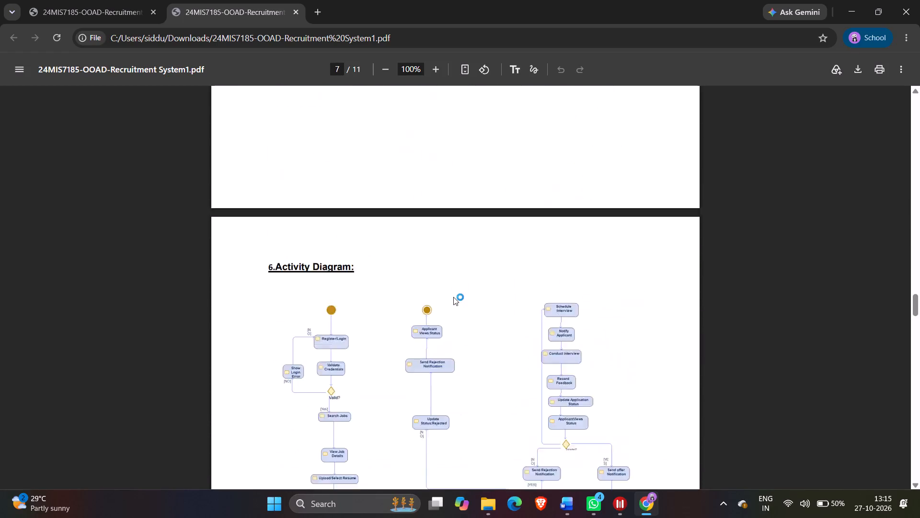
pyautogui.scroll(-2, 453, 297)
pyautogui.scroll(1, 453, 297)
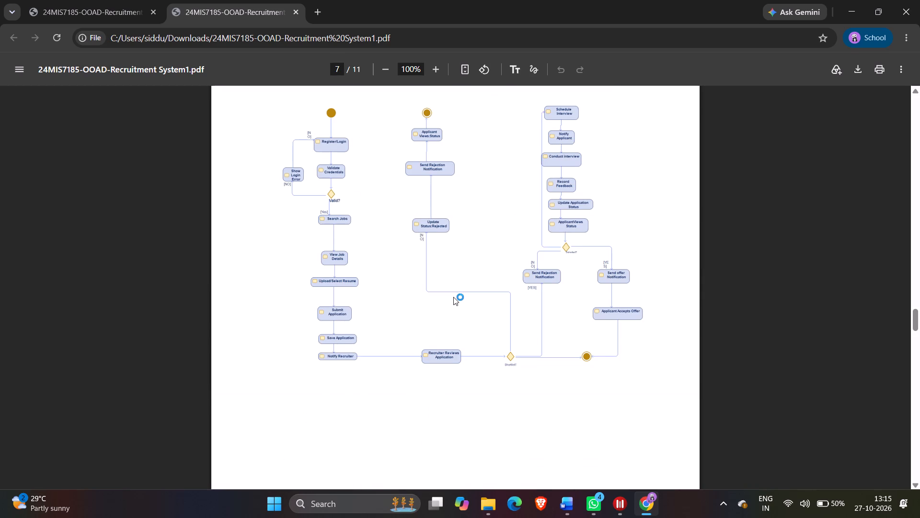
pyautogui.scroll(1, 453, 297)
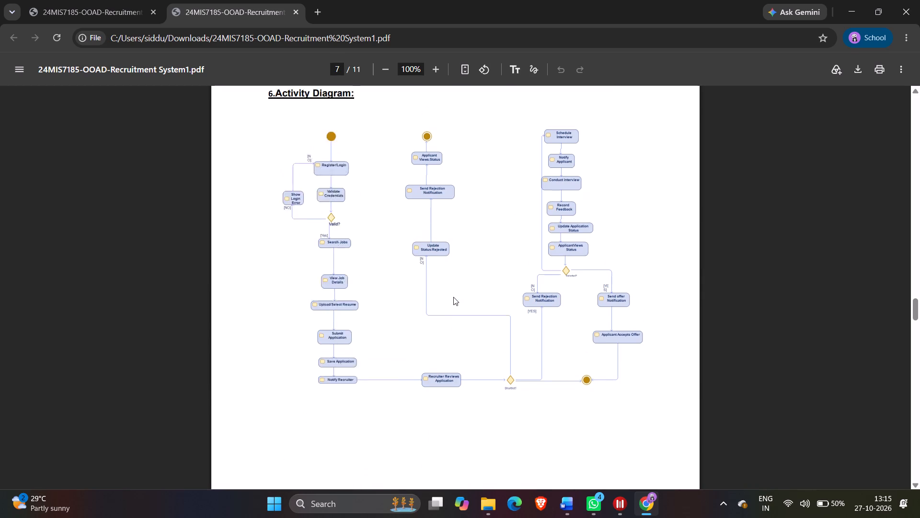
# Look through the pages after the Activity Diagram and switch to the other open copy of the PDF.
pyautogui.scroll(-17, 453, 297)
pyautogui.click(77, 0)
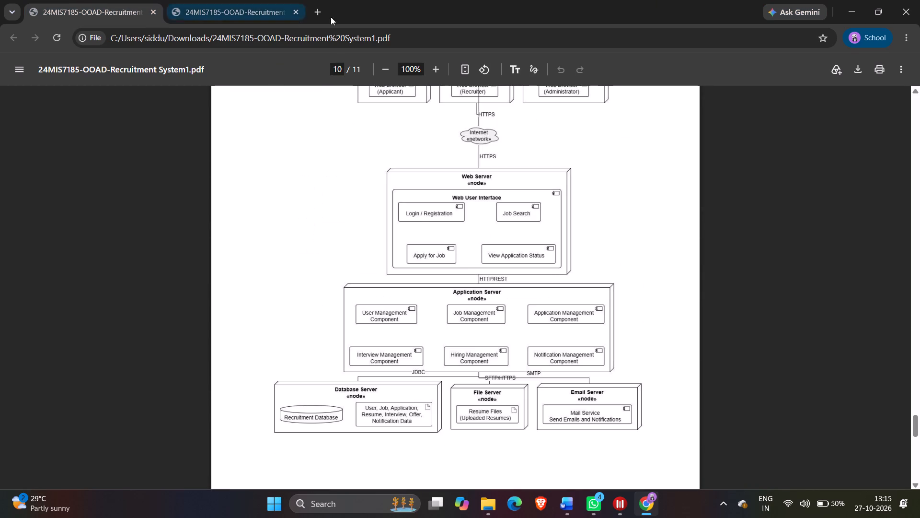
# Return to the Downloads folder in File Explorer and open the sharing options for the OOAD-Recruitment System1 PDF.
pyautogui.click(844, 3)
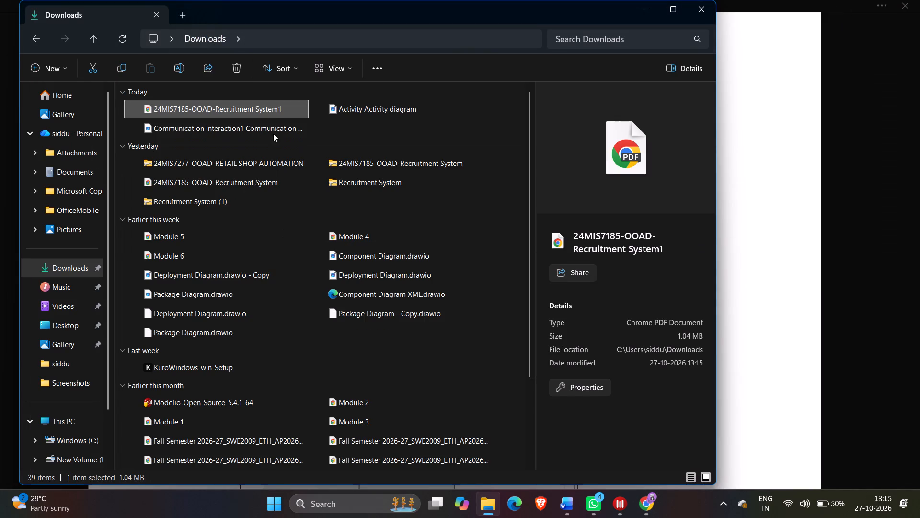
pyautogui.rightClick(275, 109)
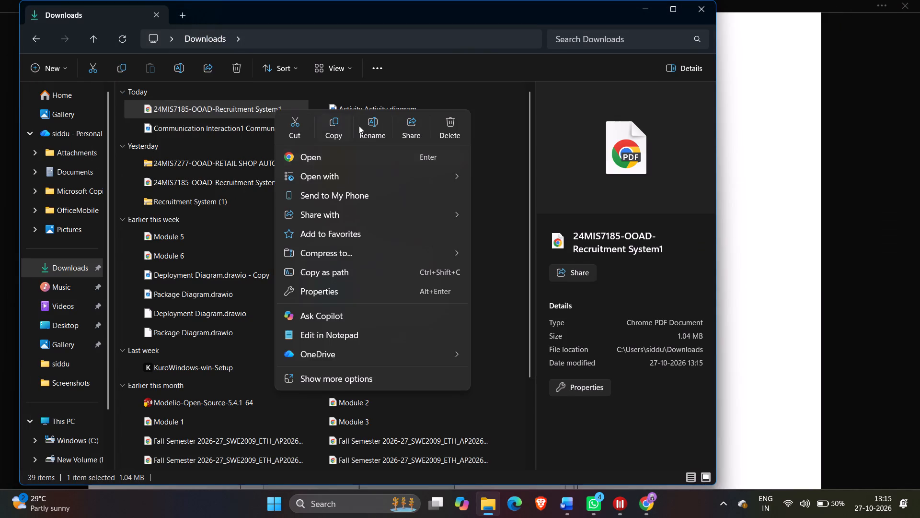
pyautogui.click(408, 132)
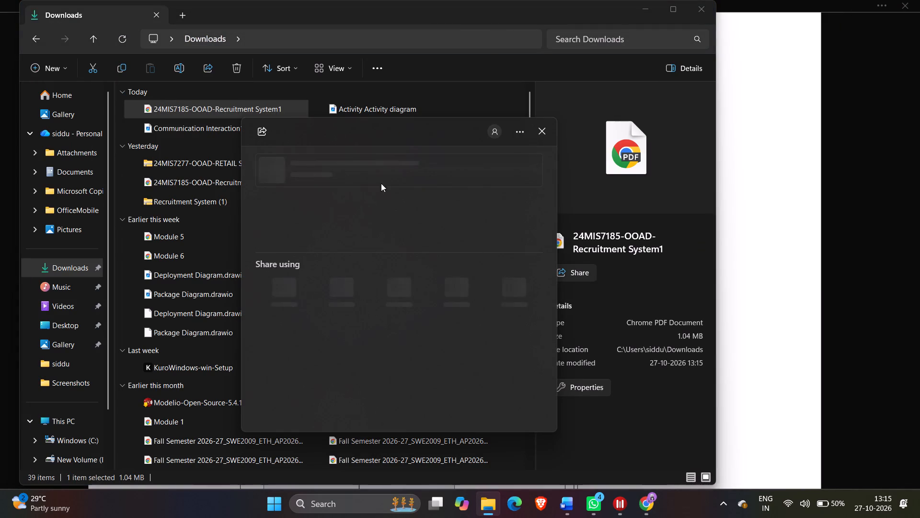
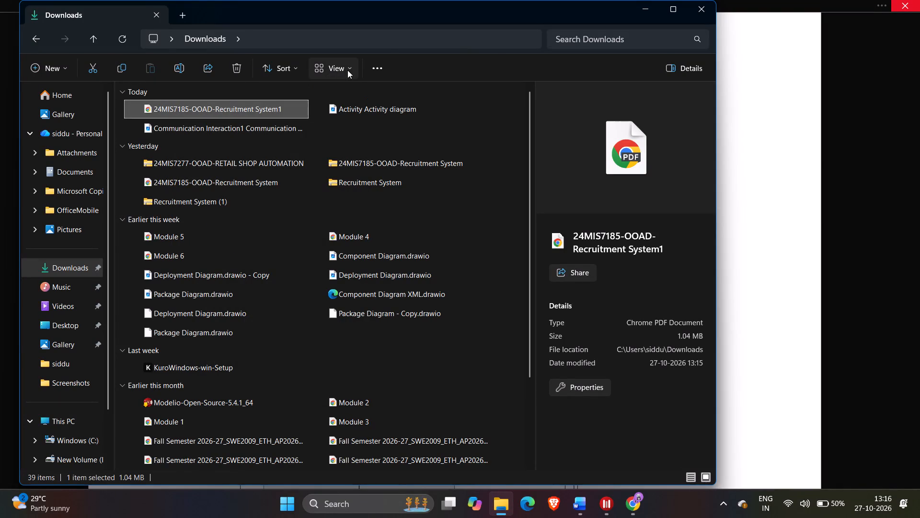
# Rename the OOAD-Recruitment System1 PDF in the Downloads folder, removing the 1 at the end of its name.
pyautogui.rightClick(281, 106)
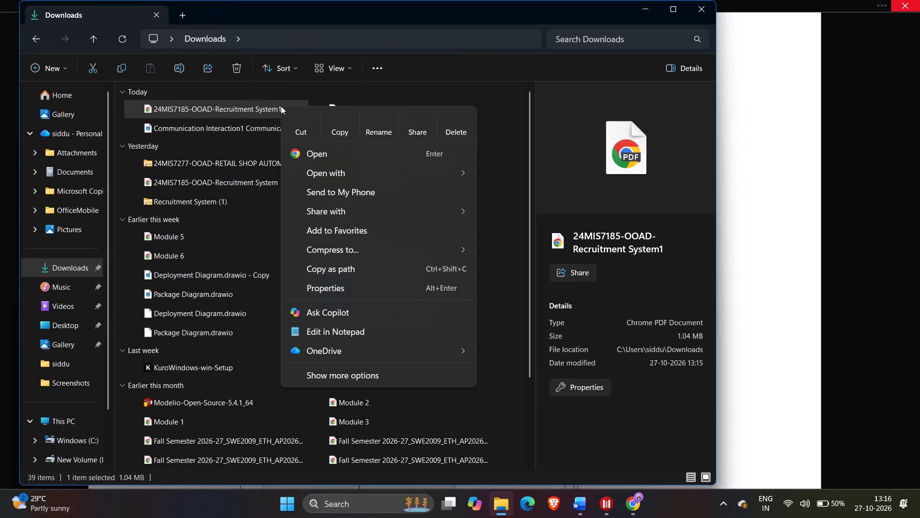
pyautogui.click(369, 128)
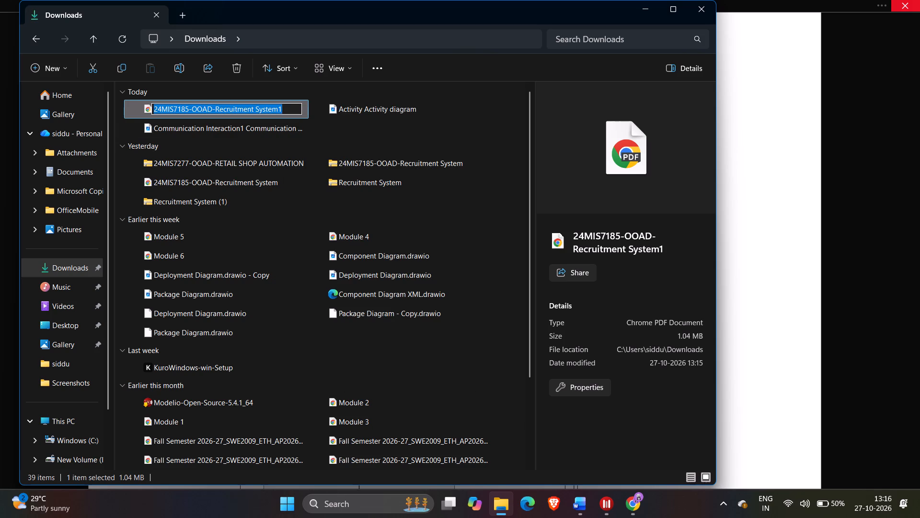
pyautogui.press('Left')
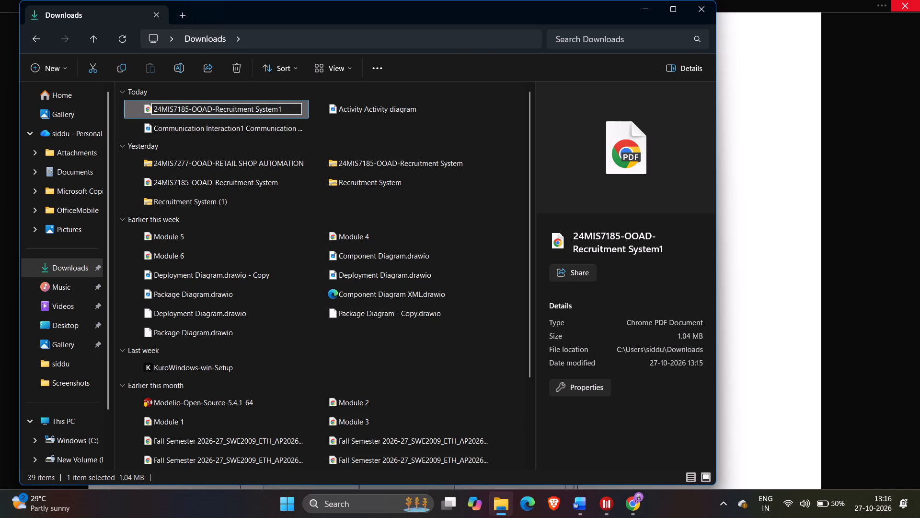
pyautogui.click(288, 112)
pyautogui.press('BackSpace')
pyautogui.press('Return')
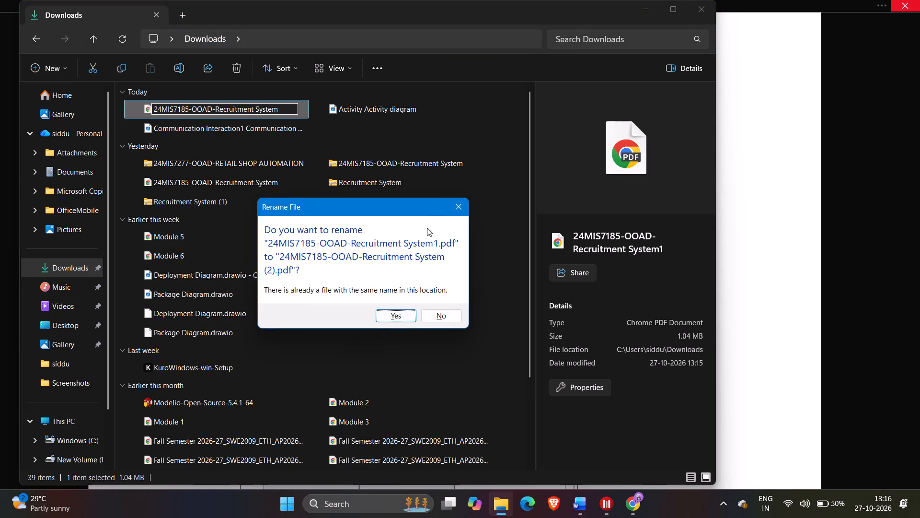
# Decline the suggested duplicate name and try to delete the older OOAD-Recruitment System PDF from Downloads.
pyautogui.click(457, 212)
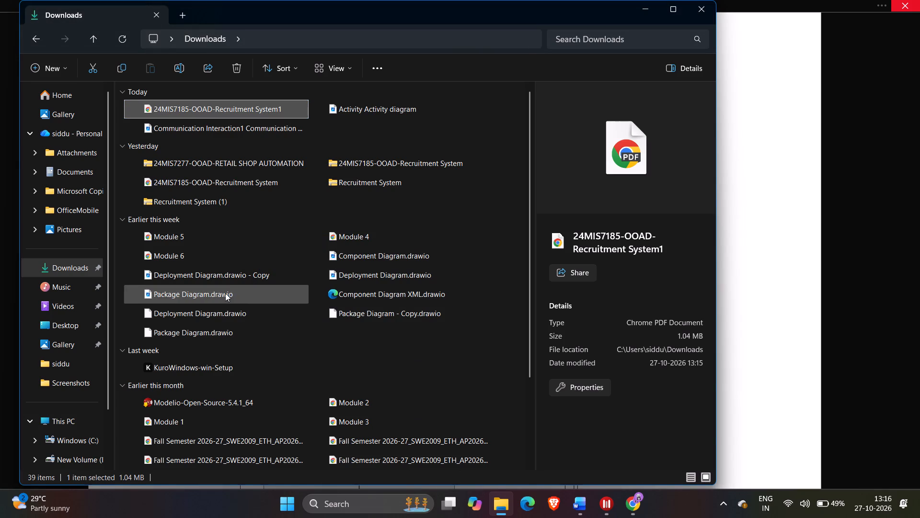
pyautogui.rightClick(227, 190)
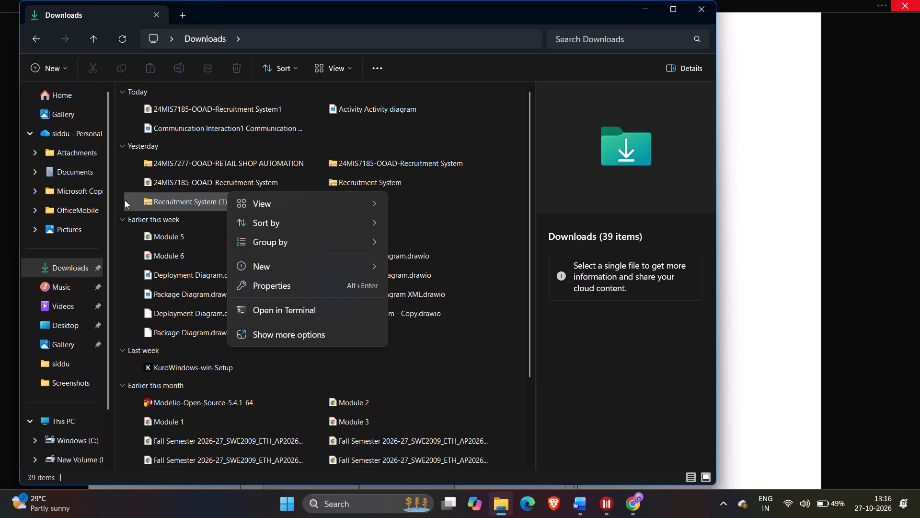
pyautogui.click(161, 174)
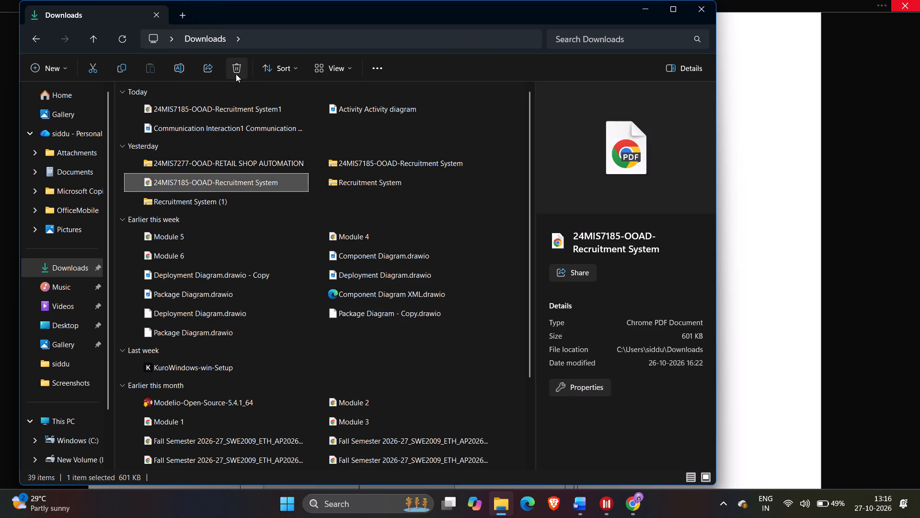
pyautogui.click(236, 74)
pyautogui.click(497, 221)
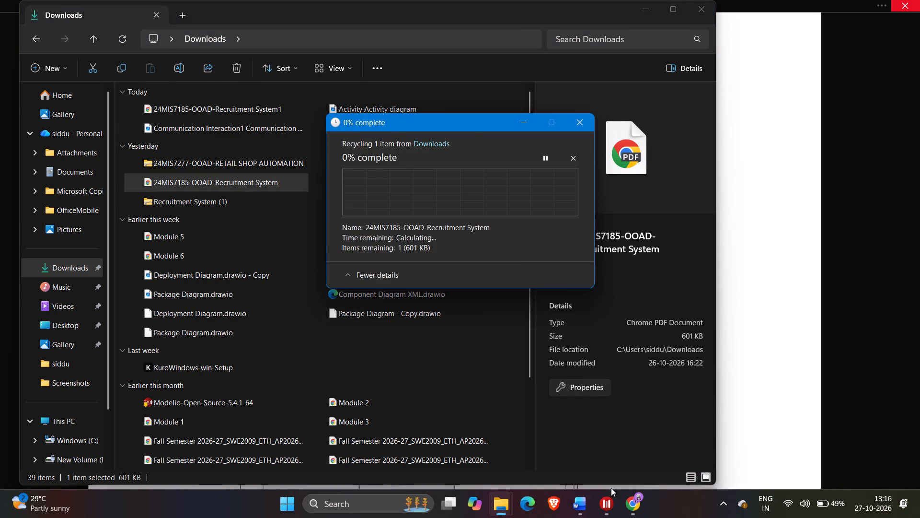
# Switch to Word and close the OOAD-Recruitment System document without saving its changes.
pyautogui.rightClick(591, 506)
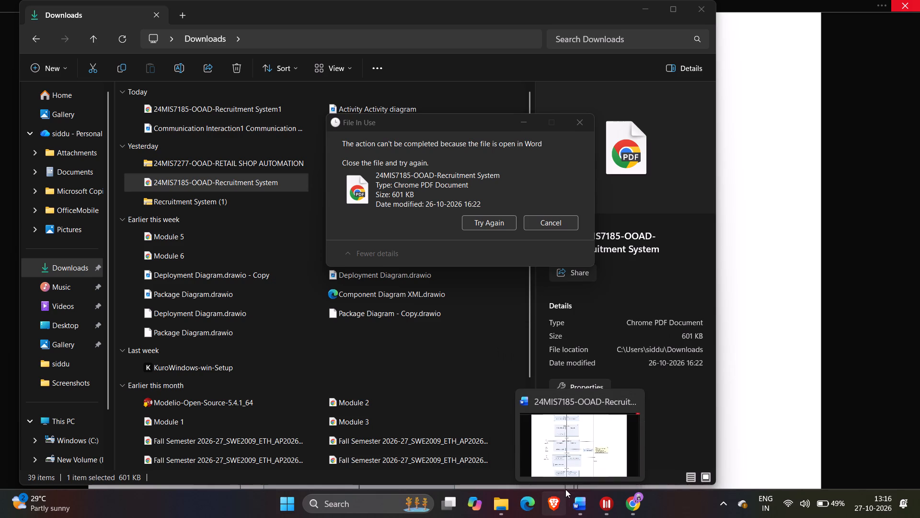
pyautogui.click(583, 510)
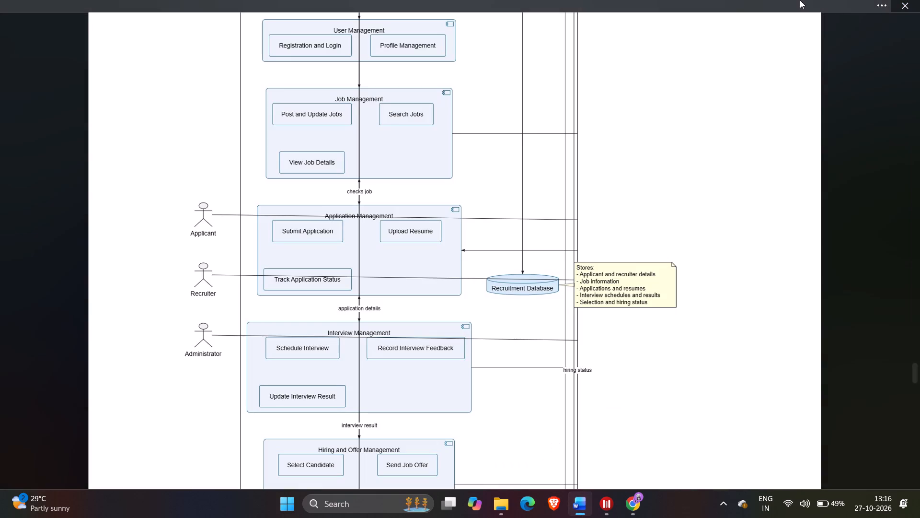
pyautogui.click(800, 0)
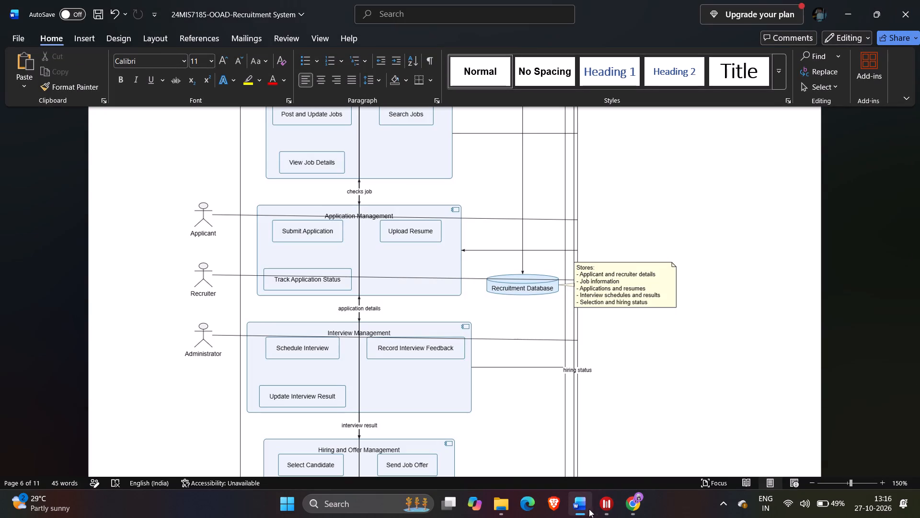
pyautogui.rightClick(580, 511)
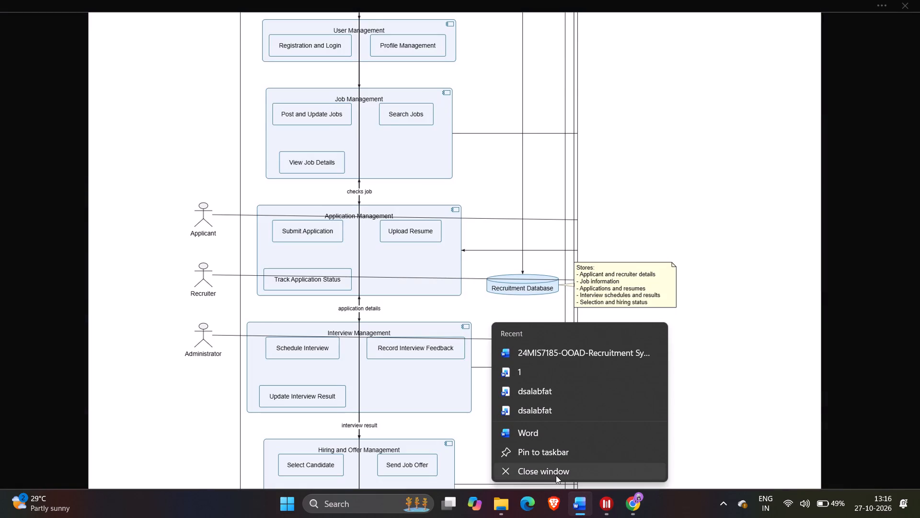
pyautogui.click(556, 475)
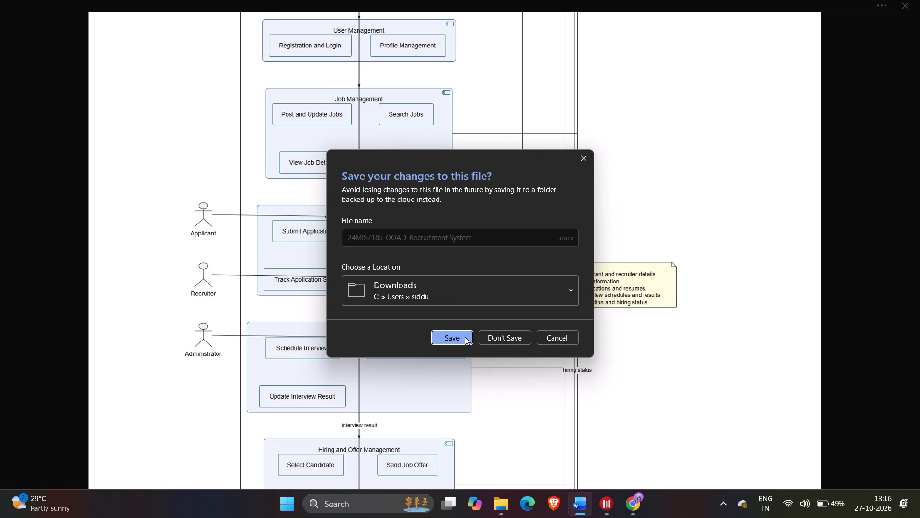
pyautogui.click(498, 333)
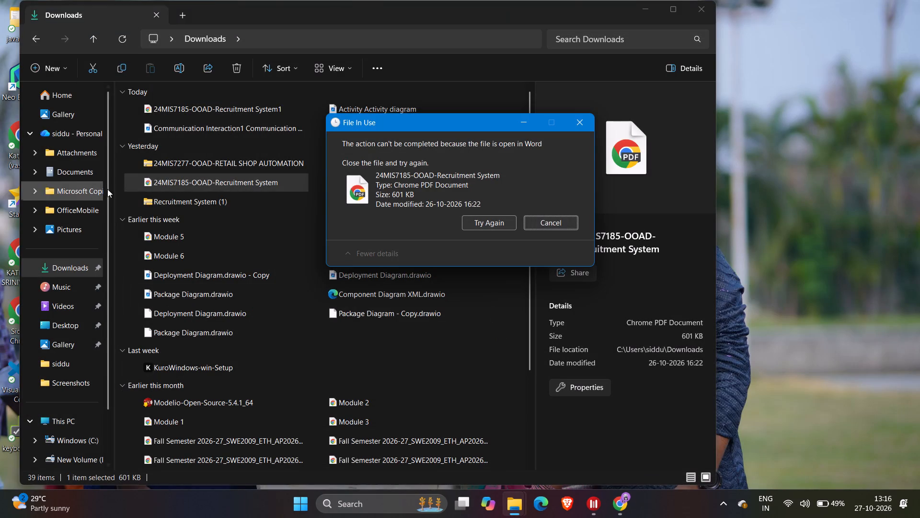
# Delete yesterday's OOAD-Recruitment System PDF from the Downloads folder.
pyautogui.click(194, 178)
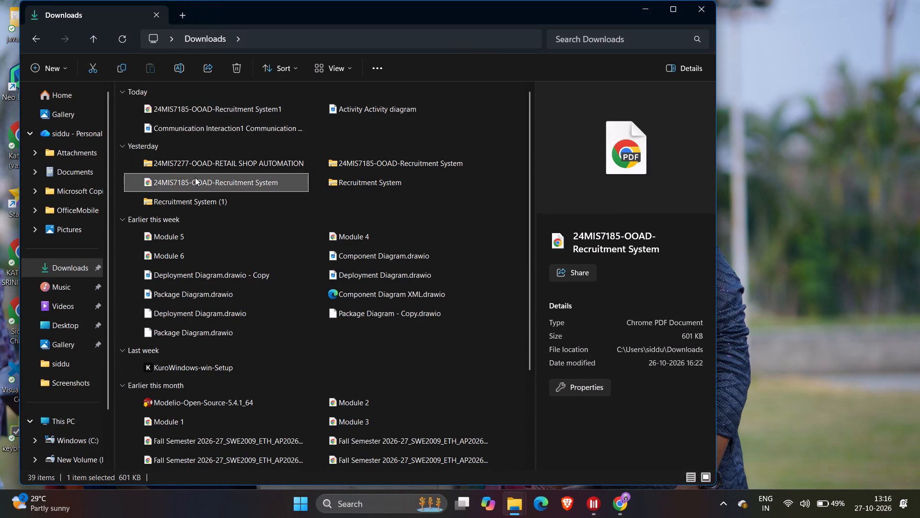
pyautogui.click(235, 68)
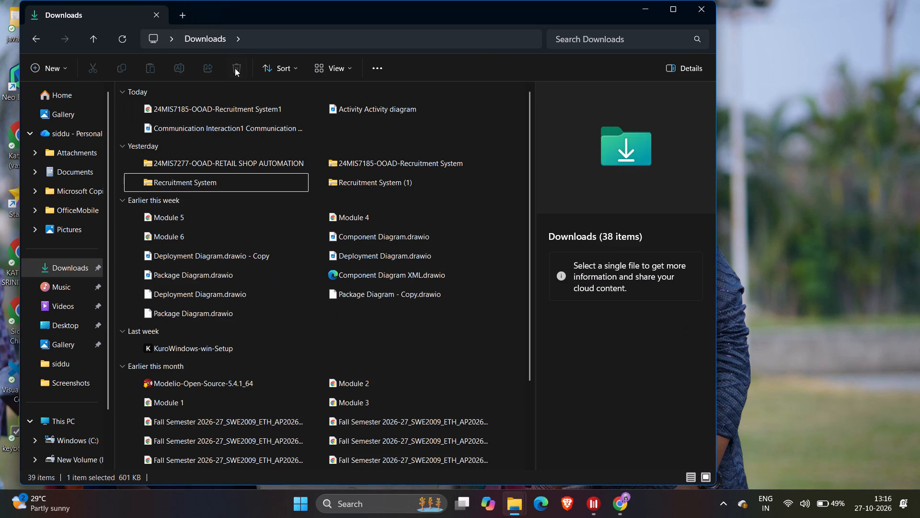
# Rename the OOAD-Recruitment System1 PDF by removing the trailing 1, so its name ends in OOAD-Recruitment System.
pyautogui.click(230, 111)
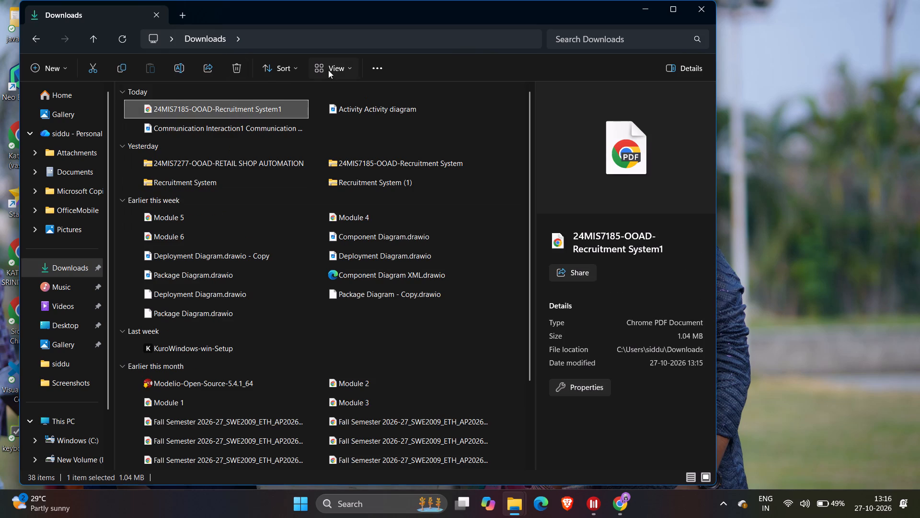
pyautogui.rightClick(275, 101)
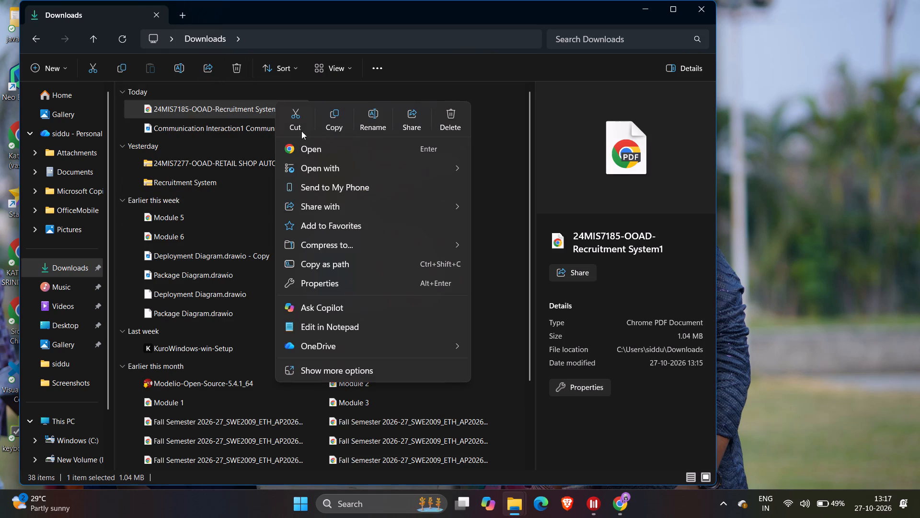
pyautogui.click(373, 119)
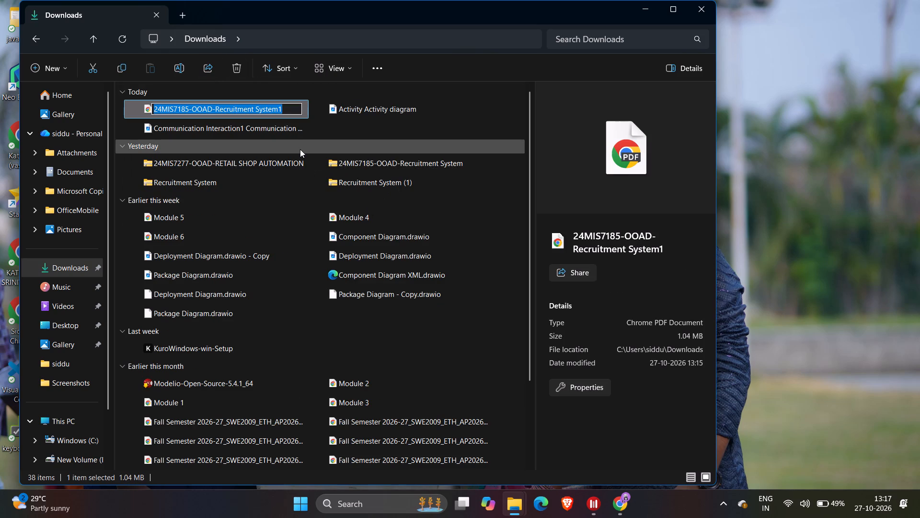
pyautogui.press('Left')
pyautogui.press('Right')
pyautogui.press('Left')
pyautogui.press('Left')
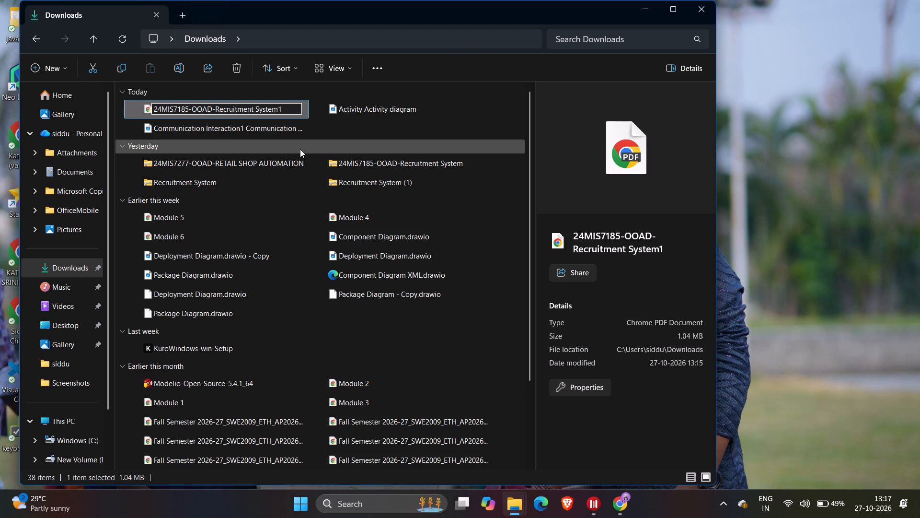
pyautogui.press('Left')
pyautogui.press('Right')
pyautogui.press('Right')
pyautogui.press('Right')
pyautogui.press('Right')
pyautogui.press('Right')
pyautogui.press('Right')
pyautogui.press('Right')
pyautogui.press('Right')
pyautogui.press('Right')
pyautogui.press('Right')
pyautogui.press('Right')
pyautogui.press('Right')
pyautogui.press('Right')
pyautogui.press('Right')
pyautogui.press('Right')
pyautogui.press('Right')
pyautogui.press('Right')
pyautogui.press('Right')
pyautogui.press('Right')
pyautogui.press('Right')
pyautogui.press('Right')
pyautogui.press('Right')
pyautogui.press('BackSpace')
pyautogui.press('Return')
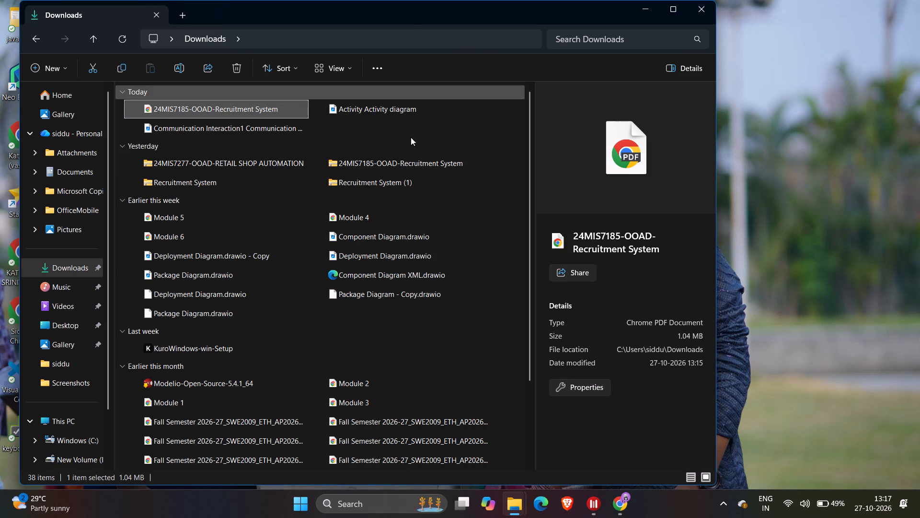
# Open the renamed OOAD-Recruitment System PDF and look through it from the cover page to page 11.
pyautogui.rightClick(258, 106)
pyautogui.doubleClick(258, 106)
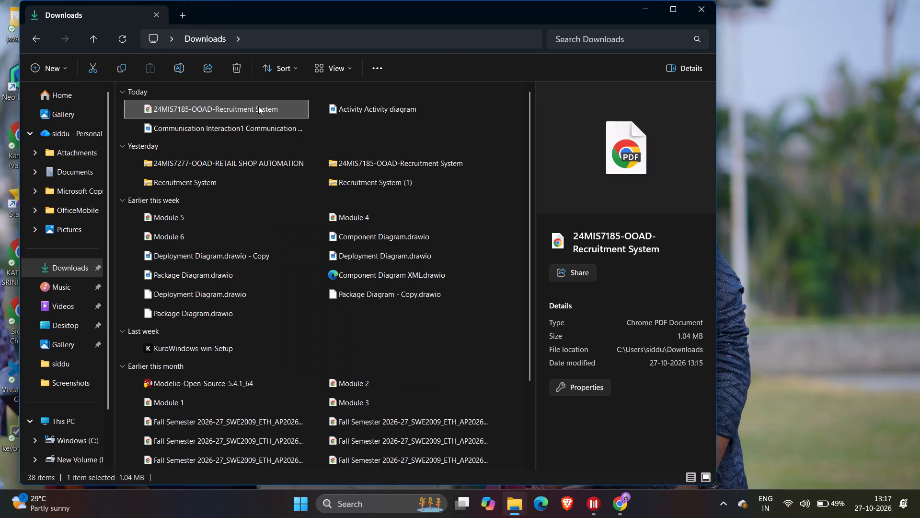
pyautogui.click(290, 106)
pyautogui.click(355, 102)
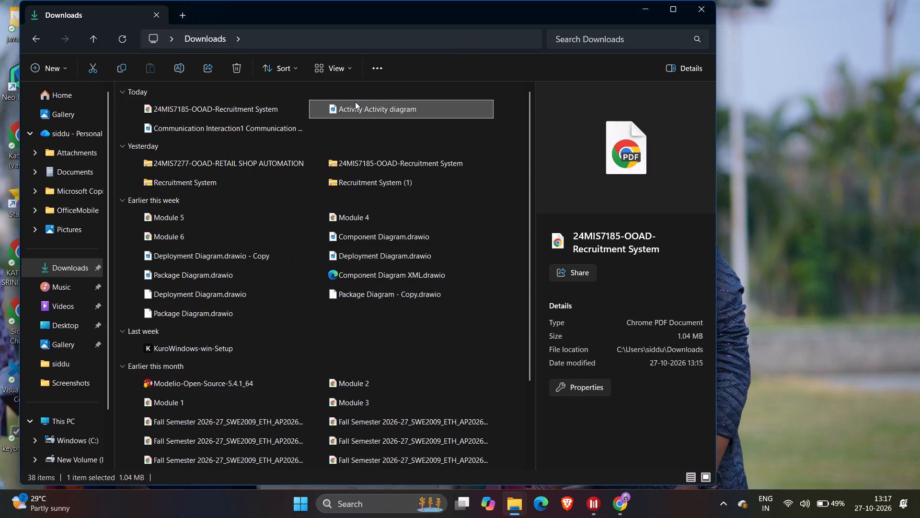
pyautogui.doubleClick(250, 113)
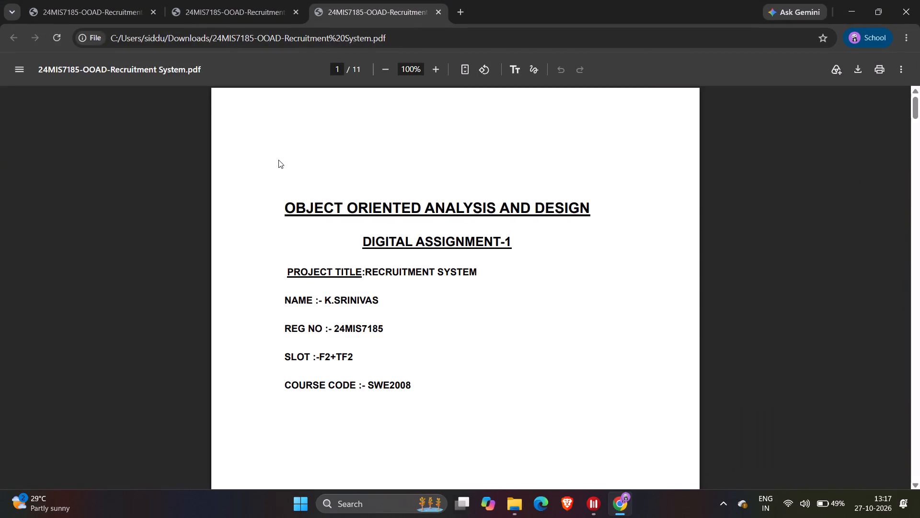
pyautogui.scroll(-20, 278, 160)
pyautogui.scroll(-11, 278, 160)
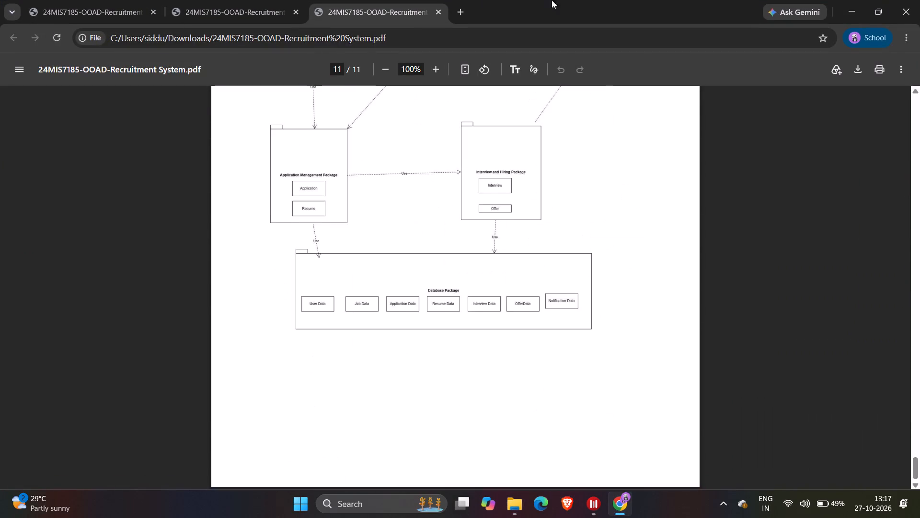
# Look at the other open copies of the PDF, ending on the OOAD-Recruitment System1 copy.
pyautogui.click(114, 0)
pyautogui.click(209, 0)
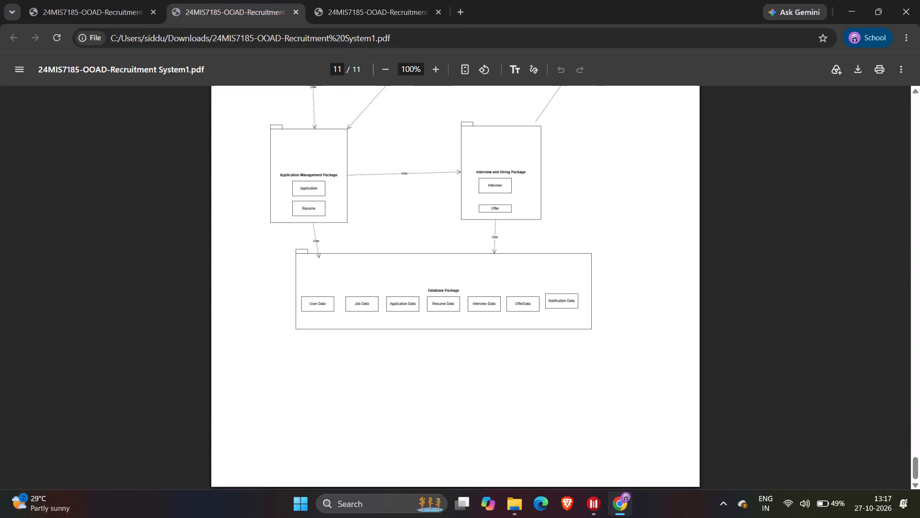
# Switch to the Downloads folder in File Explorer and bring up the apps for sharing today's OOAD-Recruitment System PDF.
pyautogui.click(498, 461)
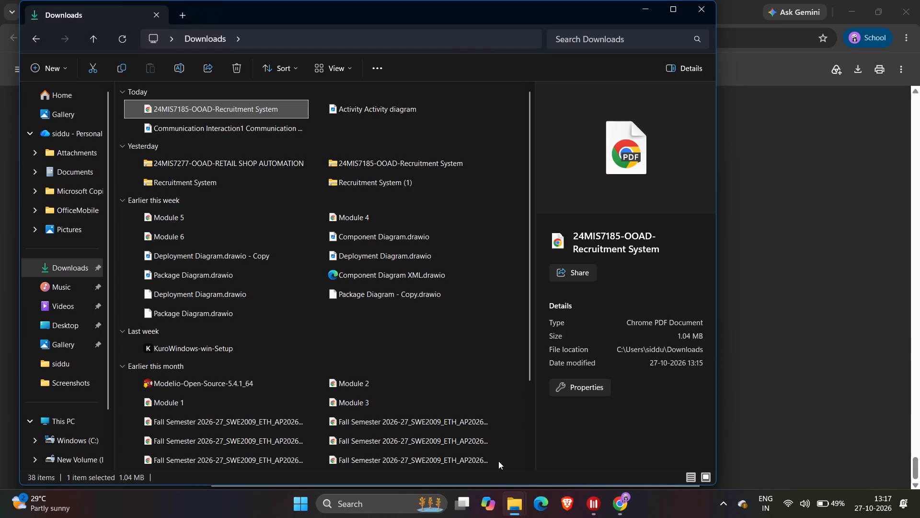
pyautogui.rightClick(272, 117)
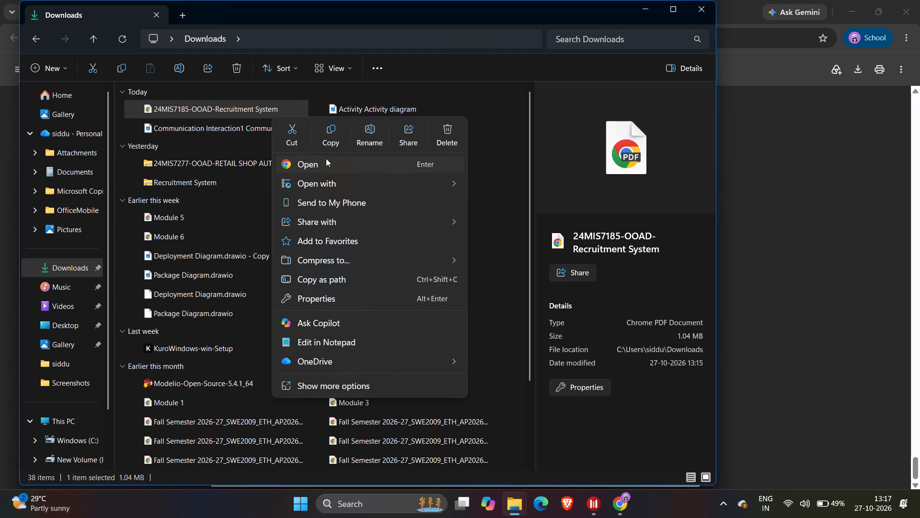
pyautogui.click(333, 223)
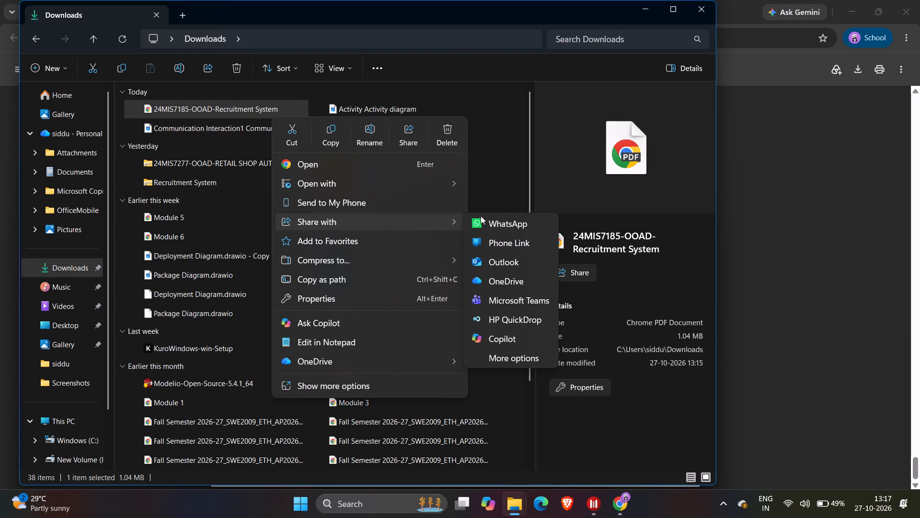
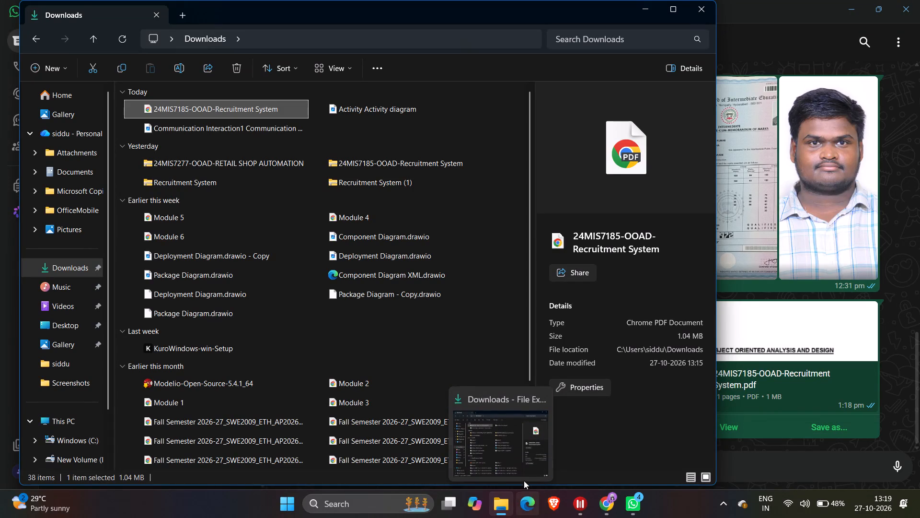
# Switch to Modelio, where the Recruitment System project is open, and close the application.
pyautogui.click(596, 471)
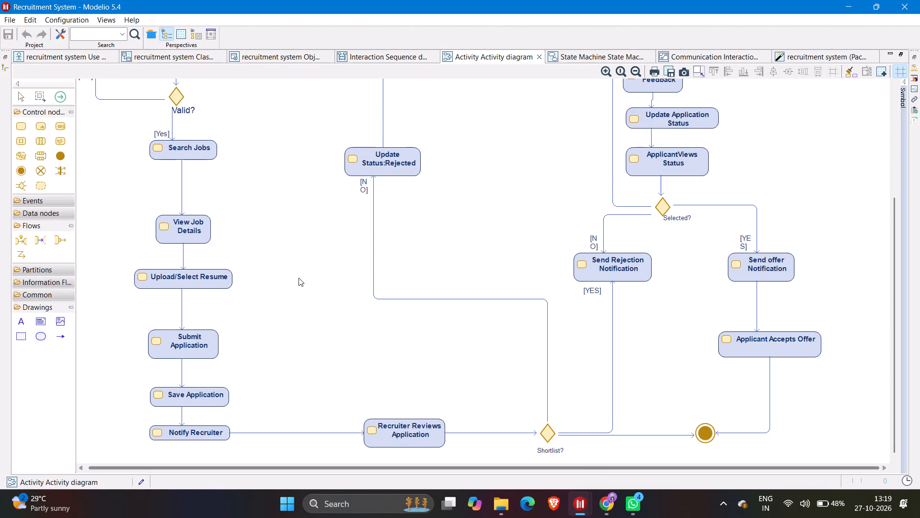
pyautogui.click(16, 21)
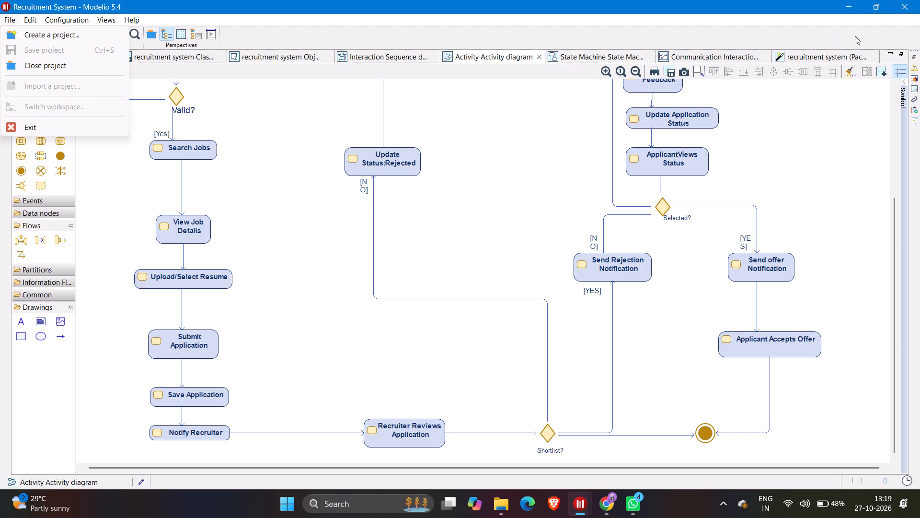
pyautogui.click(898, 38)
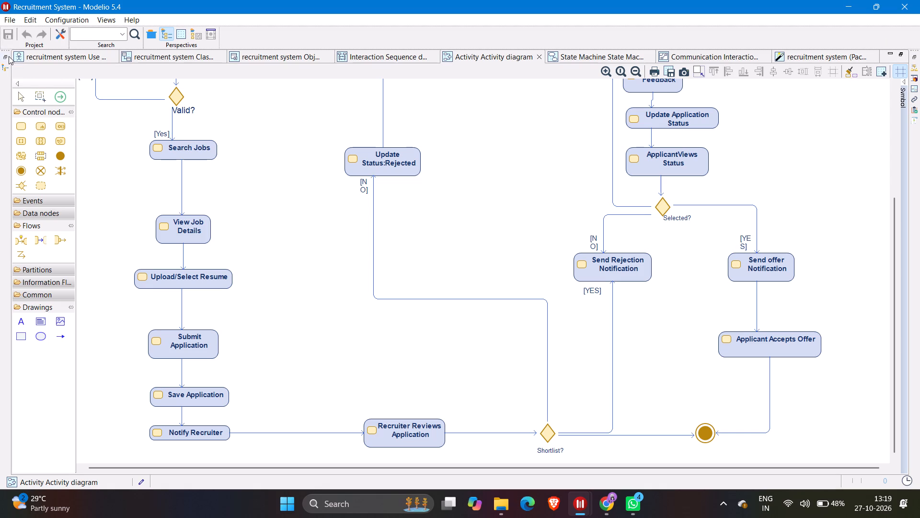
pyautogui.click(8, 20)
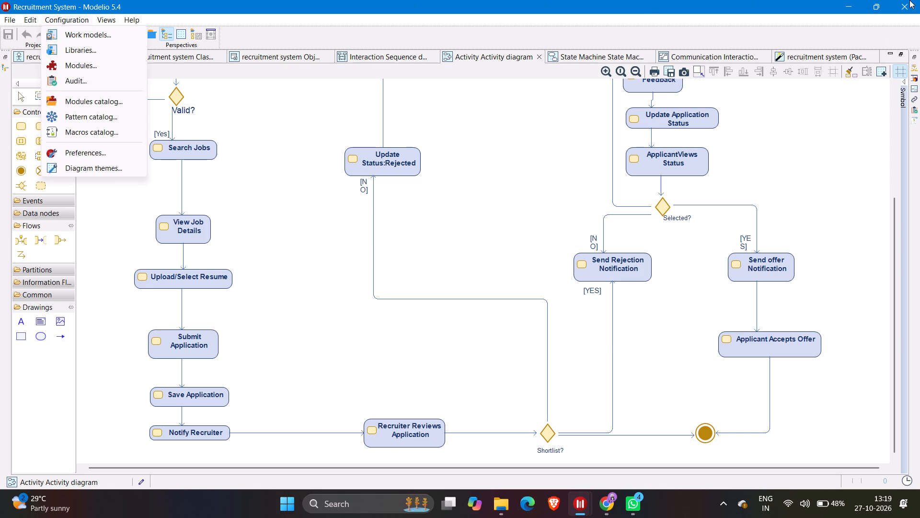
pyautogui.click(905, 2)
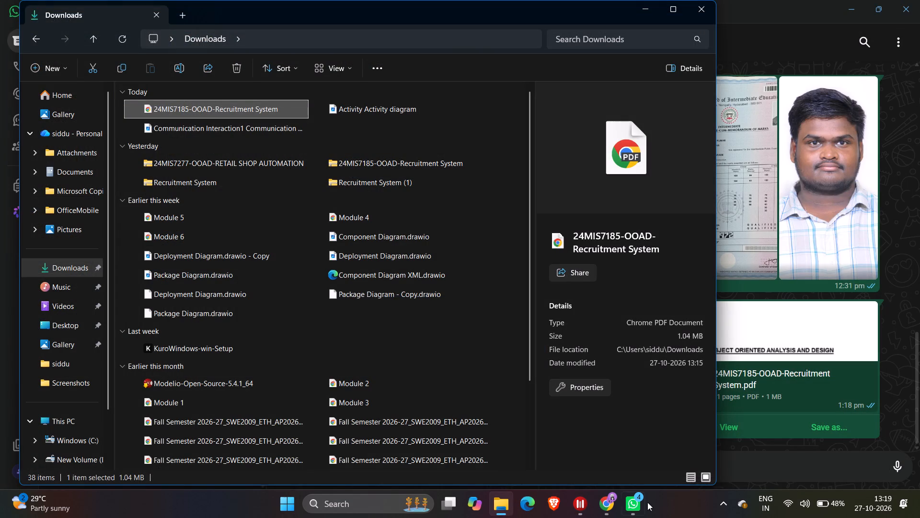
# Close the running Modelio window and relaunch Modelio Open Source 5.4.
pyautogui.rightClick(573, 499)
pyautogui.click(570, 471)
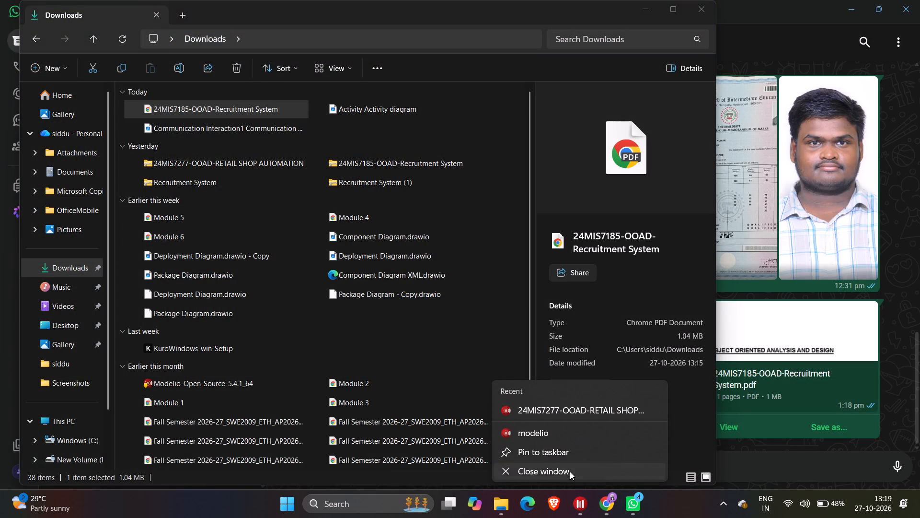
pyautogui.click(395, 502)
pyautogui.press('m')
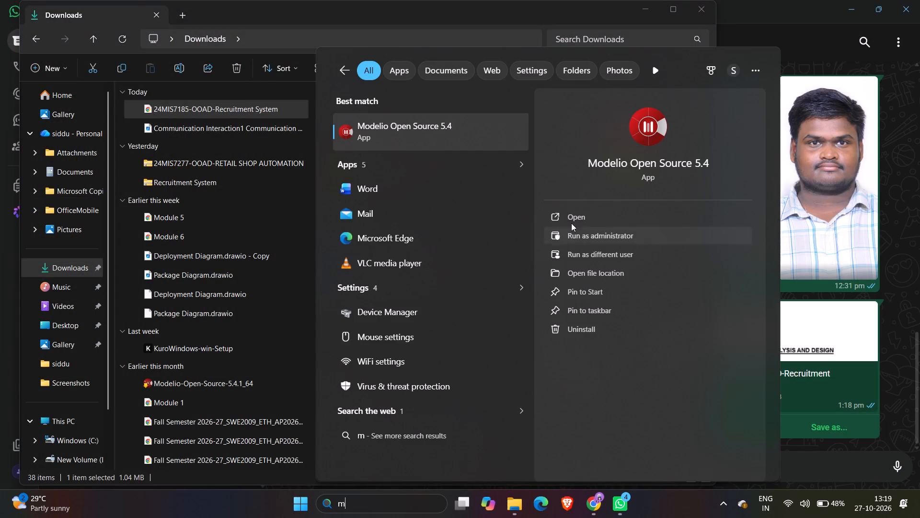
pyautogui.click(619, 215)
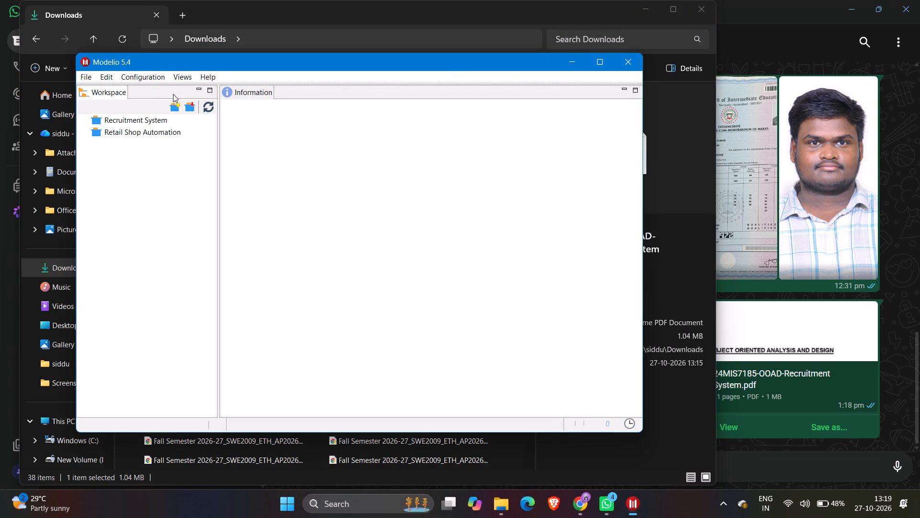
# Start exporting the Recruitment System project from the Modelio workspace as a project archive in Downloads.
pyautogui.click(119, 116)
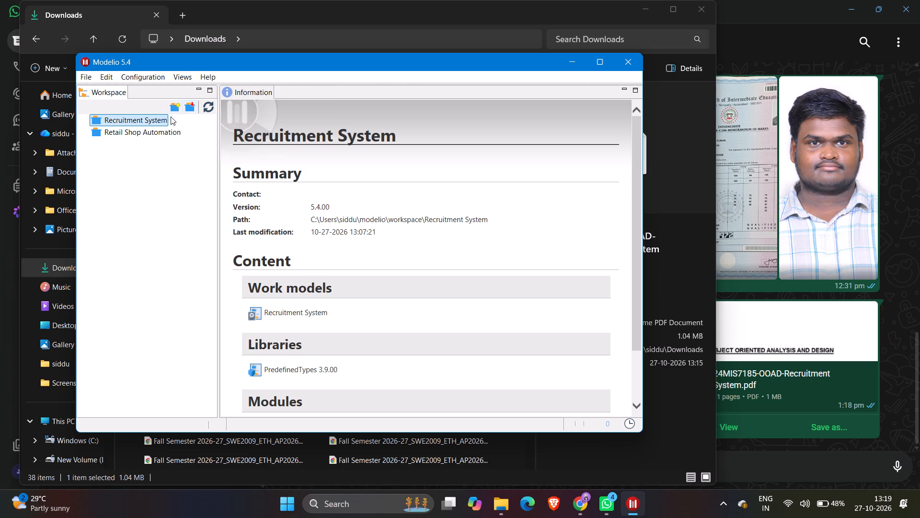
pyautogui.rightClick(158, 123)
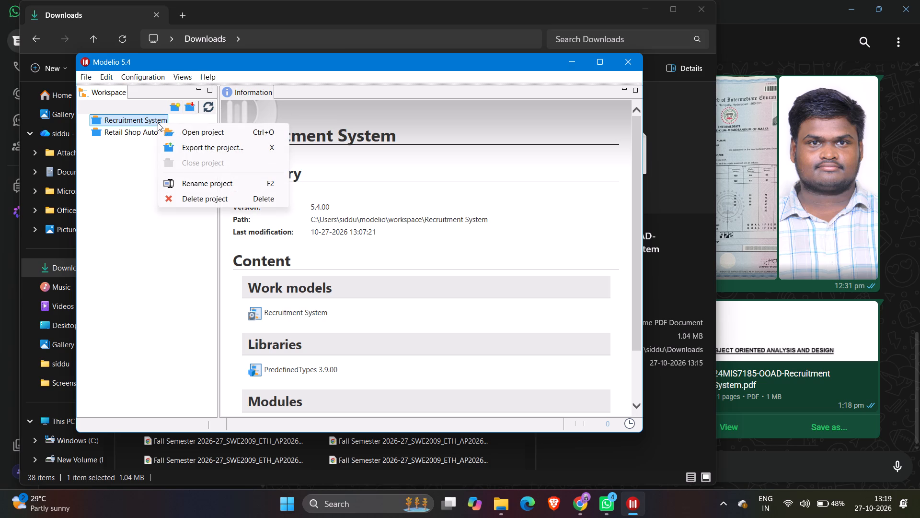
pyautogui.click(185, 151)
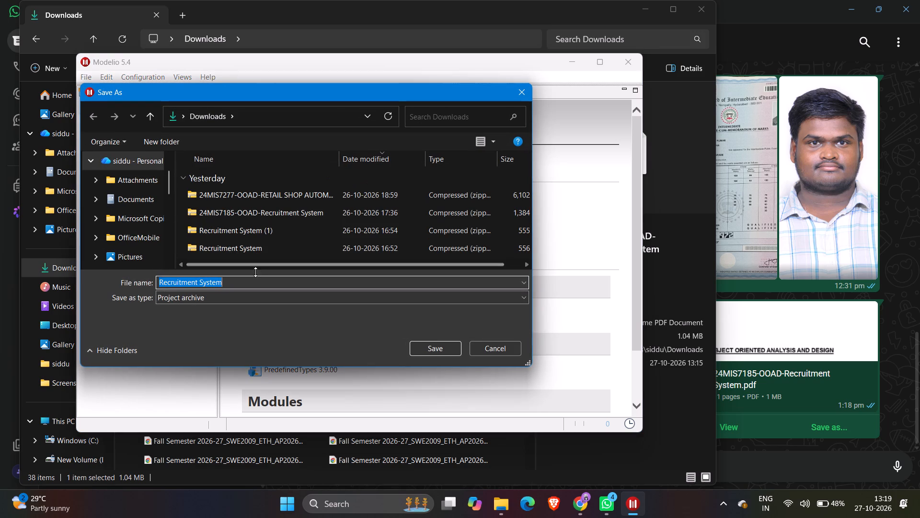
pyautogui.click(256, 278)
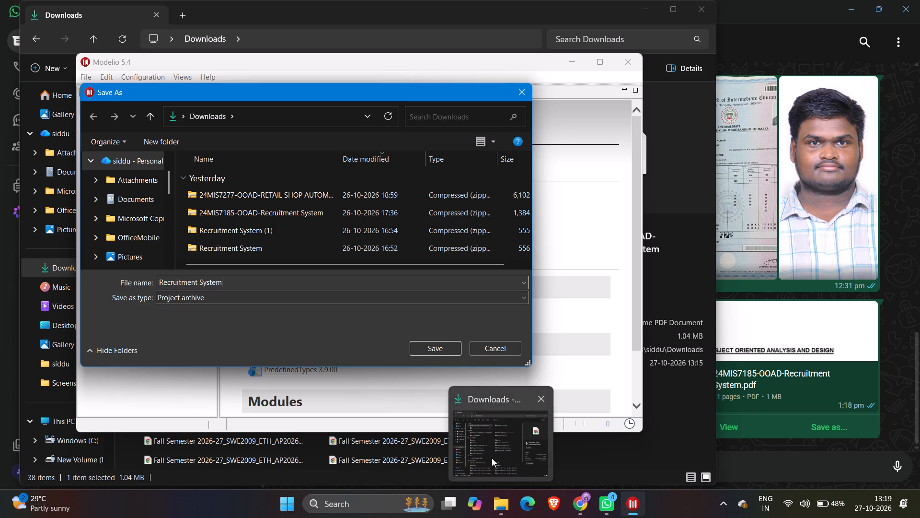
# Delete yesterday's Recruitment System (1) and Recruitment System zip archives from Downloads and close the folder window.
pyautogui.click(492, 458)
pyautogui.rightClick(342, 185)
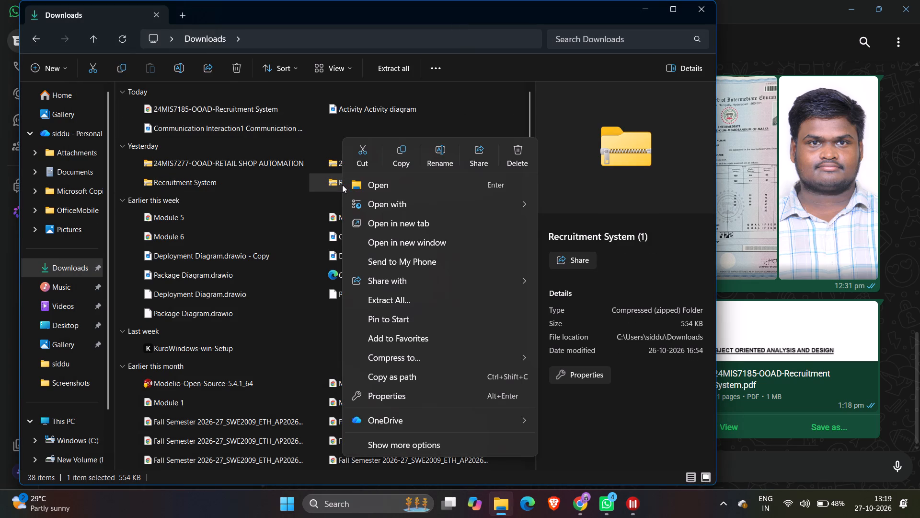
pyautogui.click(508, 161)
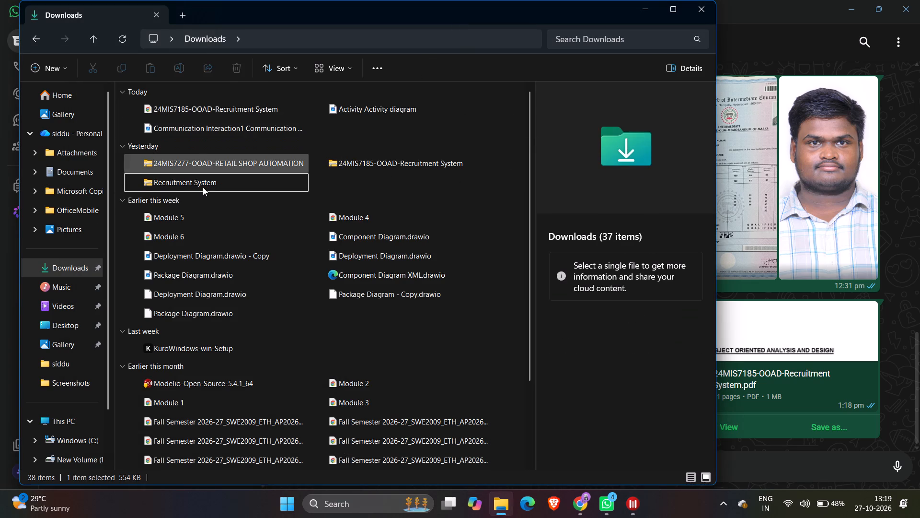
pyautogui.rightClick(203, 187)
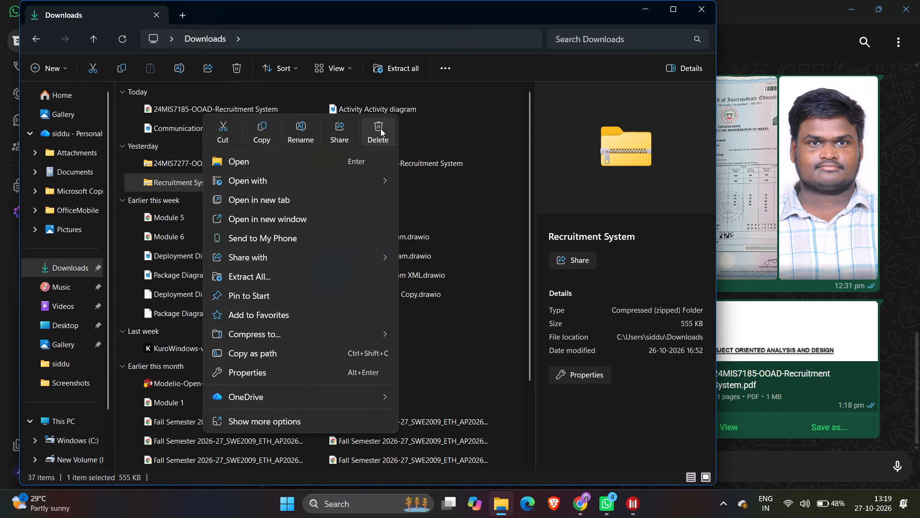
pyautogui.click(380, 129)
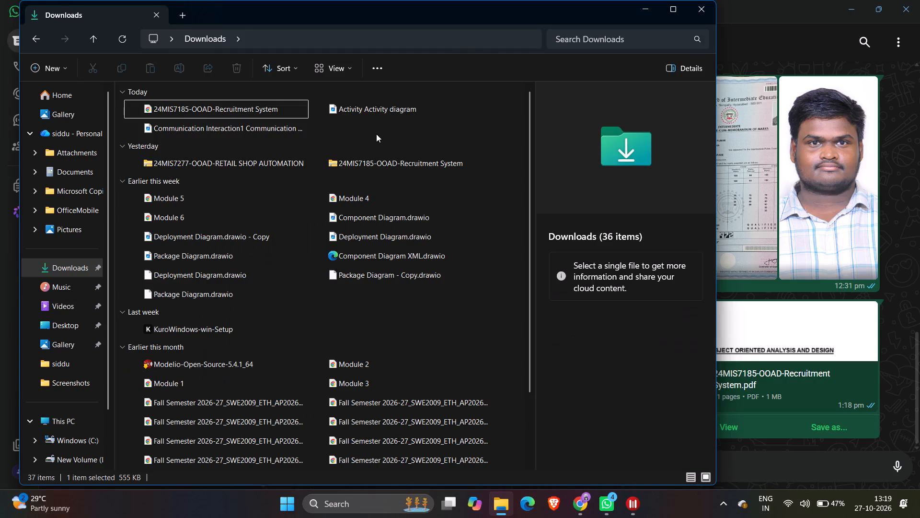
pyautogui.click(698, 8)
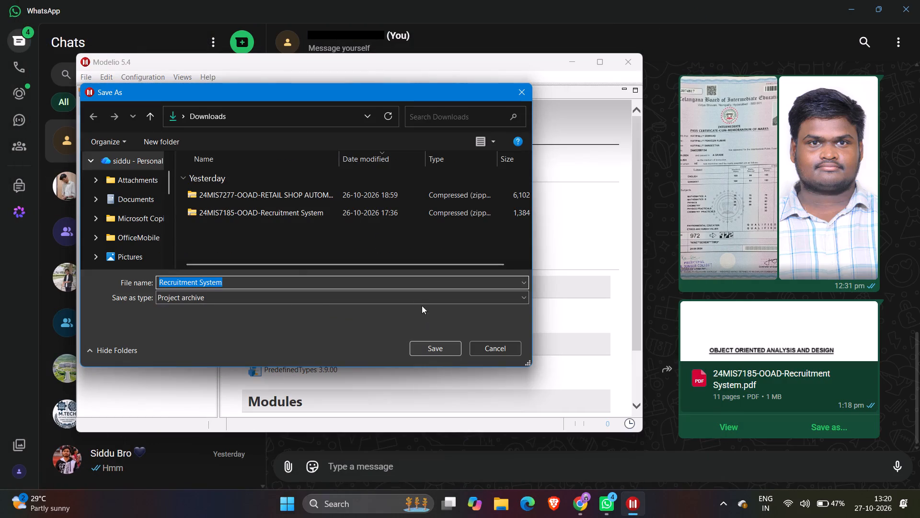
# Save the exported project archive in Downloads under the name Recruitment System.
pyautogui.click(416, 293)
pyautogui.click(434, 348)
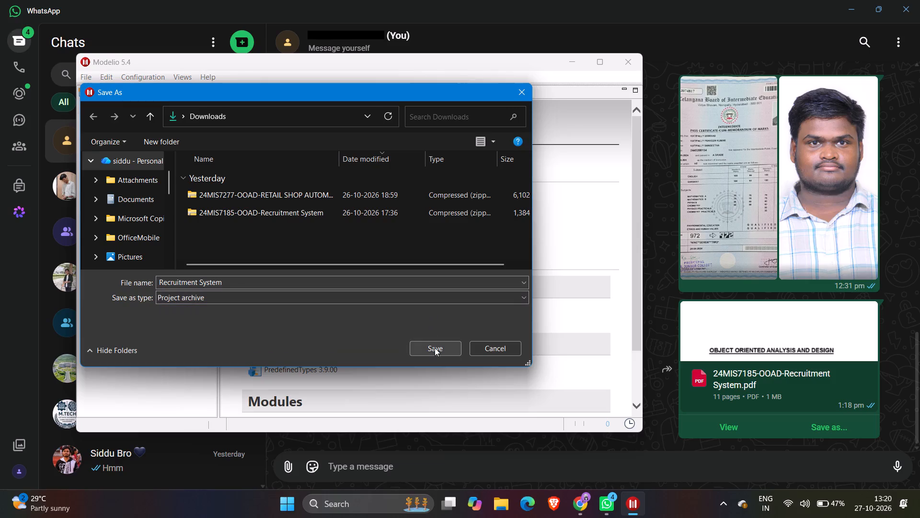
pyautogui.click(435, 348)
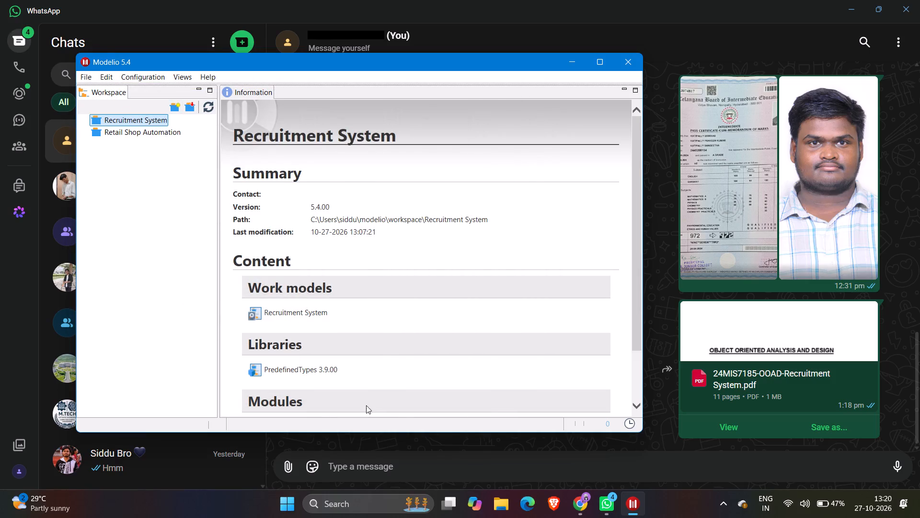
# Open the exported Recruitment System archive, go into its XMI folder and open recruitment system.xmi with modelio just once.
pyautogui.click(495, 510)
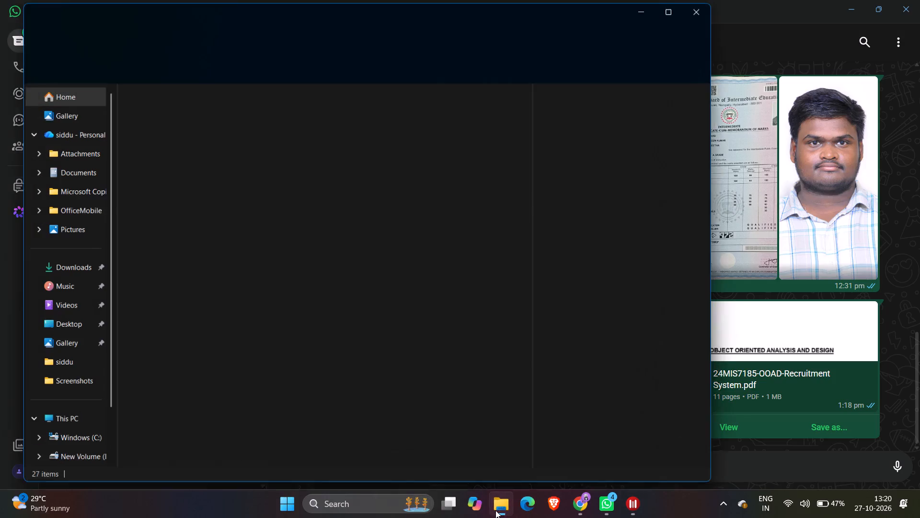
pyautogui.doubleClick(276, 333)
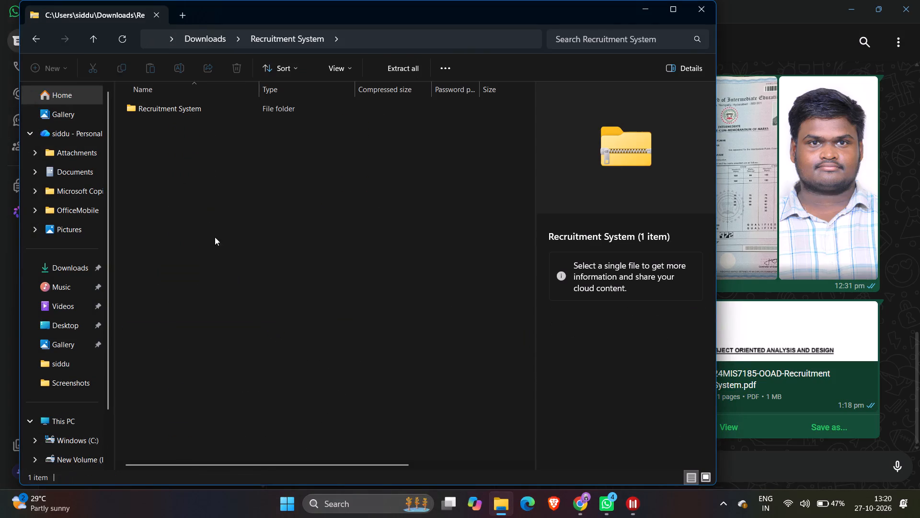
pyautogui.doubleClick(215, 113)
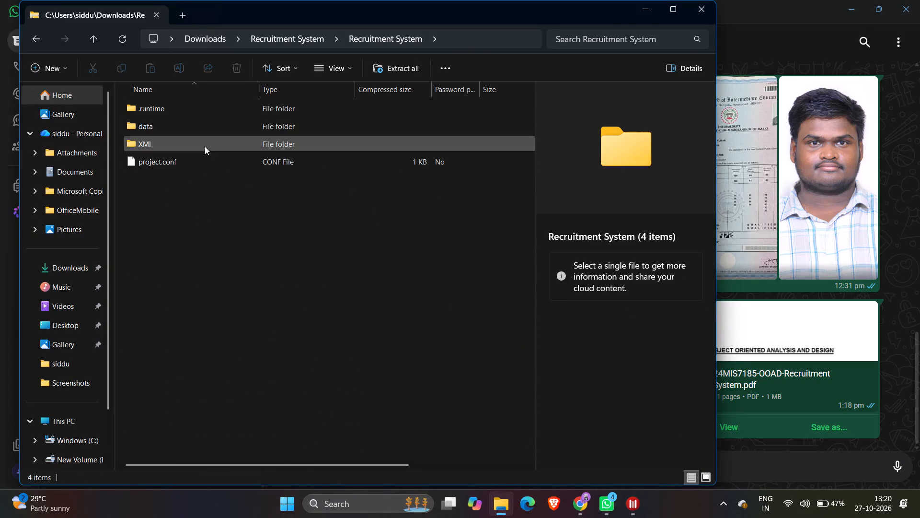
pyautogui.doubleClick(205, 146)
pyautogui.doubleClick(206, 137)
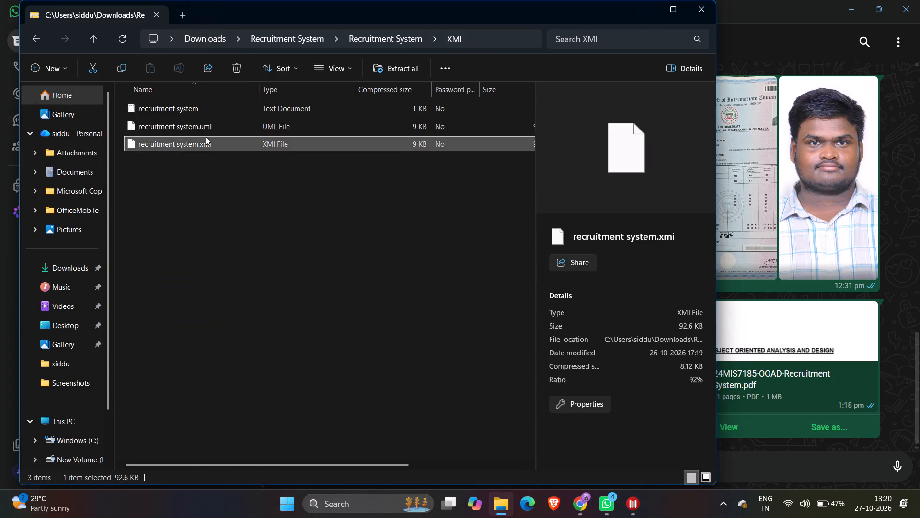
pyautogui.click(363, 146)
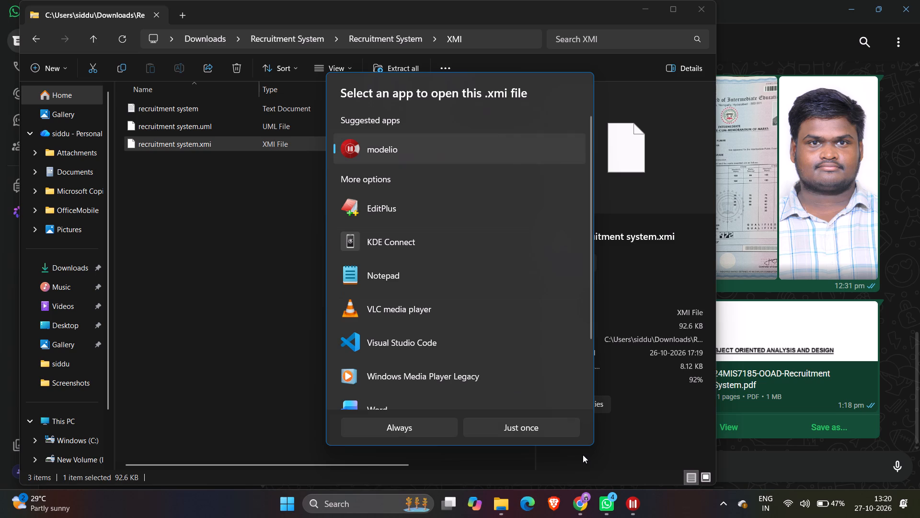
pyautogui.click(560, 433)
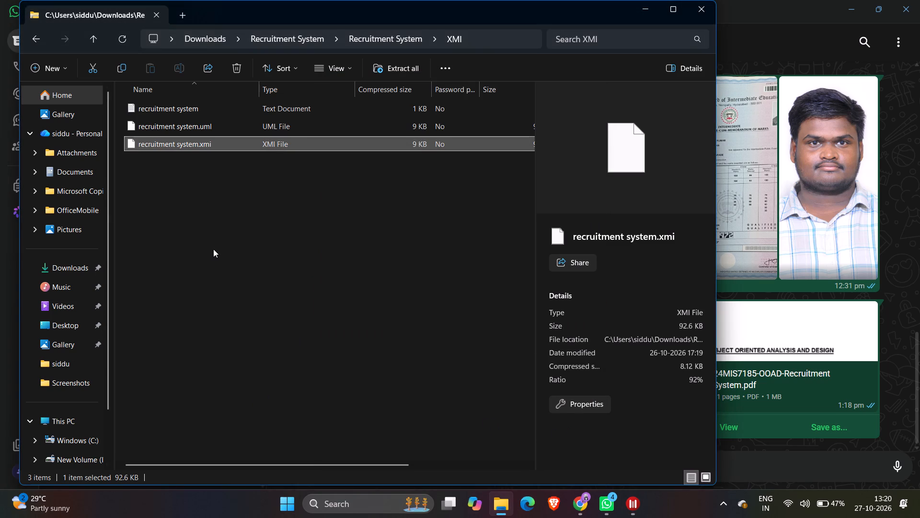
# Open the Recruitment System project in Modelio to check its diagrams, and close the Modelio windows.
pyautogui.doubleClick(166, 117)
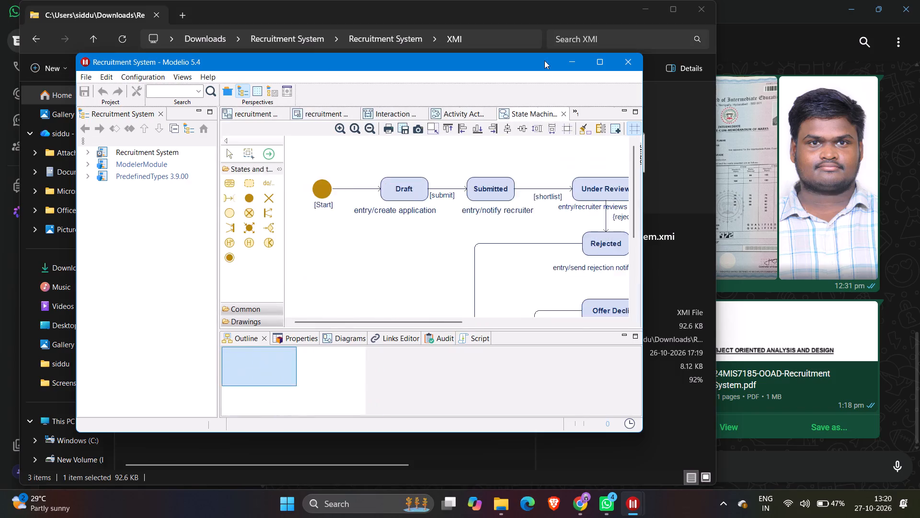
pyautogui.click(637, 58)
pyautogui.click(637, 62)
pyautogui.click(621, 60)
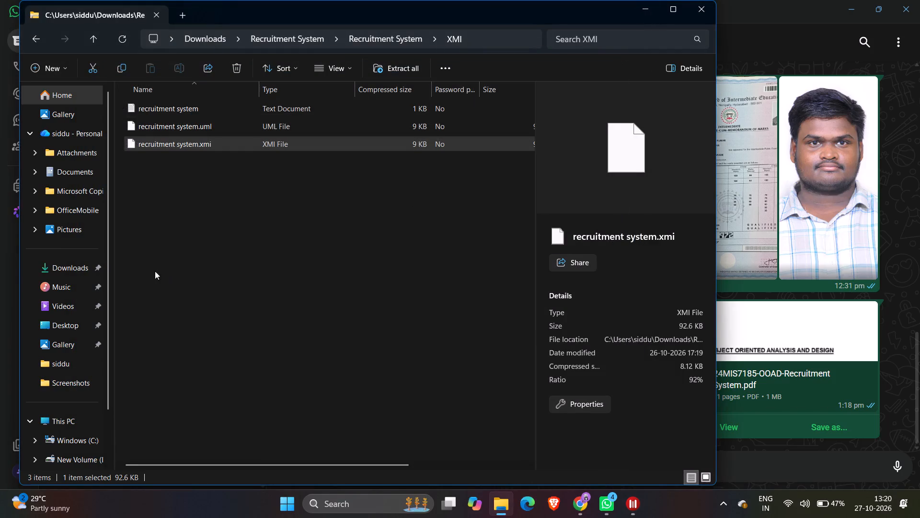
# Copy Component Diagram XML.drawio from Downloads into the top level of the Recruitment System zip archive.
pyautogui.click(91, 264)
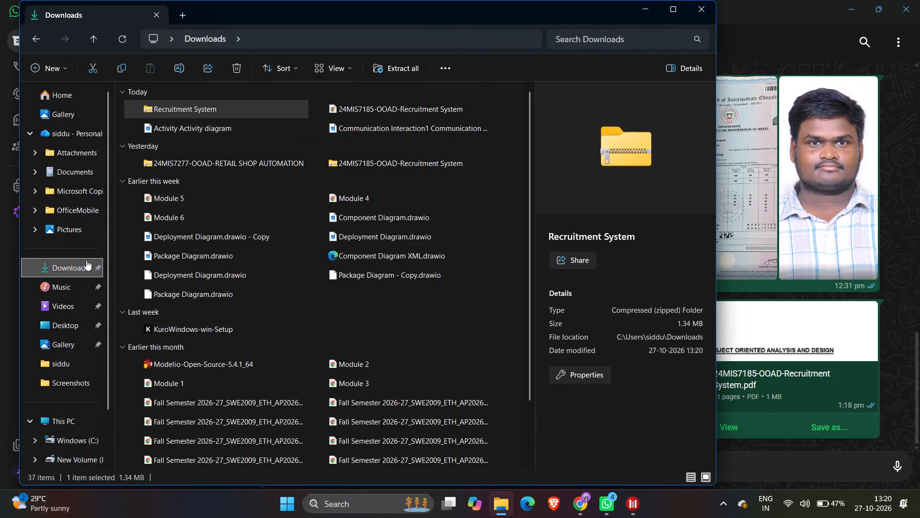
pyautogui.click(421, 250)
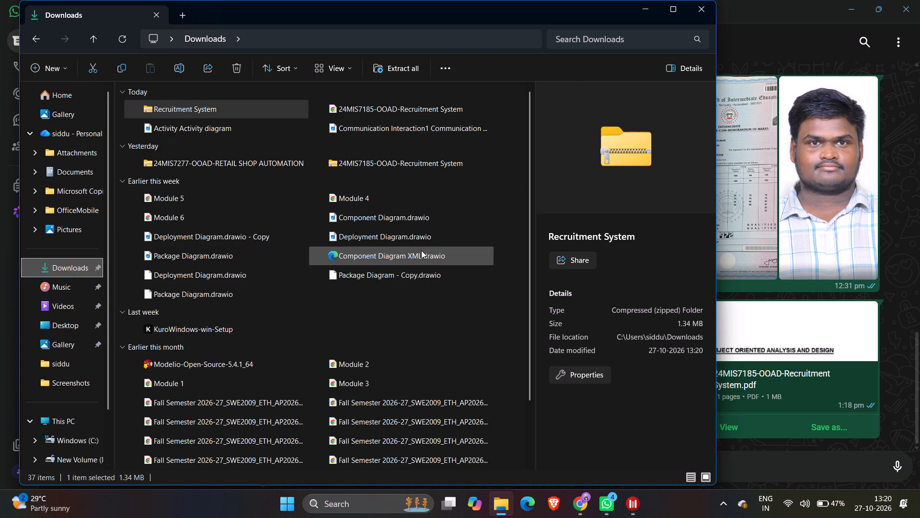
pyautogui.click(119, 68)
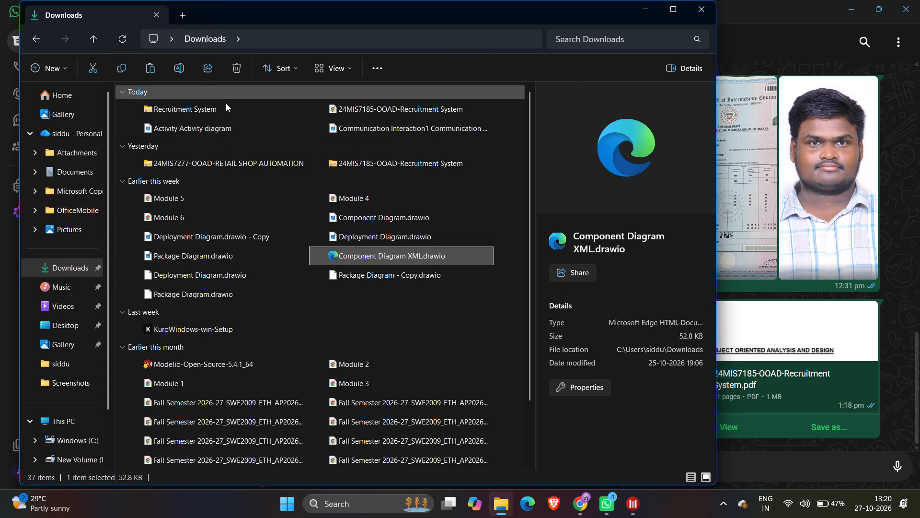
pyautogui.doubleClick(226, 109)
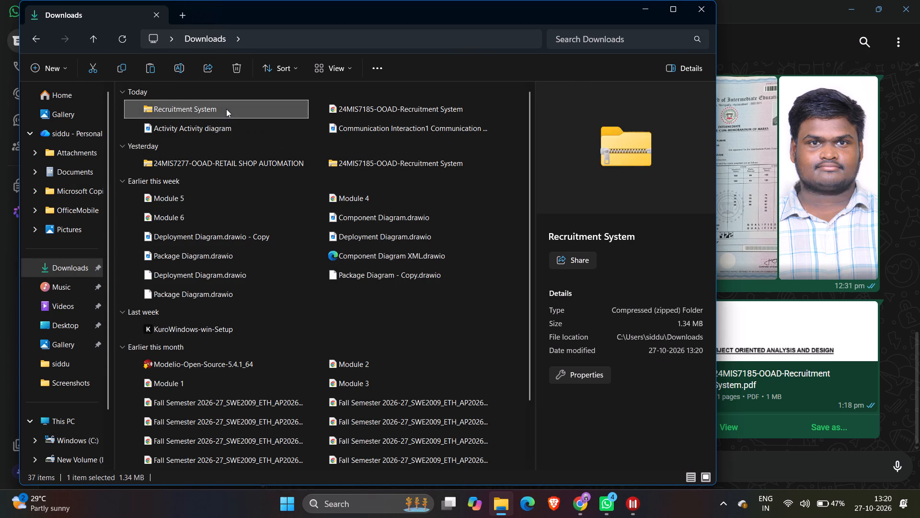
pyautogui.click(226, 109)
pyautogui.click(226, 109)
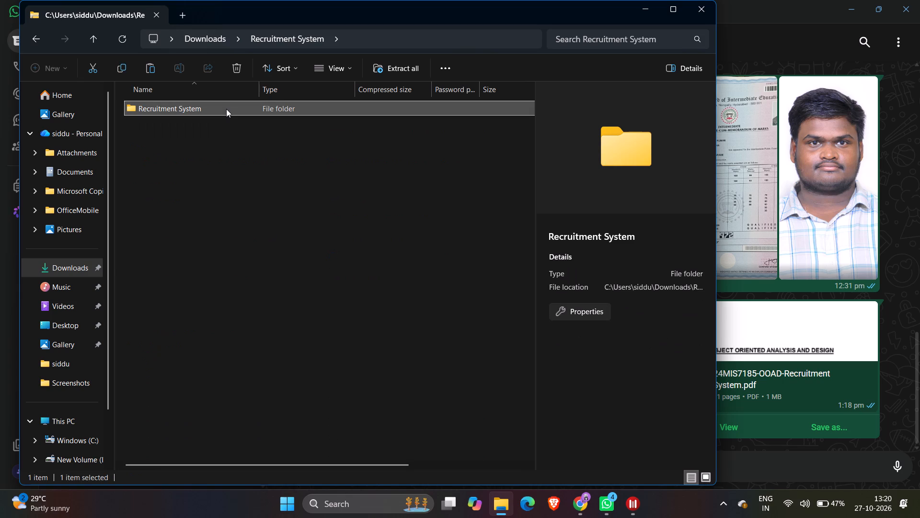
pyautogui.doubleClick(226, 109)
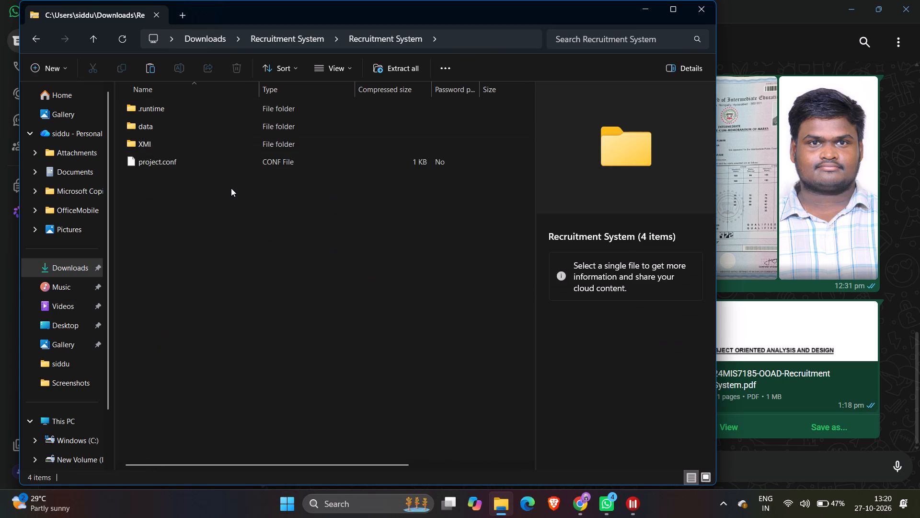
pyautogui.click(291, 44)
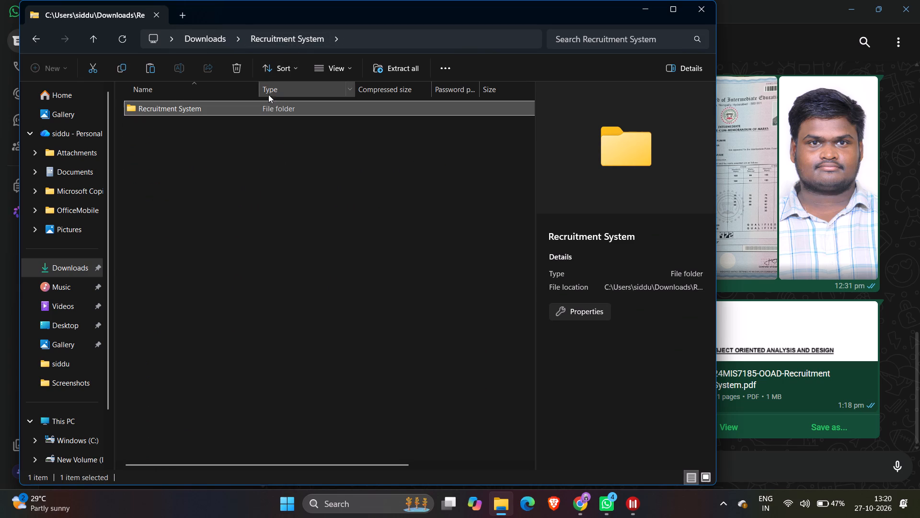
pyautogui.click(144, 70)
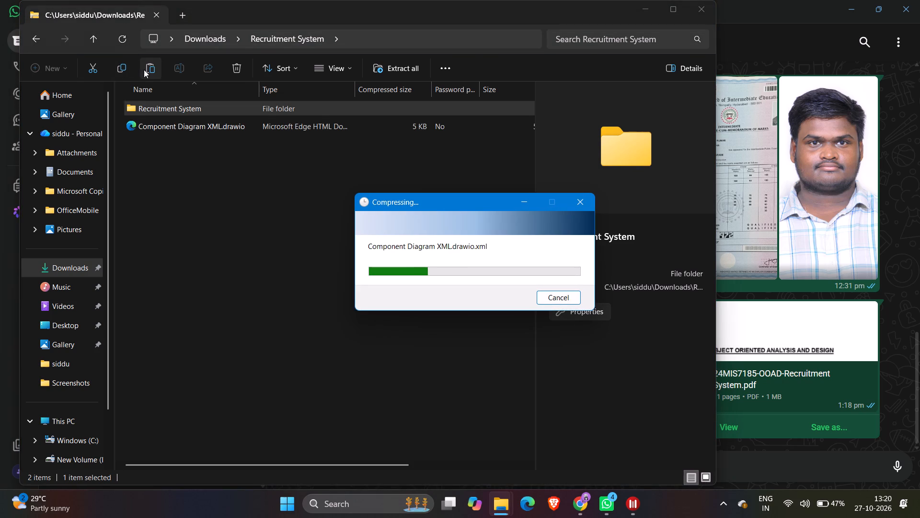
# Copy the DRAWIO file Deployment Diagram.drawio from Downloads into the top level of the Recruitment System zip archive.
pyautogui.click(66, 265)
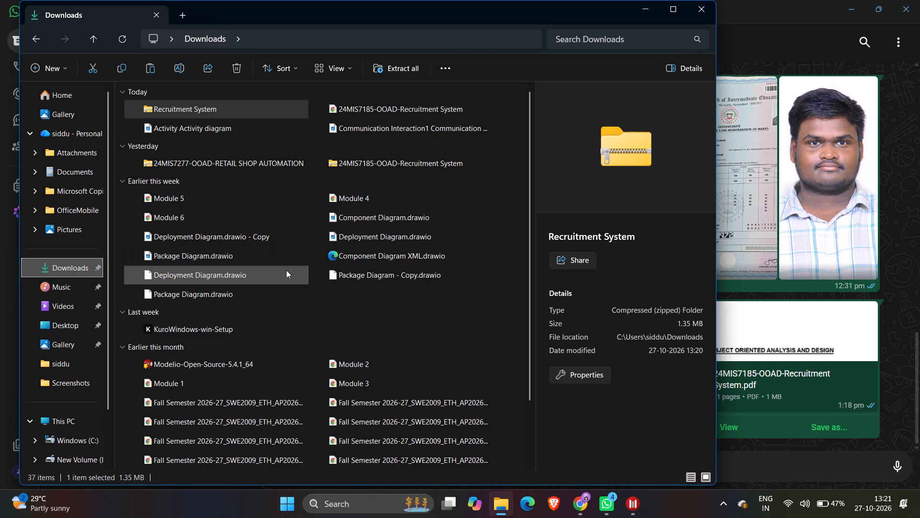
pyautogui.click(249, 271)
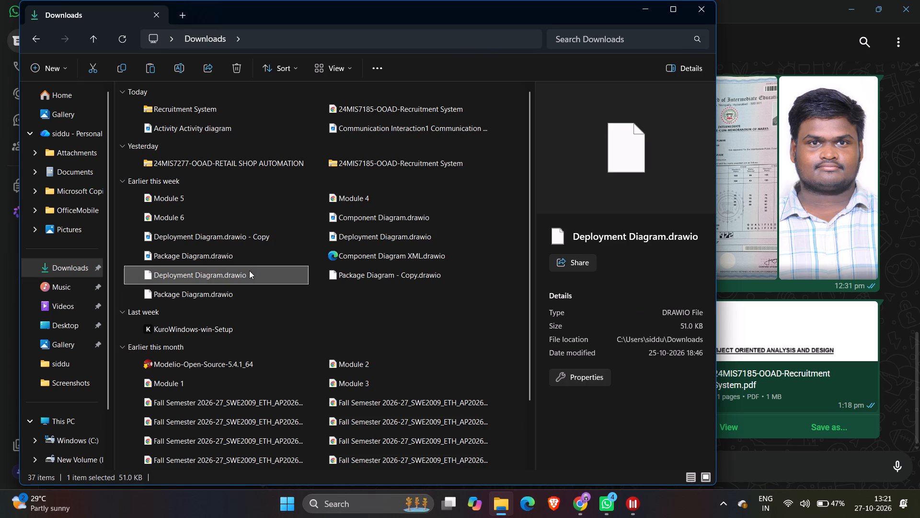
pyautogui.click(124, 65)
pyautogui.doubleClick(192, 104)
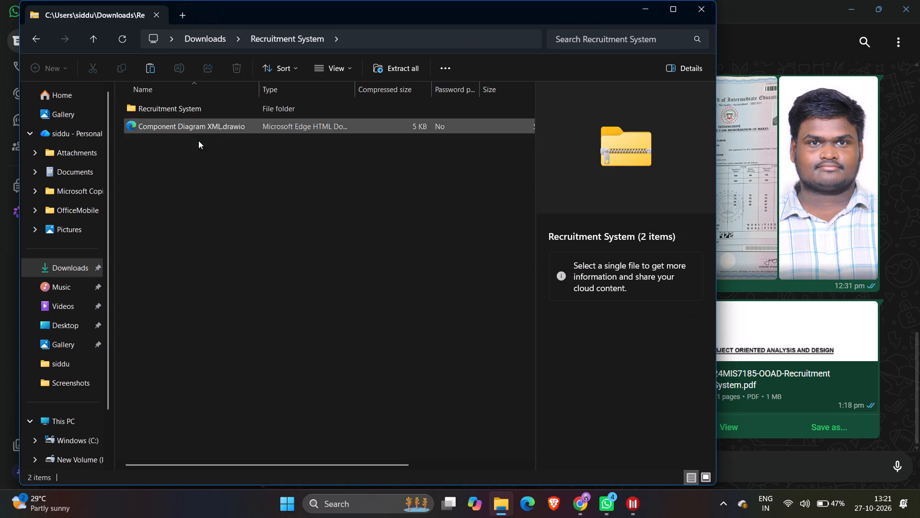
pyautogui.click(153, 65)
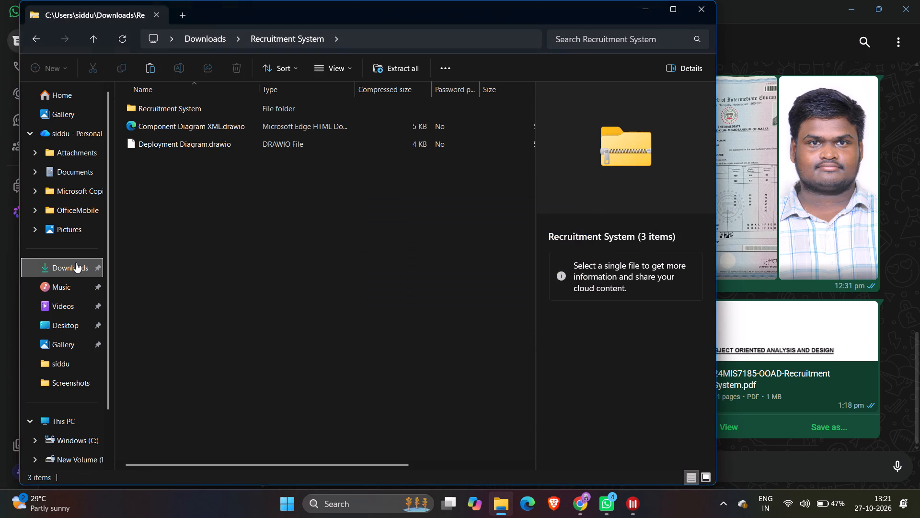
# Copy the DRAWIO file Package Diagram.drawio from Downloads into the top level of the Recruitment System zip archive.
pyautogui.click(76, 262)
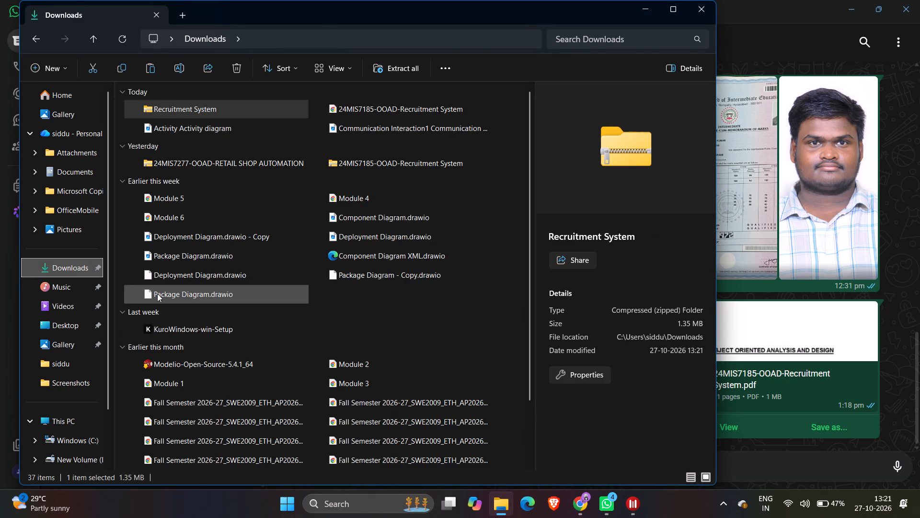
pyautogui.click(157, 294)
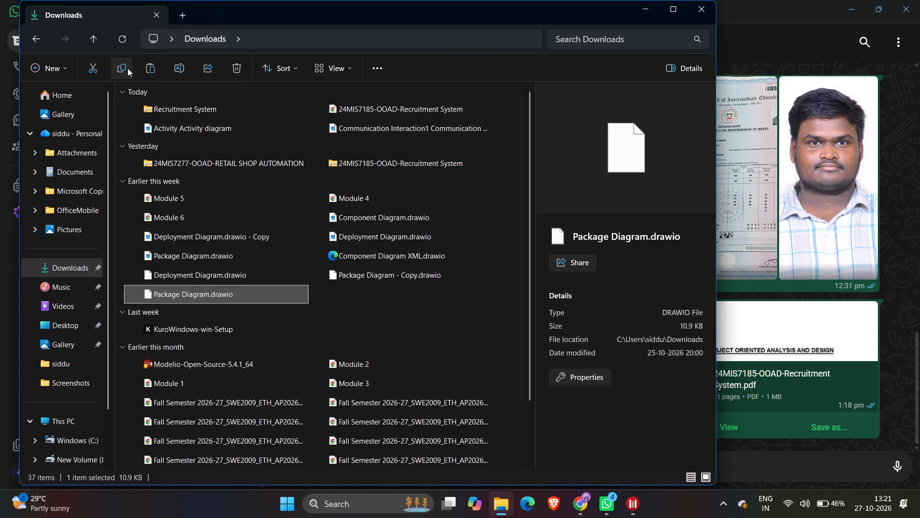
pyautogui.click(127, 68)
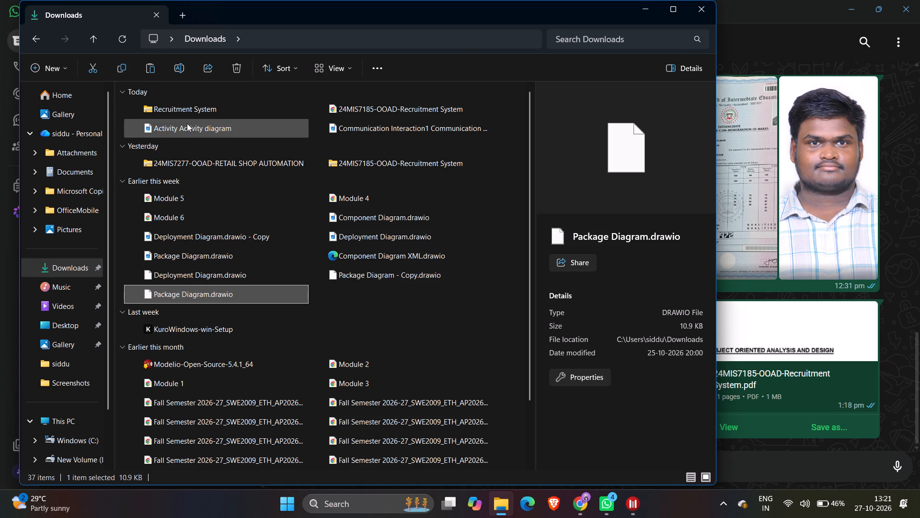
pyautogui.doubleClick(188, 109)
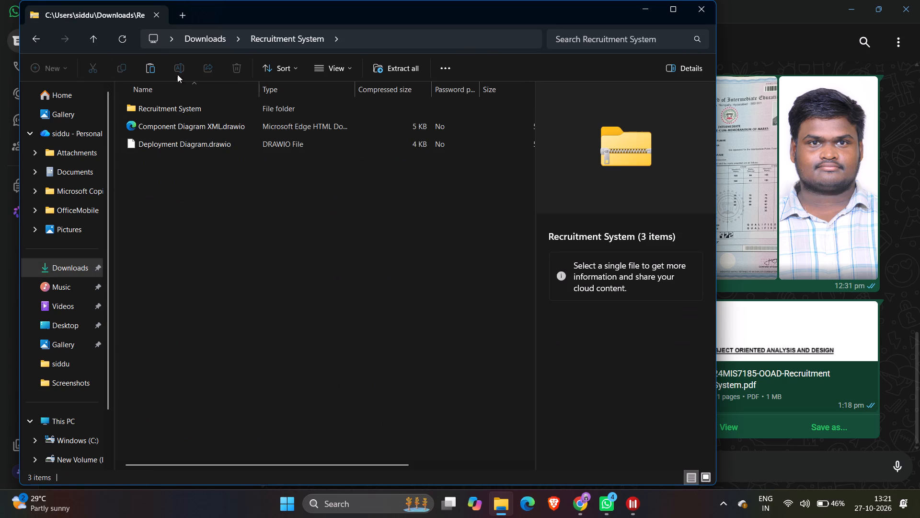
pyautogui.click(145, 69)
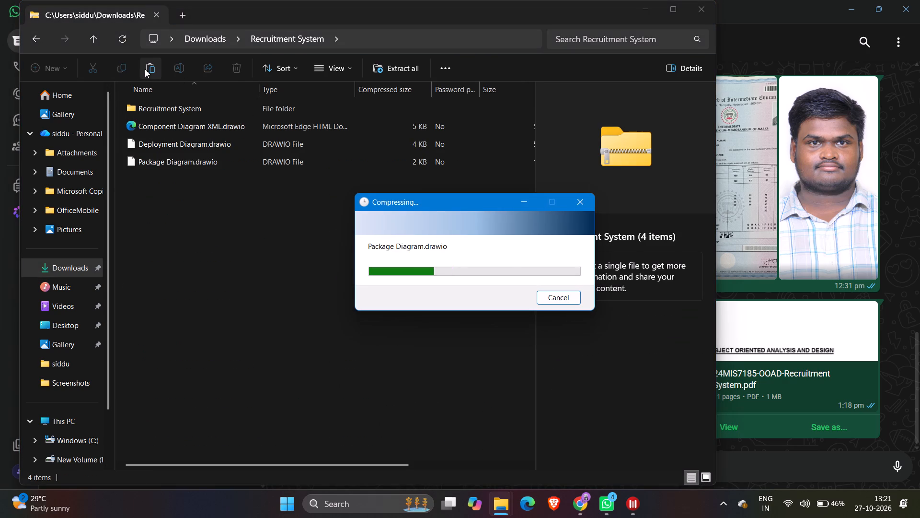
# Open the archive's Package Diagram.drawio with Notepad just once, and close the Notepad window.
pyautogui.doubleClick(195, 165)
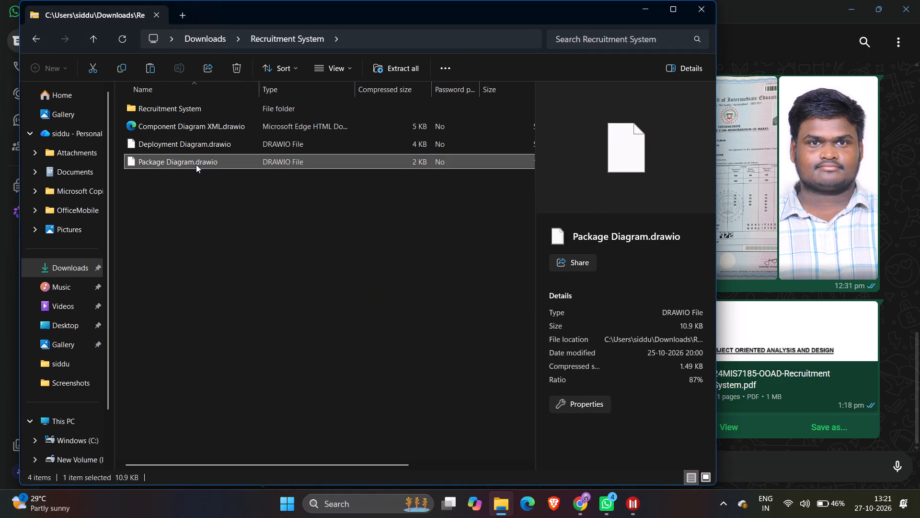
pyautogui.click(395, 144)
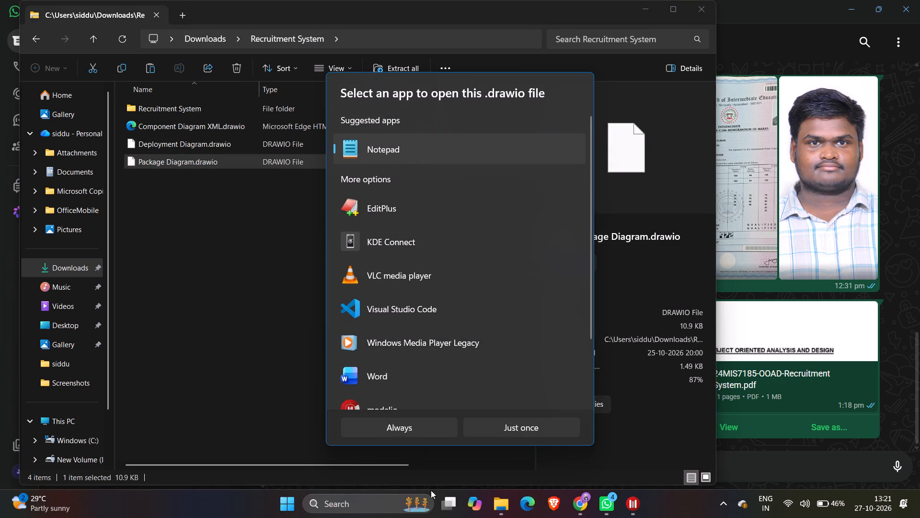
pyautogui.click(499, 427)
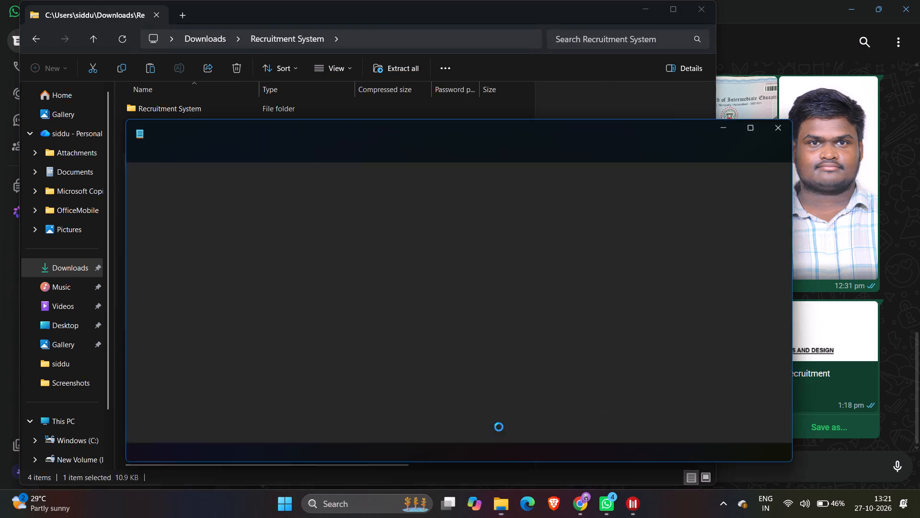
pyautogui.click(779, 132)
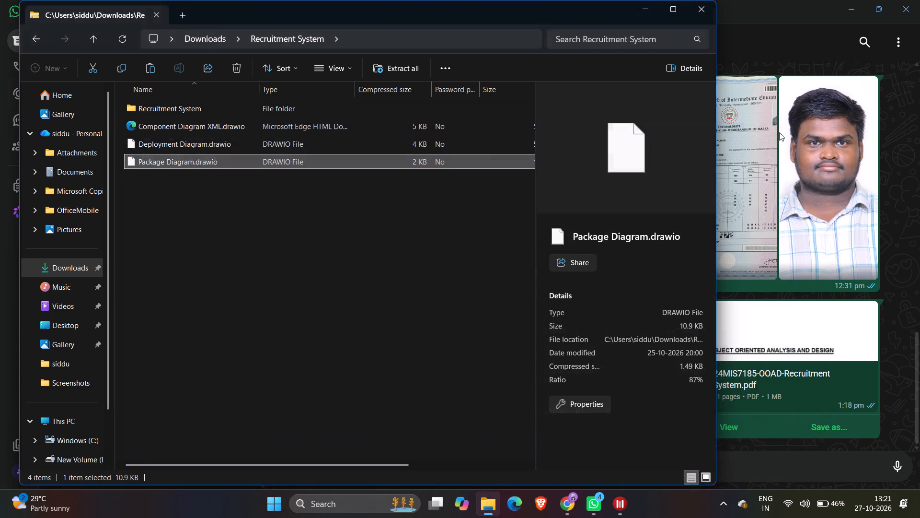
# Go into the archive's Recruitment System folder and its XMI folder, and open recruitment system.xmi with modelio just once.
pyautogui.doubleClick(250, 106)
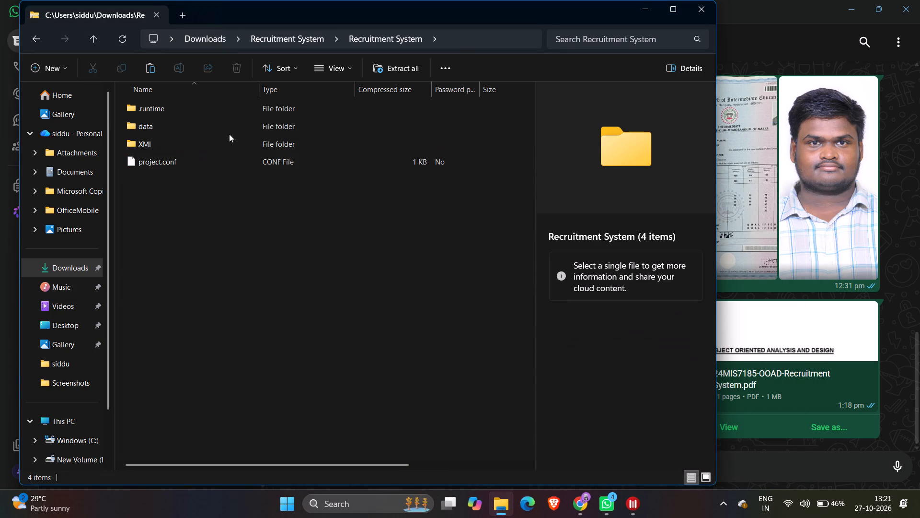
pyautogui.doubleClick(227, 141)
pyautogui.doubleClick(227, 141)
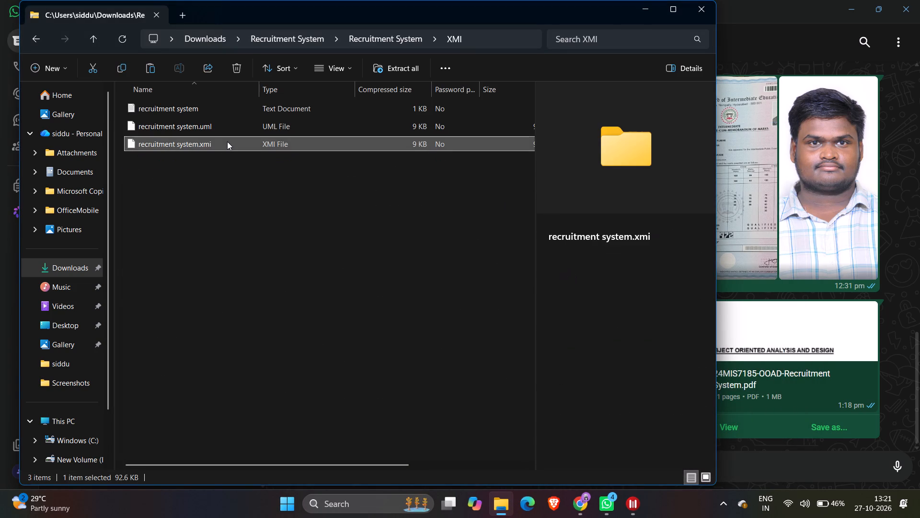
pyautogui.click(361, 150)
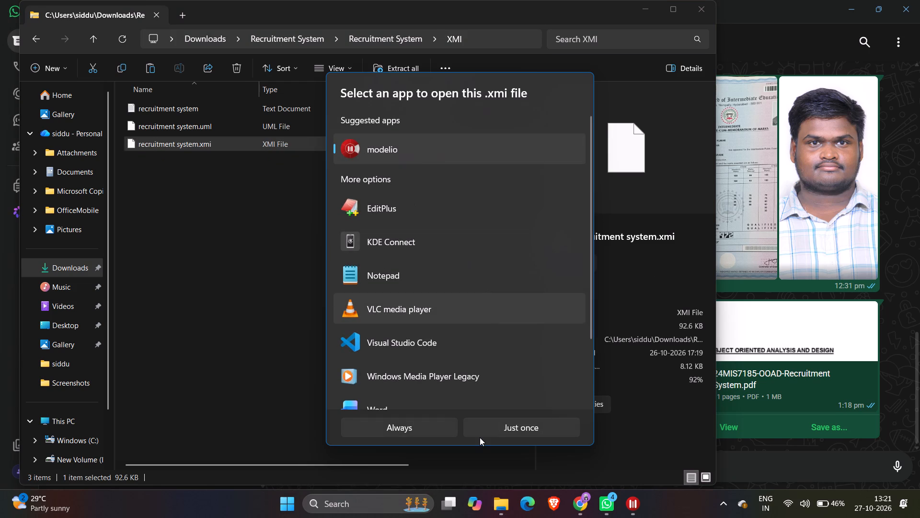
pyautogui.click(480, 437)
pyautogui.click(480, 436)
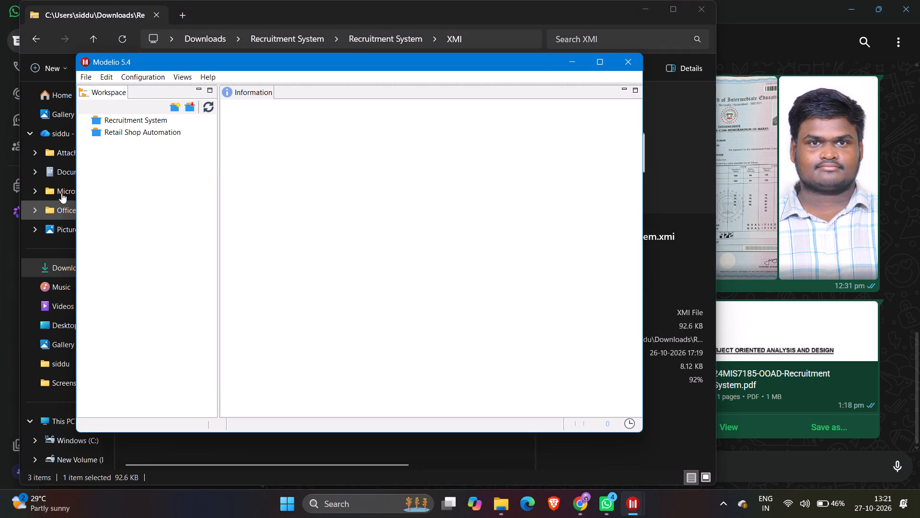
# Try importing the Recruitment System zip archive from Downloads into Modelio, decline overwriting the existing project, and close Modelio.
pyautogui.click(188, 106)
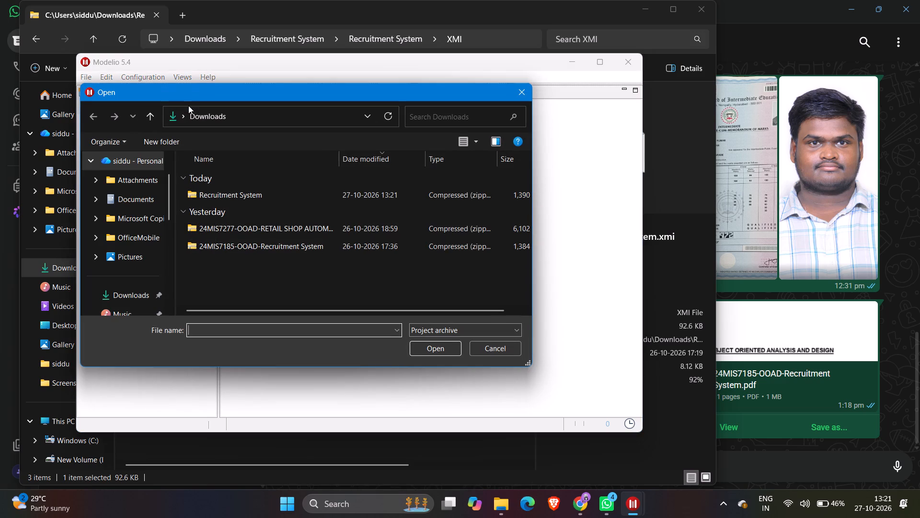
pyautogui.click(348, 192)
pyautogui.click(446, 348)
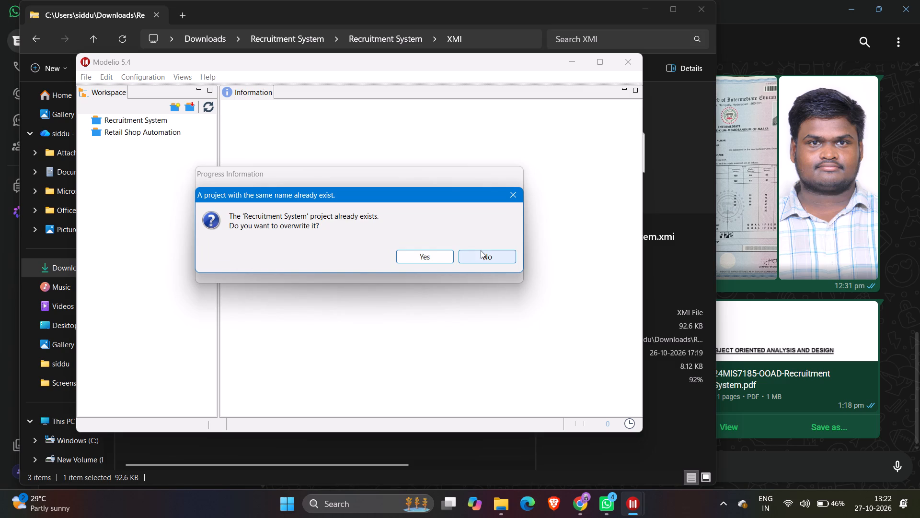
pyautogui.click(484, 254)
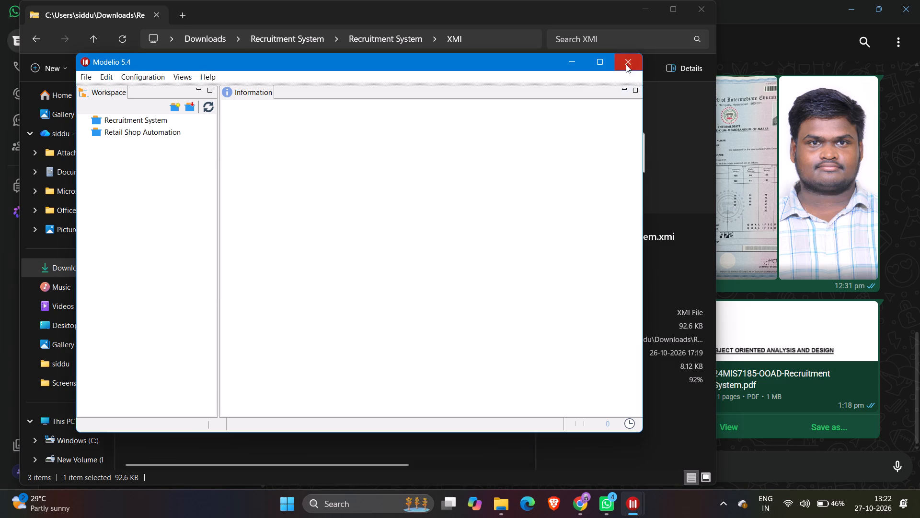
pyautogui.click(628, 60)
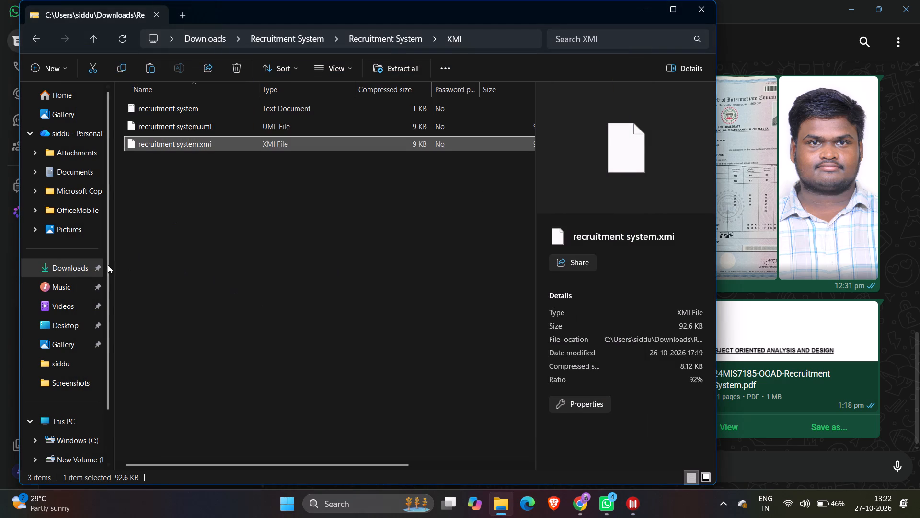
# Reopen the Recruitment System zip archive from Downloads, view its file properties, and close the properties window.
pyautogui.click(72, 265)
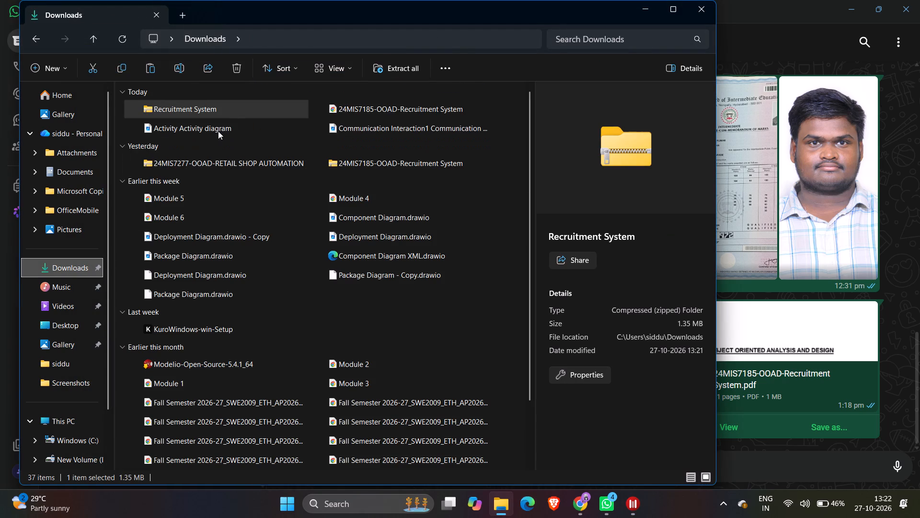
pyautogui.doubleClick(237, 109)
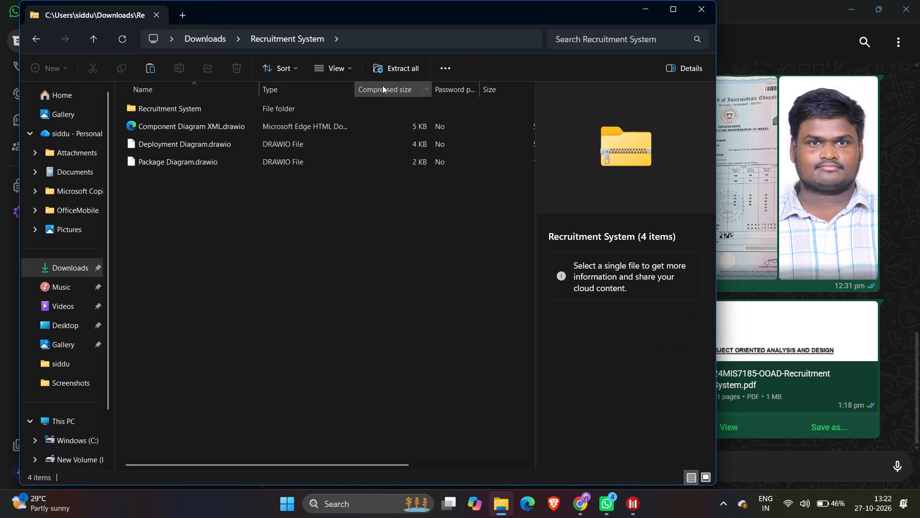
pyautogui.rightClick(443, 71)
pyautogui.click(443, 71)
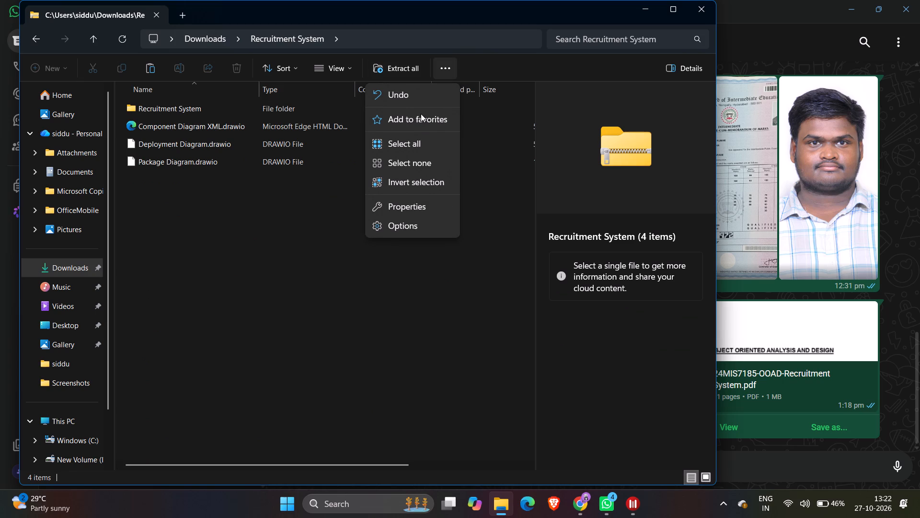
pyautogui.click(429, 205)
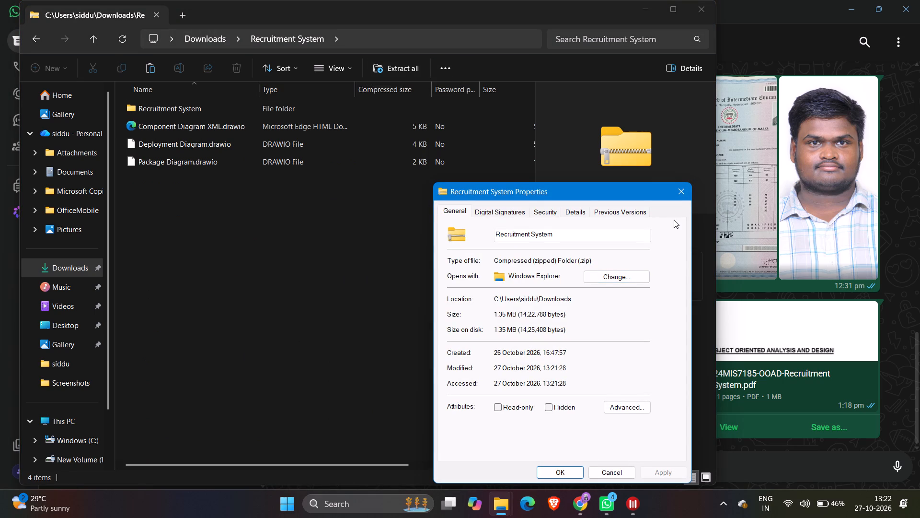
pyautogui.click(676, 189)
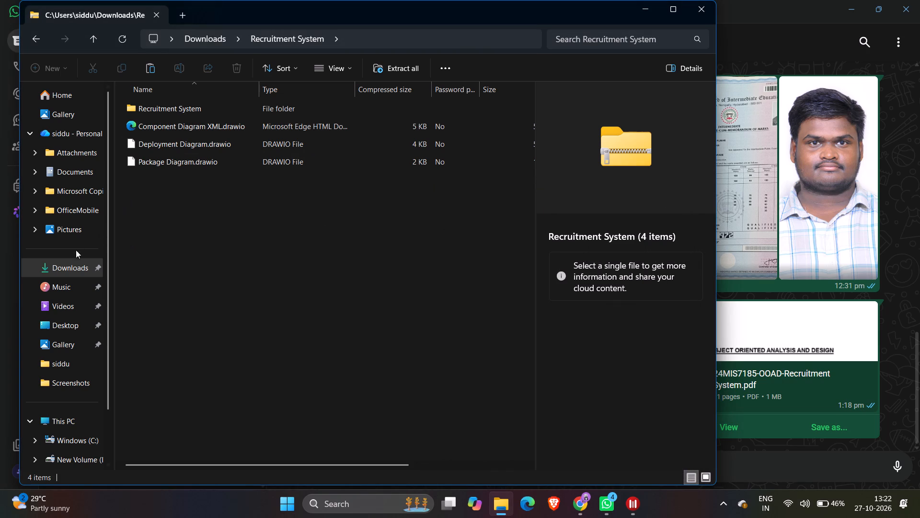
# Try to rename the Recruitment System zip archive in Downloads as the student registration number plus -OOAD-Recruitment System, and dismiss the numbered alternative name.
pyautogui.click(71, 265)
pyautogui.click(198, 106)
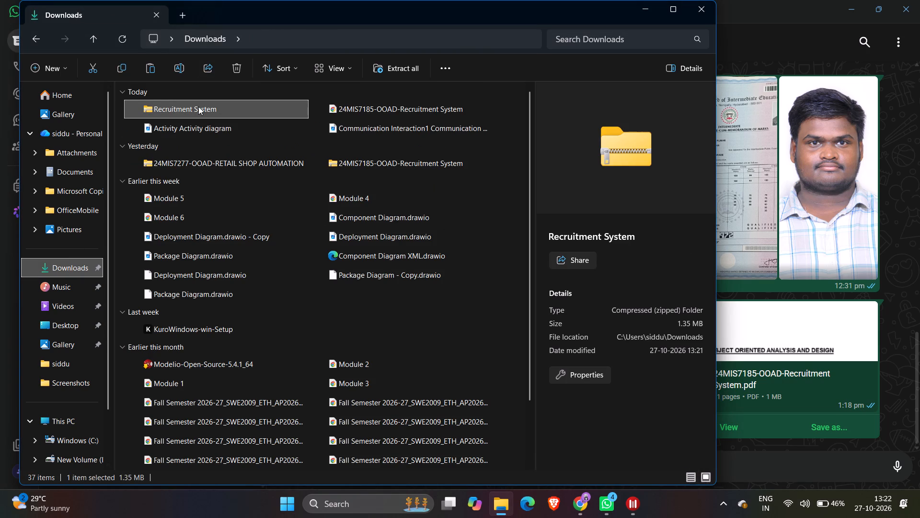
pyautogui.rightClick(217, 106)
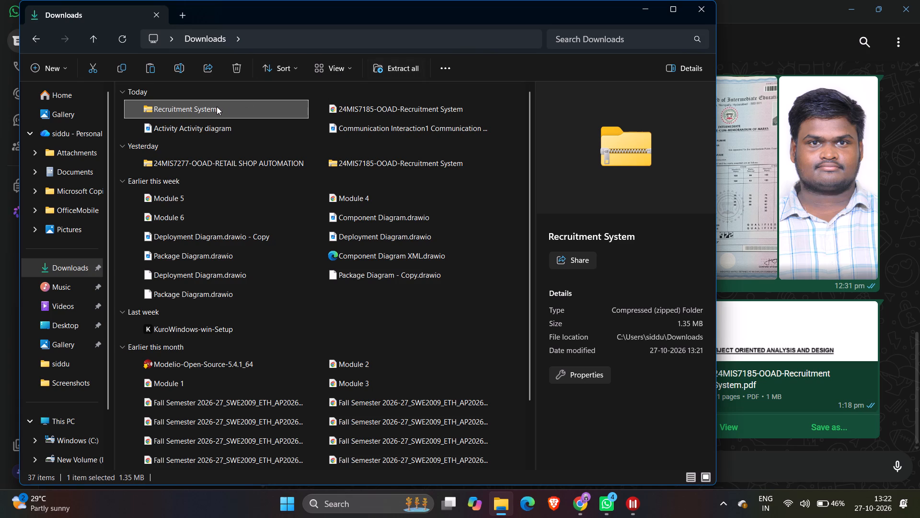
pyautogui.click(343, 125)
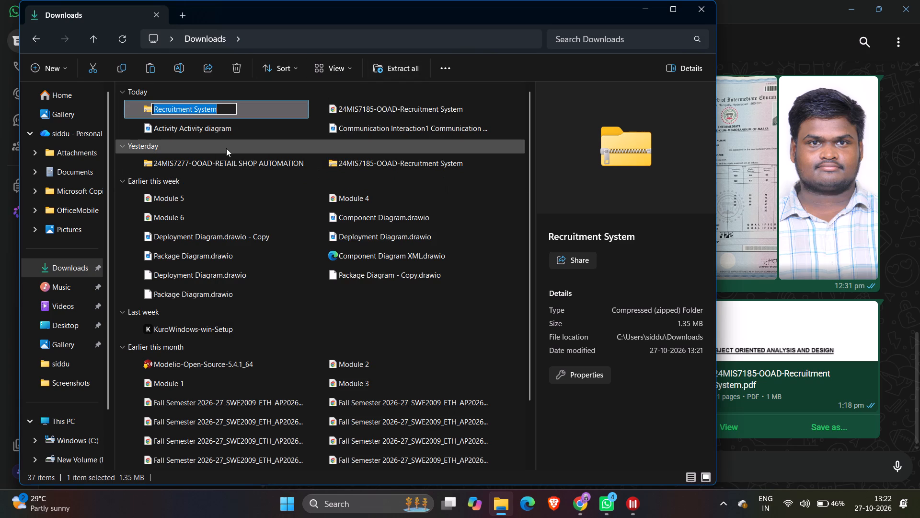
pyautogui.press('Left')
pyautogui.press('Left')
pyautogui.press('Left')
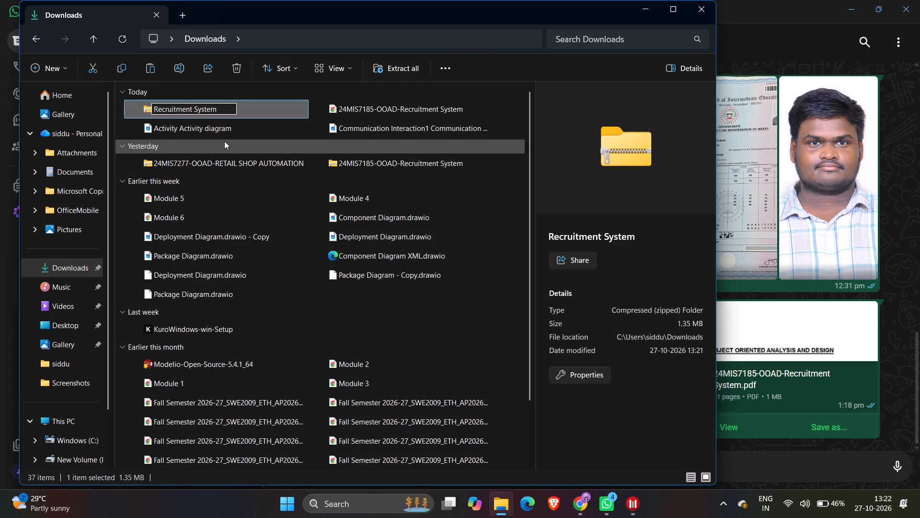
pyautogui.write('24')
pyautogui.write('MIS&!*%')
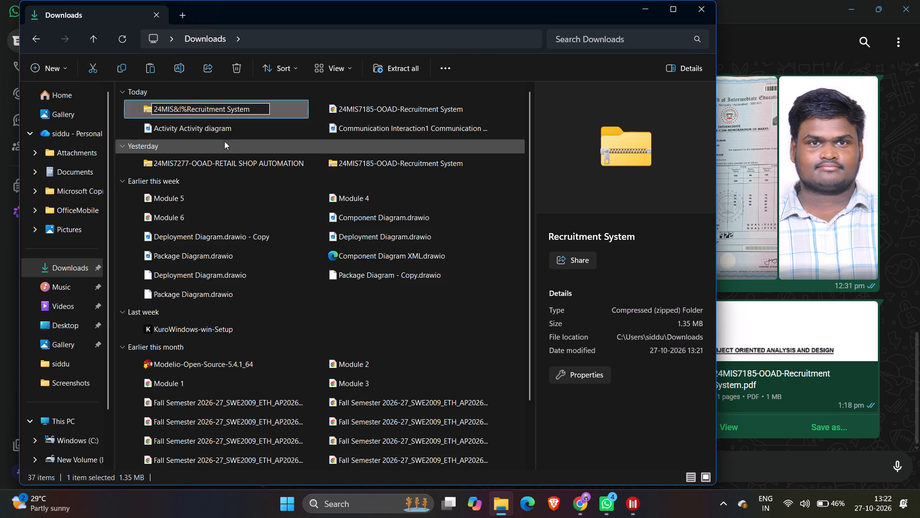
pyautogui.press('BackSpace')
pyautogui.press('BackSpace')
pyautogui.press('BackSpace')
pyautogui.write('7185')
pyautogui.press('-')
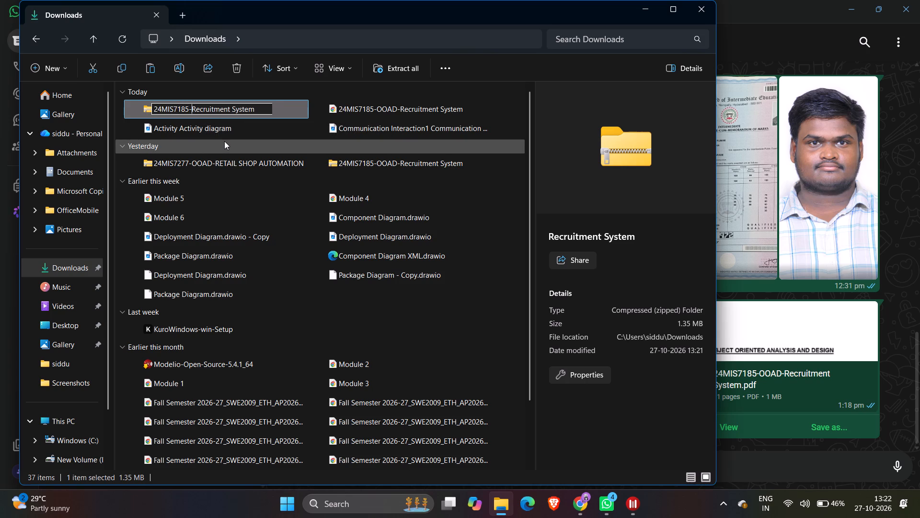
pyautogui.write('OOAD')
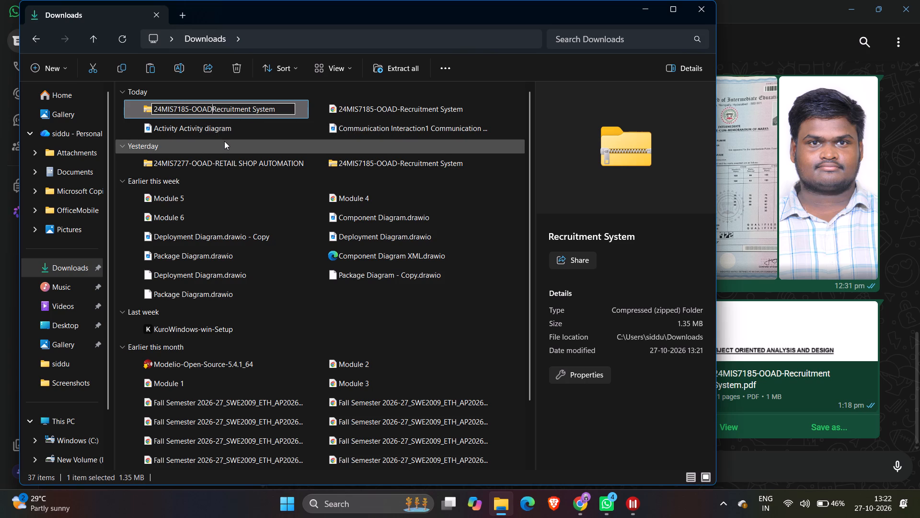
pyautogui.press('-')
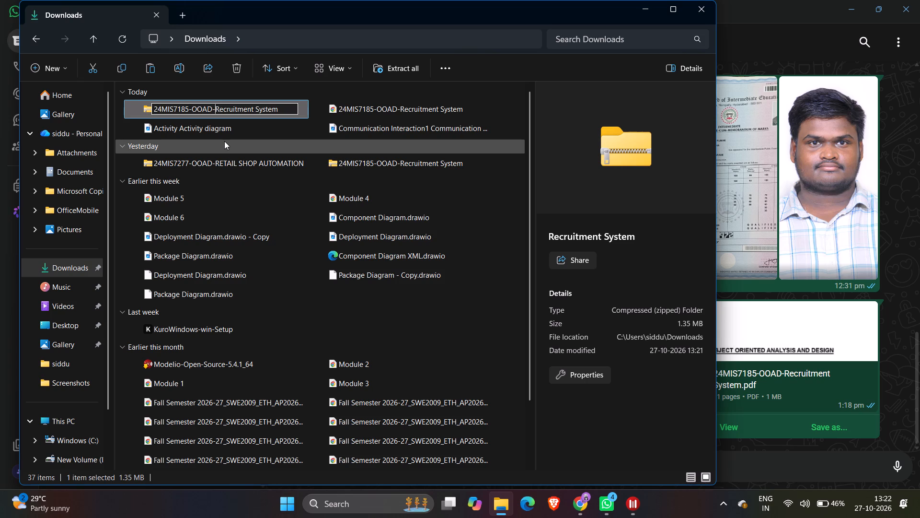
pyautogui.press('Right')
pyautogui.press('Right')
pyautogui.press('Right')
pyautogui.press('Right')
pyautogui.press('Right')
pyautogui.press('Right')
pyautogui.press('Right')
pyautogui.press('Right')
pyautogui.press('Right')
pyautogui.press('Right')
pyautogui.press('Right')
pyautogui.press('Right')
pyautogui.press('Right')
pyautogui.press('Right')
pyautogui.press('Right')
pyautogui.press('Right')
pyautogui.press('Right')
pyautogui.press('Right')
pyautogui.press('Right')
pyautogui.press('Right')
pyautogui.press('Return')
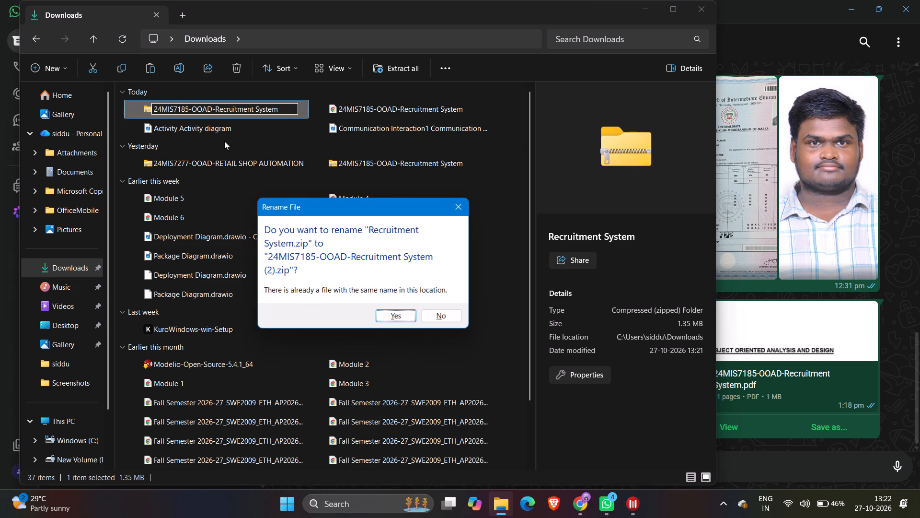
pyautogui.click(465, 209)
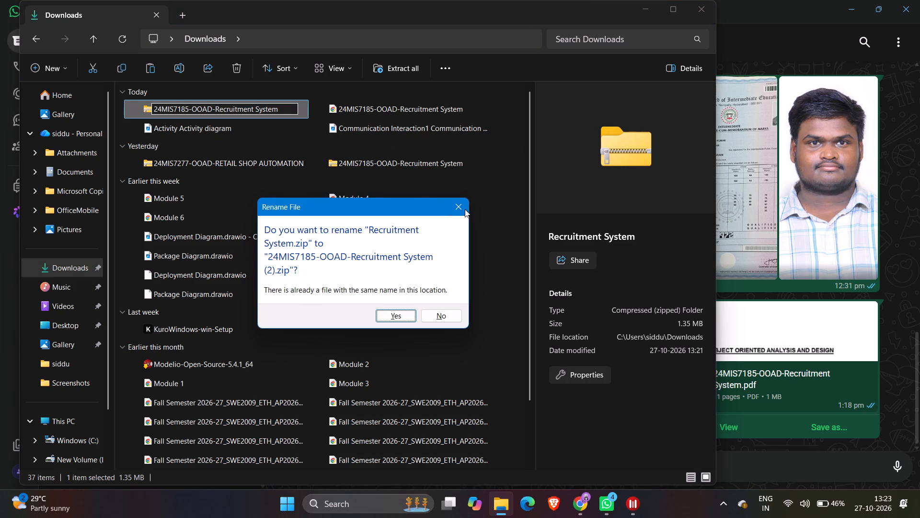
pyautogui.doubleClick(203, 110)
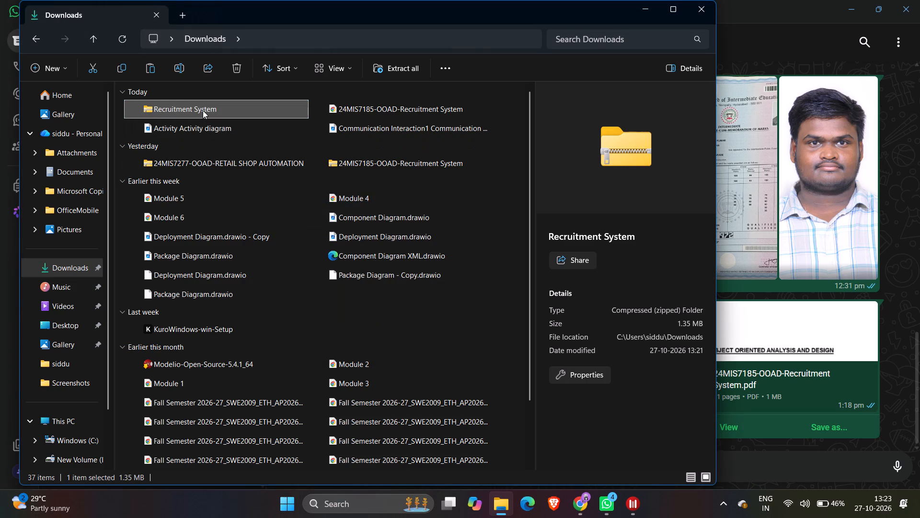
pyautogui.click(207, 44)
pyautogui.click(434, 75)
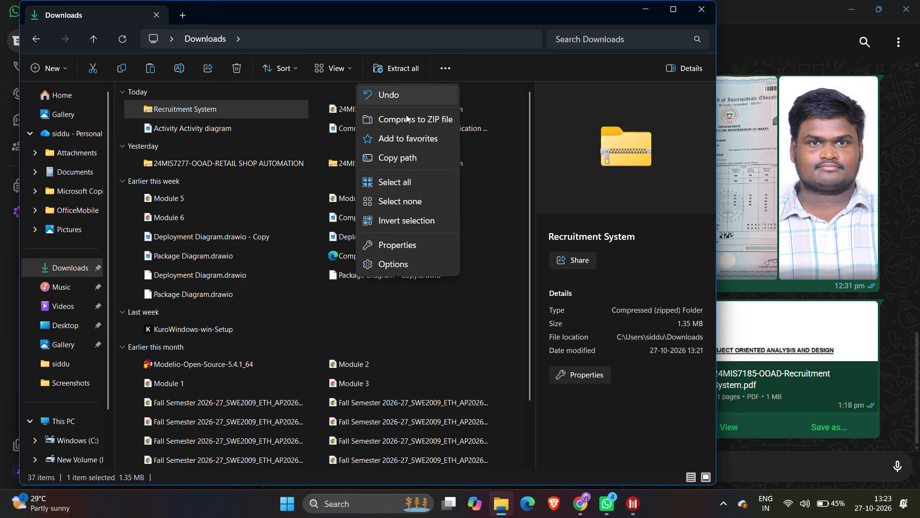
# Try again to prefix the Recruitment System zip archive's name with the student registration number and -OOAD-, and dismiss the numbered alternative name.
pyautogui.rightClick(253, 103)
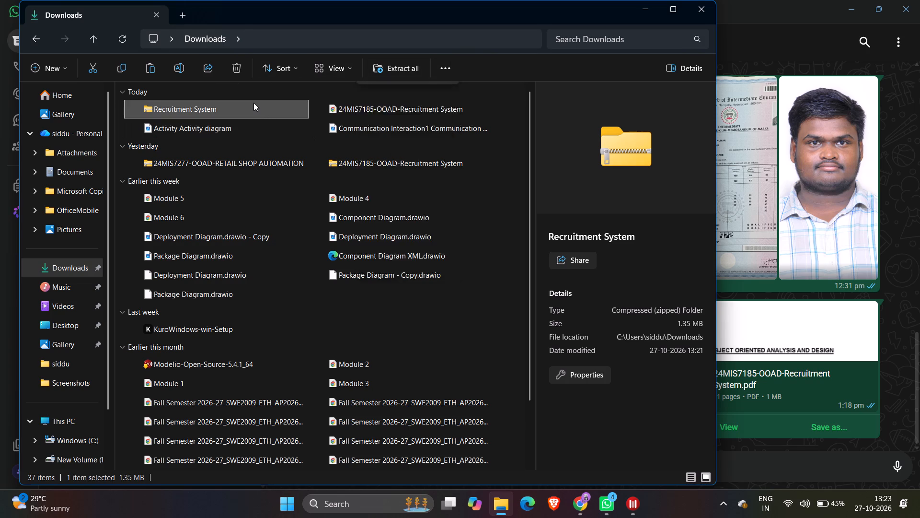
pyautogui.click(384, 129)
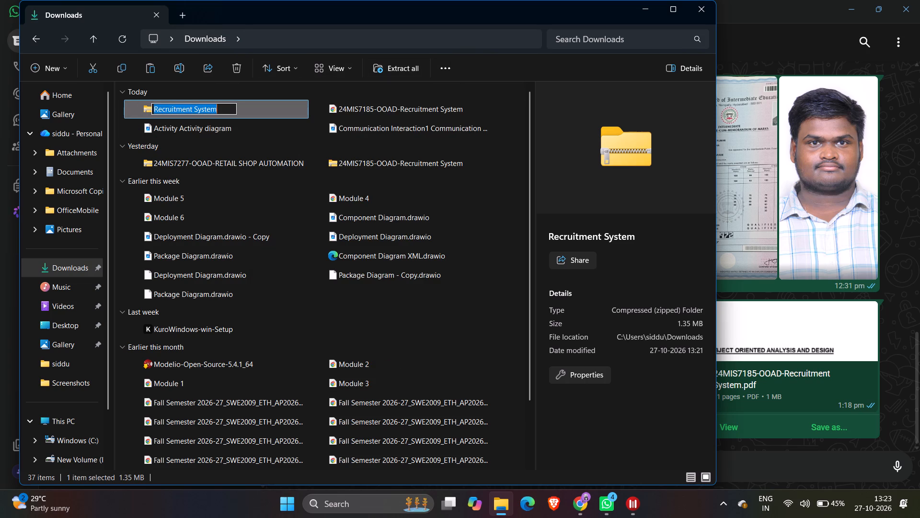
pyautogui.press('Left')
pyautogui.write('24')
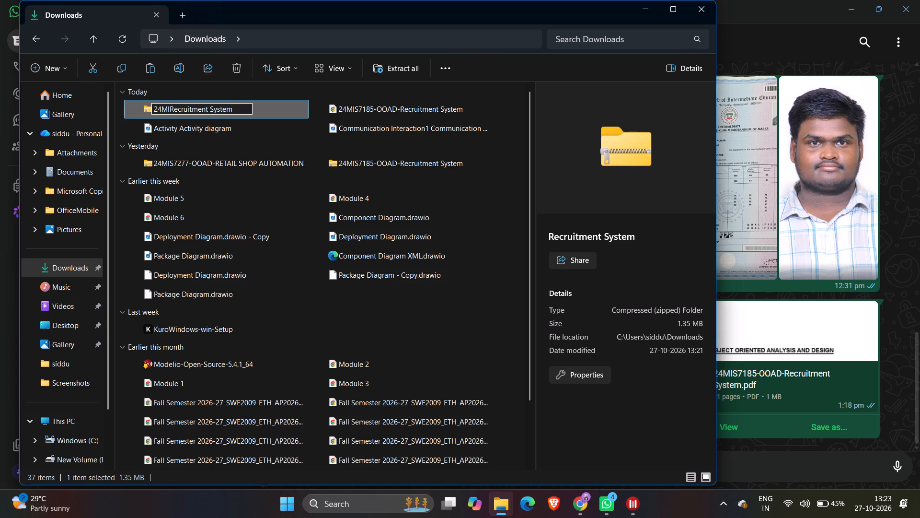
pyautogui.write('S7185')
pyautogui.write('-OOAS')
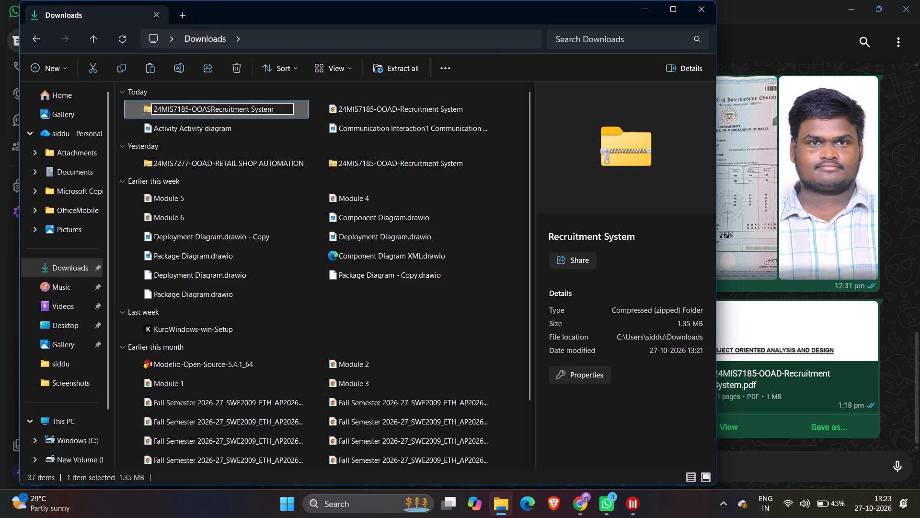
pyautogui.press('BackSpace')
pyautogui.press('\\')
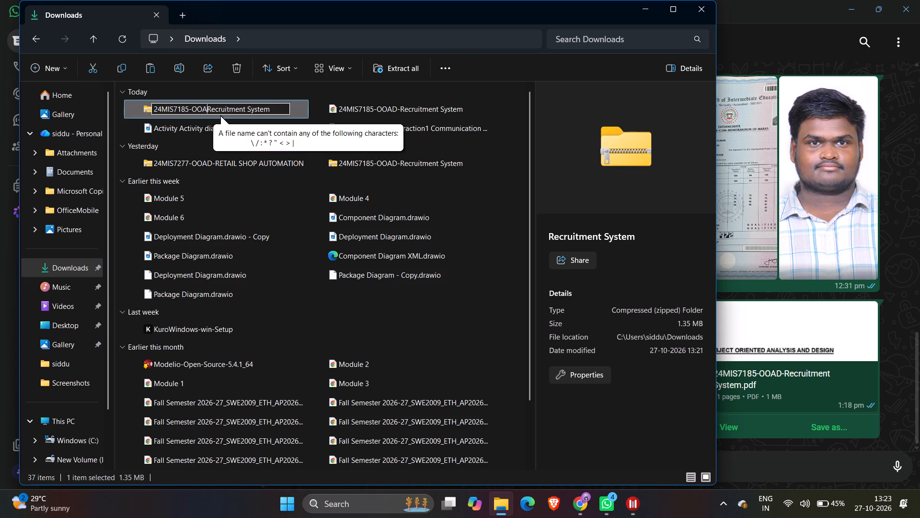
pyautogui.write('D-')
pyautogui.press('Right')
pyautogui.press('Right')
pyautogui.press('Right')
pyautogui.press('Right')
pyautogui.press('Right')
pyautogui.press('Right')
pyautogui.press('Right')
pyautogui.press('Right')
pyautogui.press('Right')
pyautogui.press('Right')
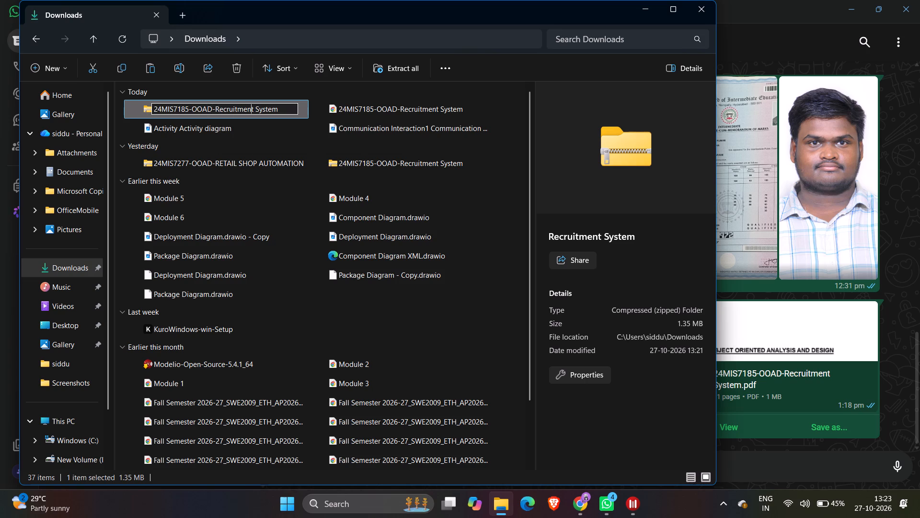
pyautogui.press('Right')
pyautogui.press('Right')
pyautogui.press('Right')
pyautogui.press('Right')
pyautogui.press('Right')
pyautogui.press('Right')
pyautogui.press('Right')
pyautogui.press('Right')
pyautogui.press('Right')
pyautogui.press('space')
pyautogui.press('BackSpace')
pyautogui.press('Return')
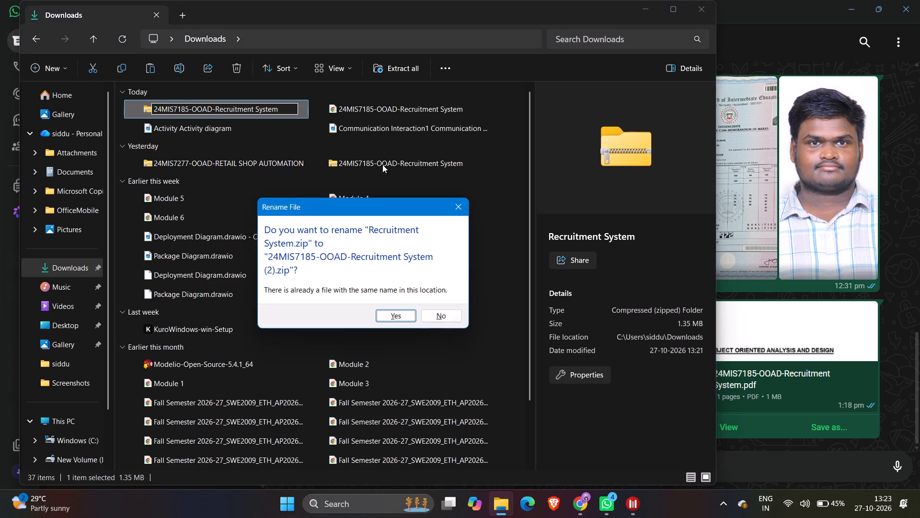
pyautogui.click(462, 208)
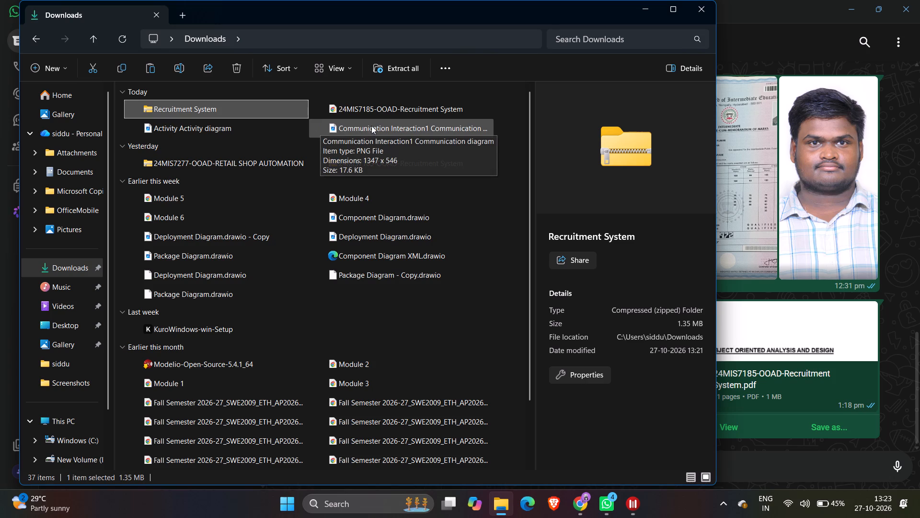
# Rename the Recruitment System zip archive in Downloads by appending (1), making it Recruitment System(1).
pyautogui.rightClick(232, 112)
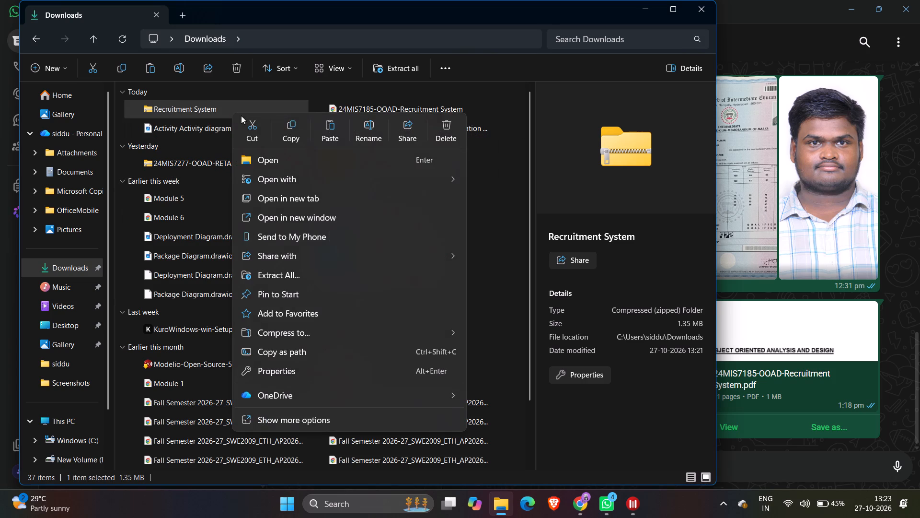
pyautogui.click(365, 135)
pyautogui.click(230, 107)
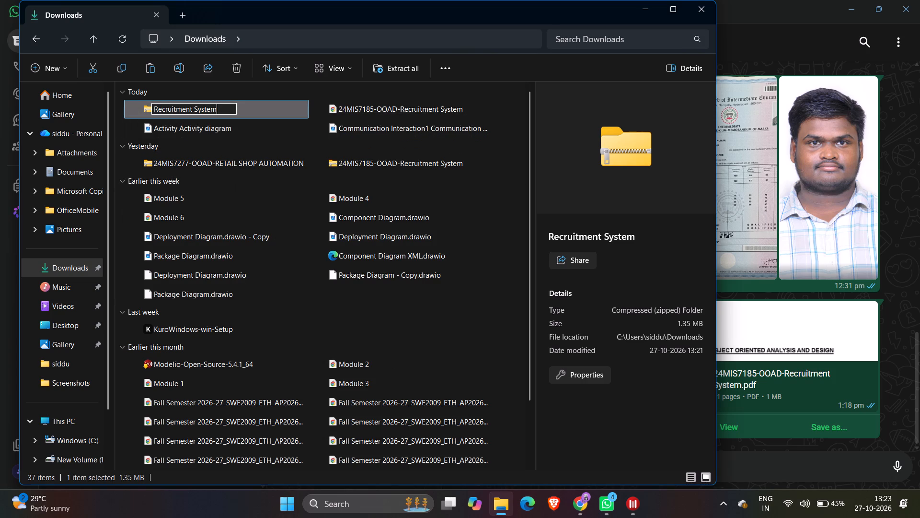
pyautogui.hotkey('shift', '(')
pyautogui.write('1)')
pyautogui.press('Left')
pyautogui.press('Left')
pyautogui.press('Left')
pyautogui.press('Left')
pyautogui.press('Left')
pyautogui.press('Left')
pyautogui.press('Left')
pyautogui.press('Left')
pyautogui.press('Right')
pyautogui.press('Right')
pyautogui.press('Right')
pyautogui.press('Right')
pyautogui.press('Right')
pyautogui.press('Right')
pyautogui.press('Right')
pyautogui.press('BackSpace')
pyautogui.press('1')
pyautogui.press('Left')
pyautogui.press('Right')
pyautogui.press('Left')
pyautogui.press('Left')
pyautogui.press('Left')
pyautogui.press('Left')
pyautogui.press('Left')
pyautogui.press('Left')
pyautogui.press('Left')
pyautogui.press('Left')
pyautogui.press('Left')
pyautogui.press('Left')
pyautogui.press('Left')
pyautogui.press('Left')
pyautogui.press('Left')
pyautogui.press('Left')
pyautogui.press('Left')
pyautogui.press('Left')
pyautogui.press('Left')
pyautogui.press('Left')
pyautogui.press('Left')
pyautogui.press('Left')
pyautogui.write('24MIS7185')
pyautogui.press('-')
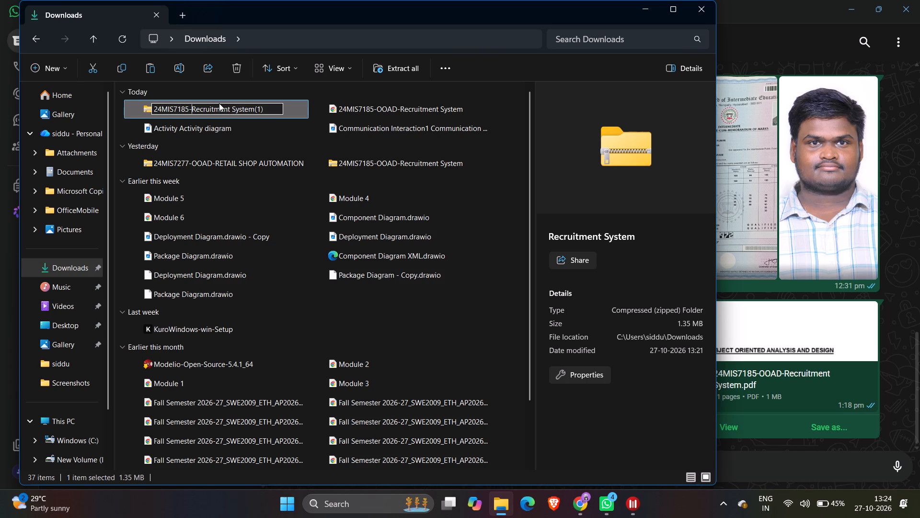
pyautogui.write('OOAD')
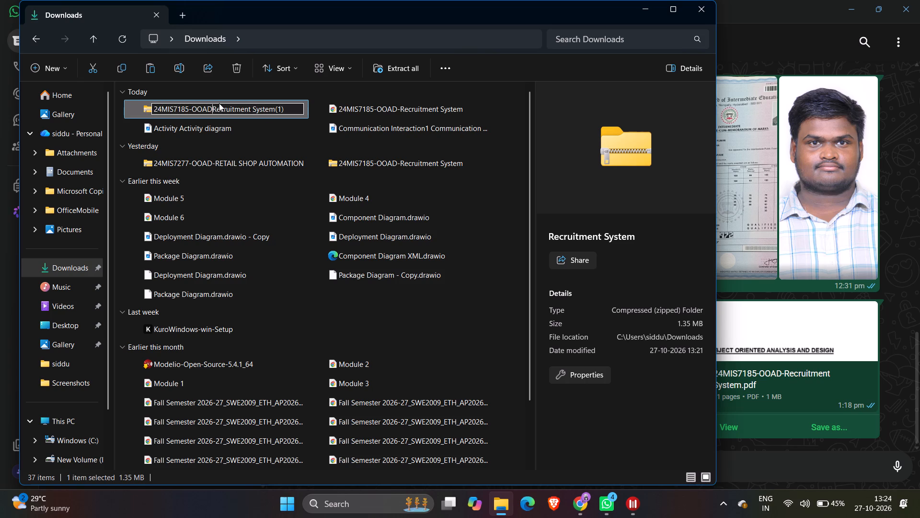